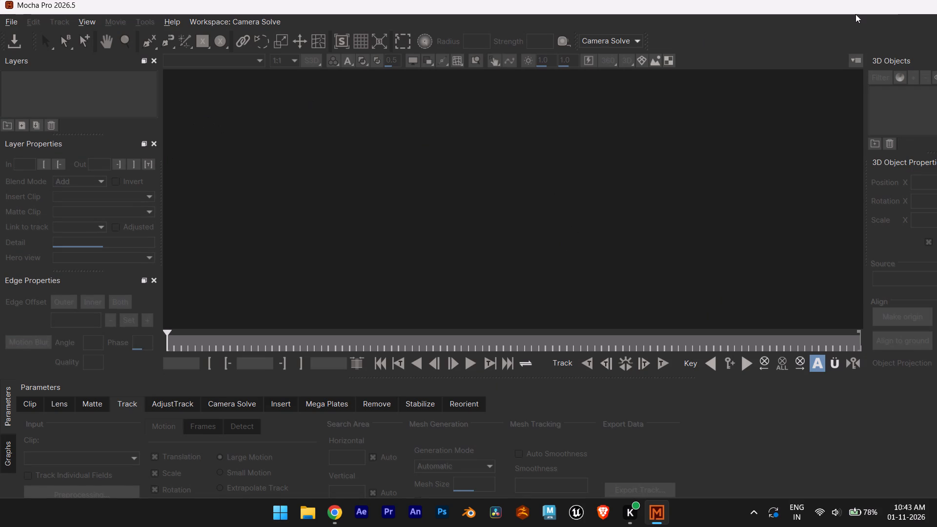
Maximize the window and open the Man_Pushup project from the results folder.
left_click_drag(894, 5, 782, 22)
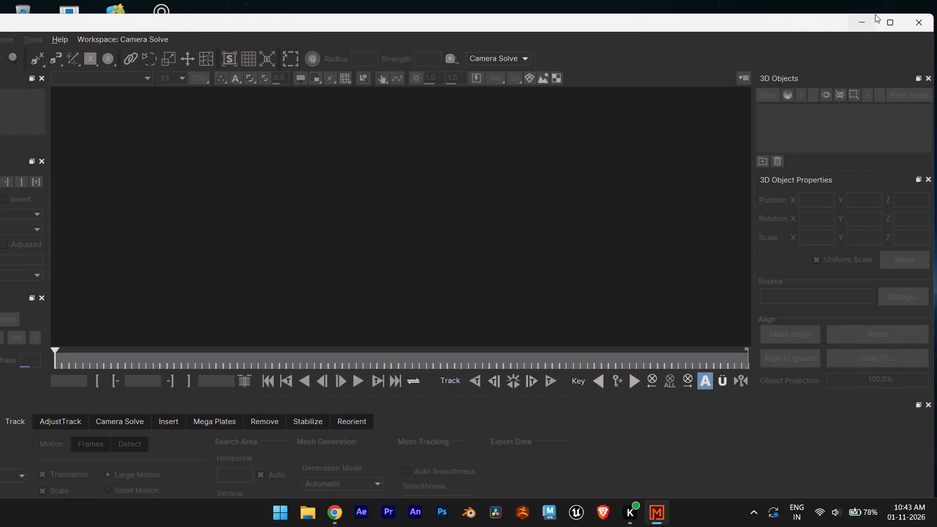
left_click(887, 19)
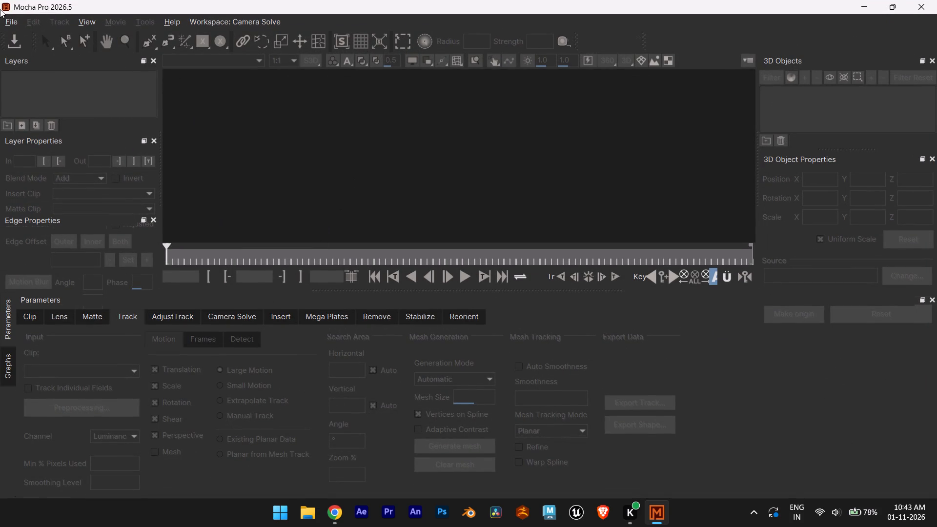
left_click(10, 20)
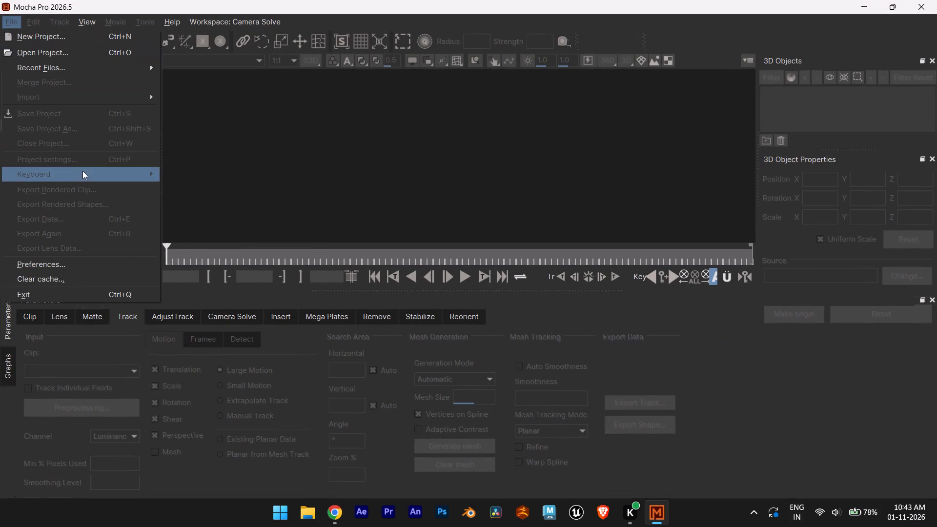
left_click(109, 56)
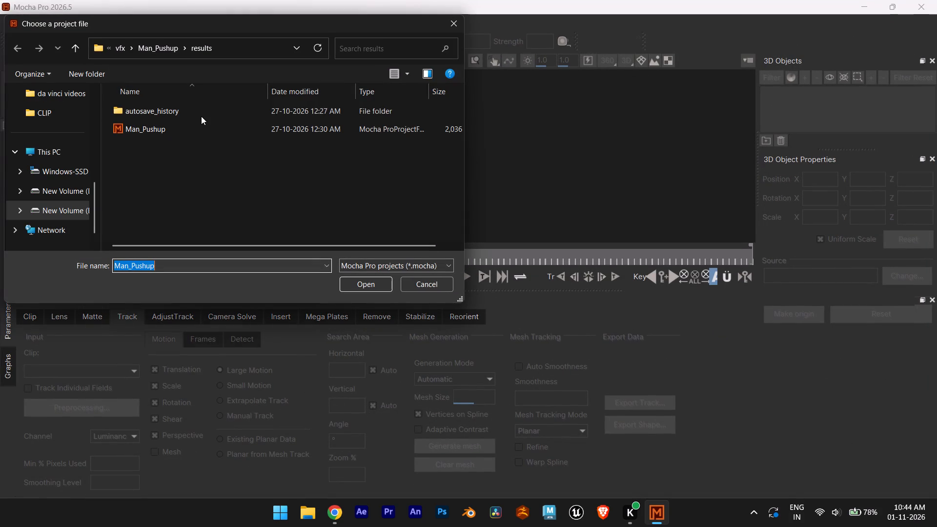
left_click(202, 125)
left_click(349, 277)
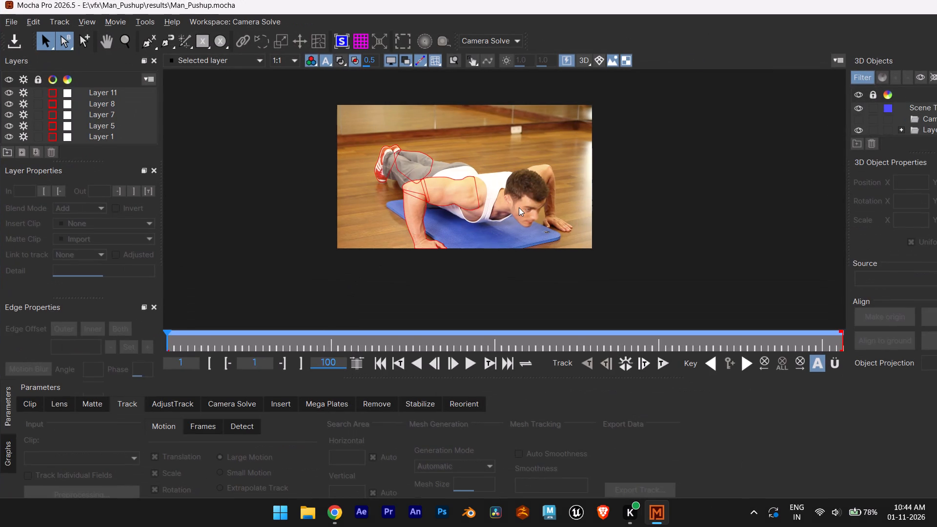
Frame the push-up footage and scrub frames 1 to 100 to examine how the arm and leg splines follow the man.
scroll(519, 207, "up", 4)
scroll(597, 175, "up", 3)
middle_click_drag(657, 177, 661, 180)
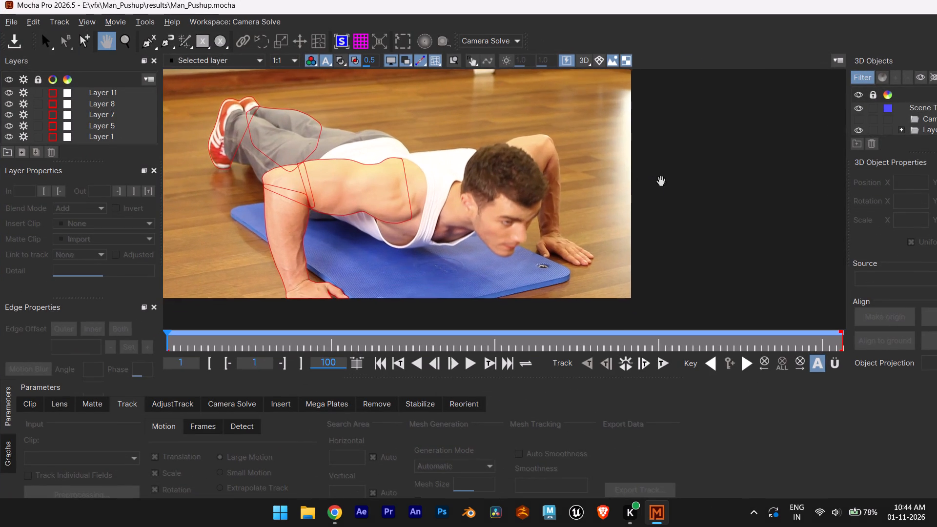
middle_click_drag(661, 180, 716, 197)
scroll(715, 197, "down", 1)
middle_click_drag(715, 197, 702, 206)
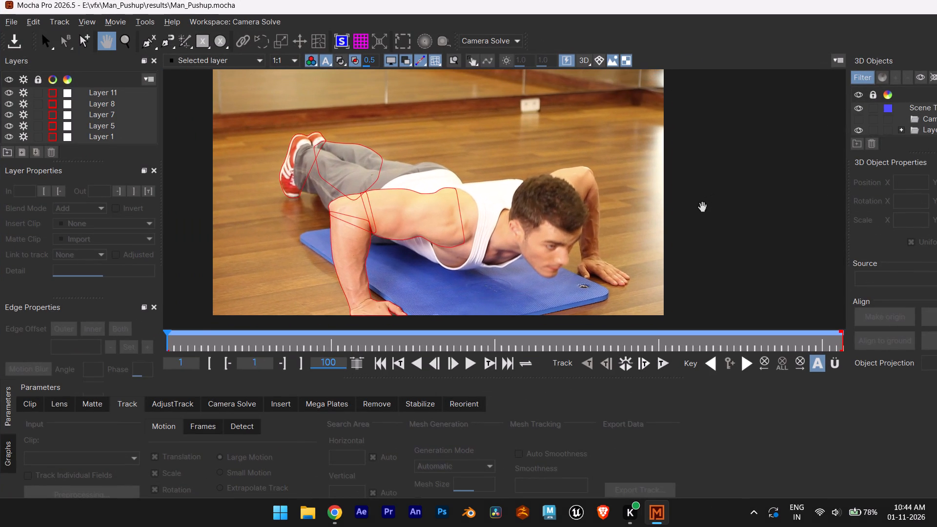
middle_click_drag(702, 206, 700, 221)
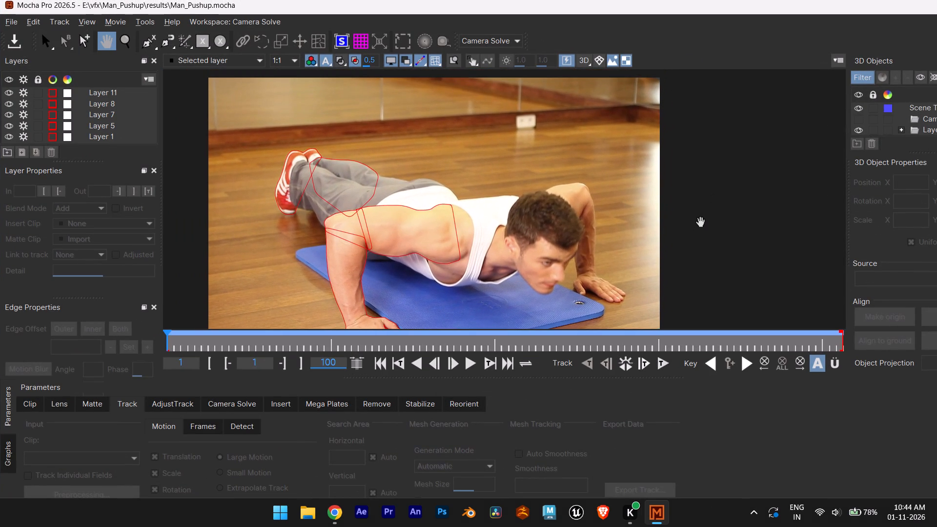
middle_click_drag(700, 221, 700, 217)
middle_click_drag(700, 225, 703, 221)
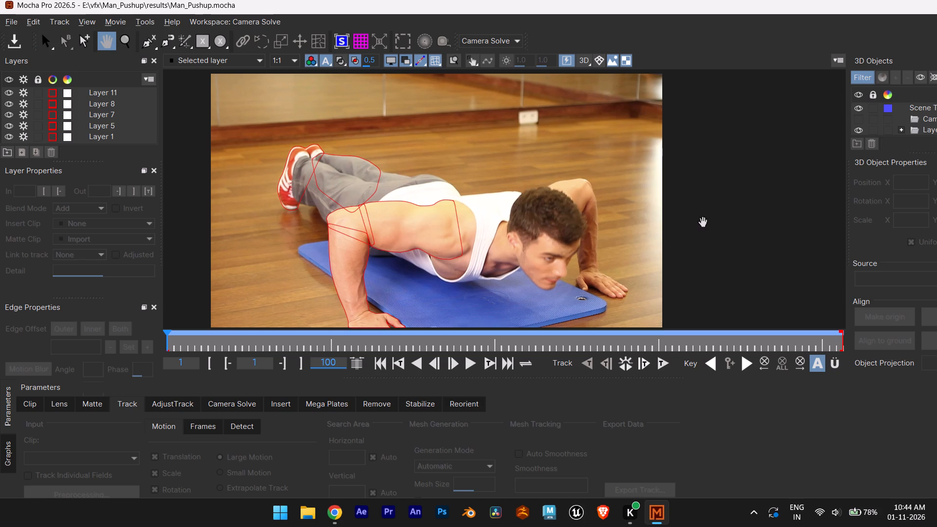
middle_click_drag(703, 221, 703, 220)
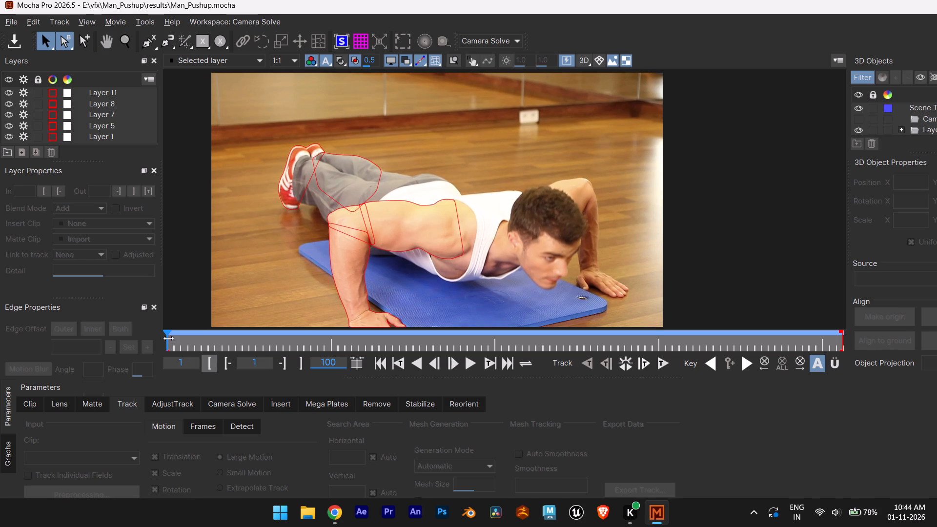
left_click_drag(174, 343, 245, 343)
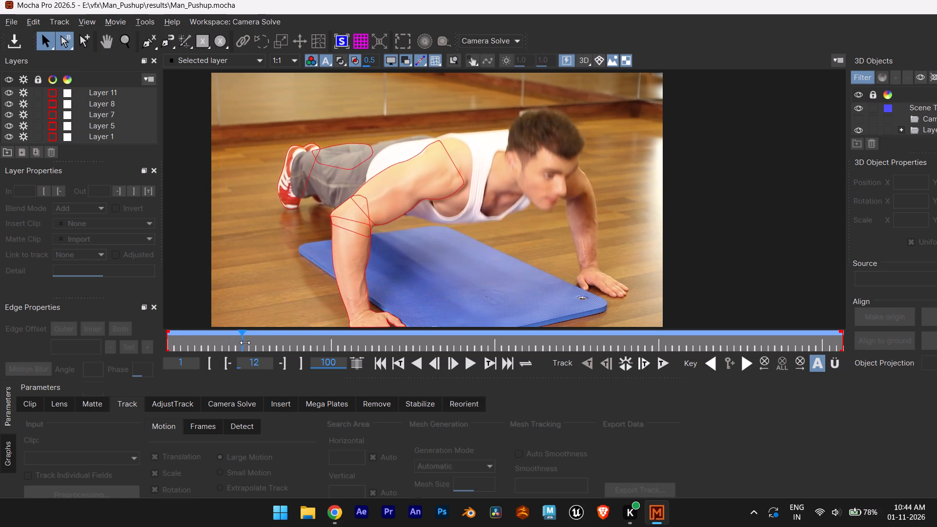
left_click_drag(245, 343, 575, 326)
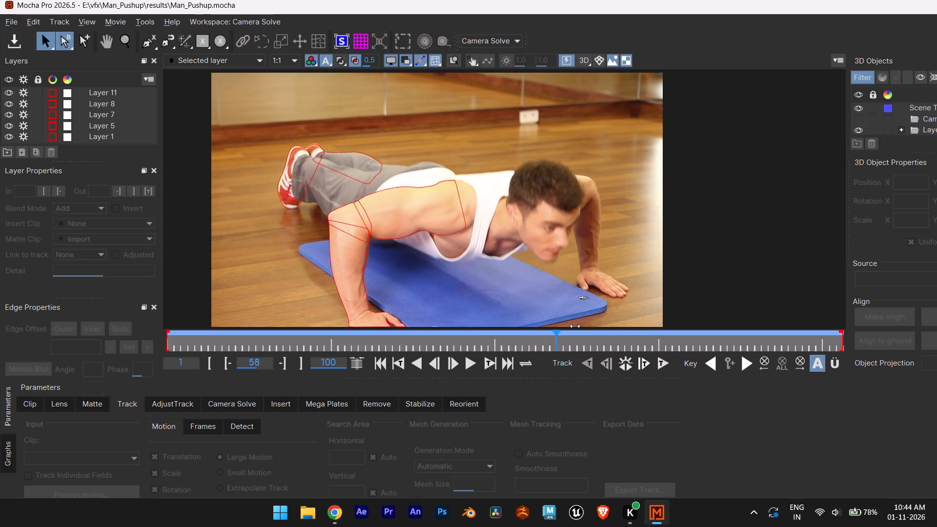
left_click_drag(575, 326, 936, 314)
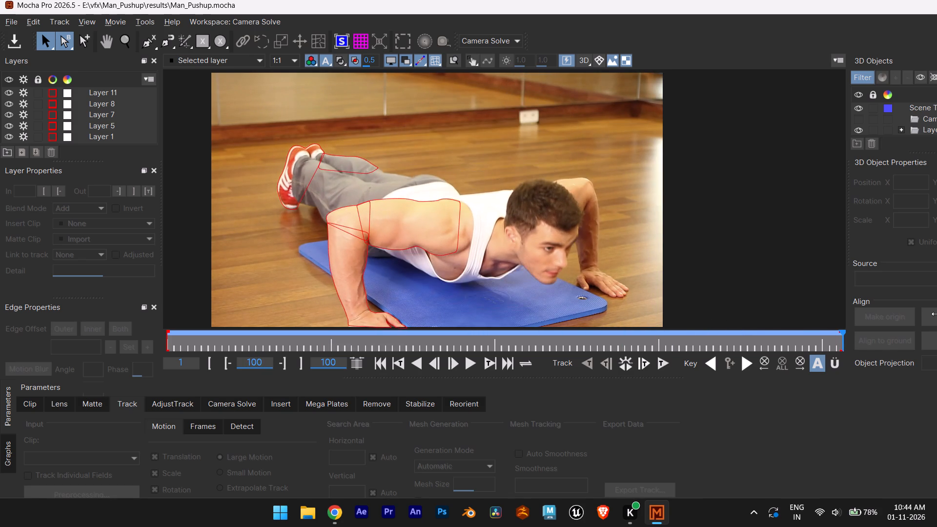
left_click_drag(936, 314, 289, 380)
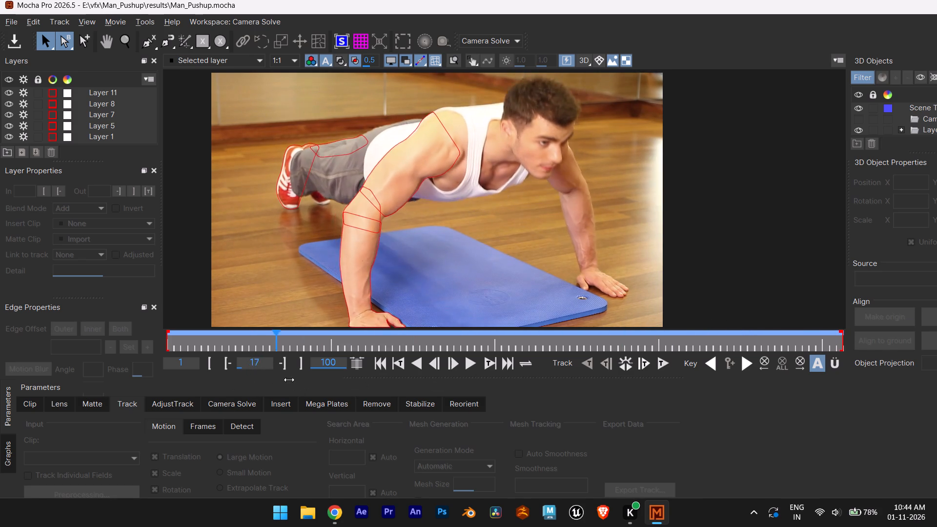
left_click_drag(289, 380, 266, 345)
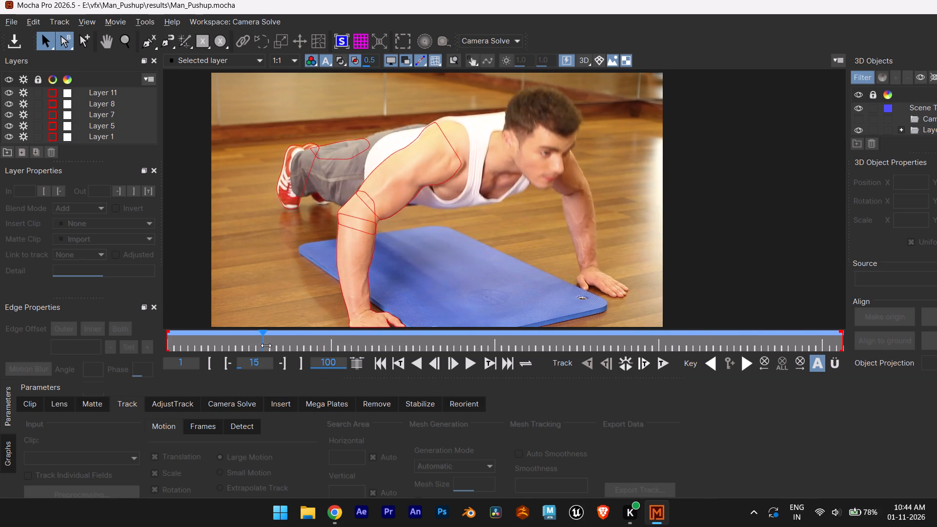
left_click_drag(266, 345, 515, 311)
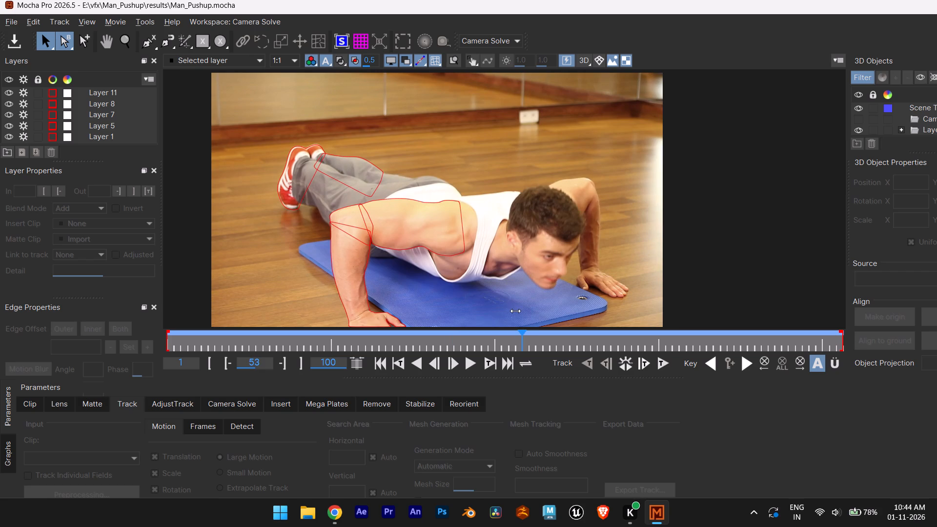
left_click_drag(515, 311, 725, 289)
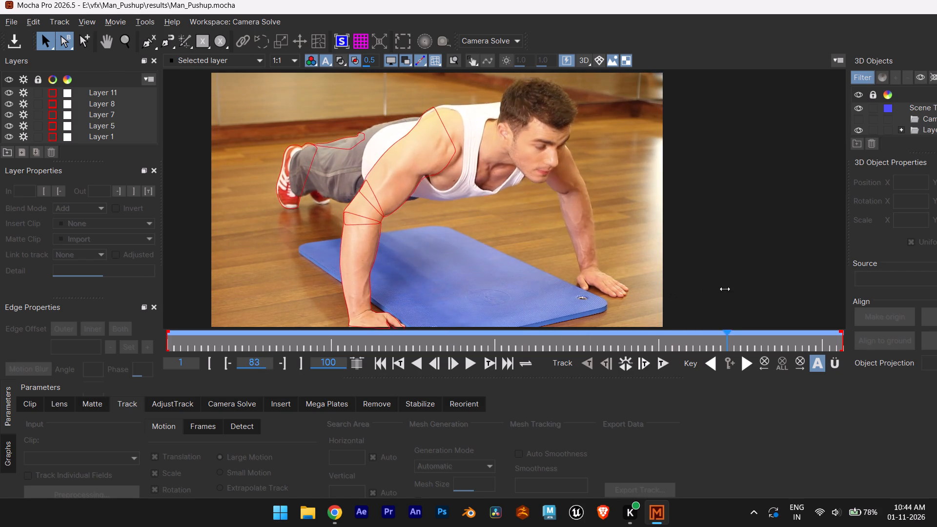
left_click_drag(725, 289, 860, 273)
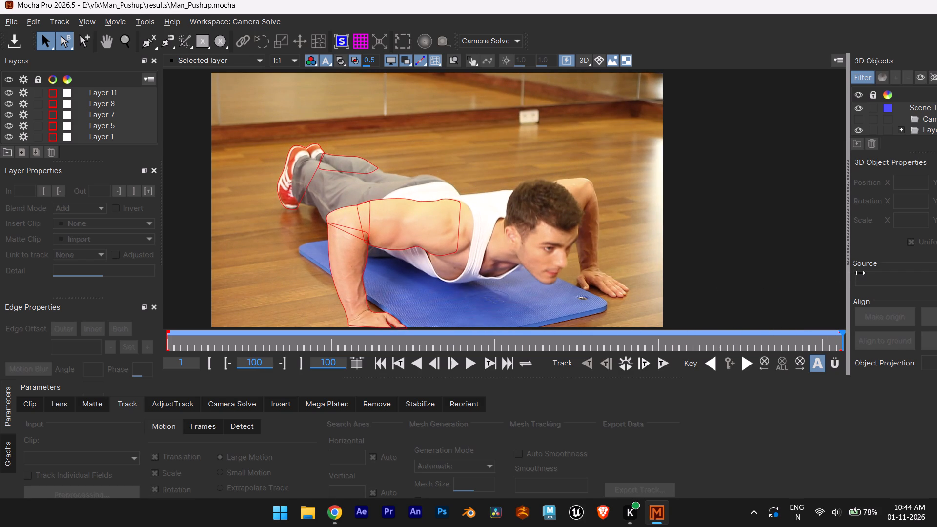
left_click_drag(860, 273, 150, 358)
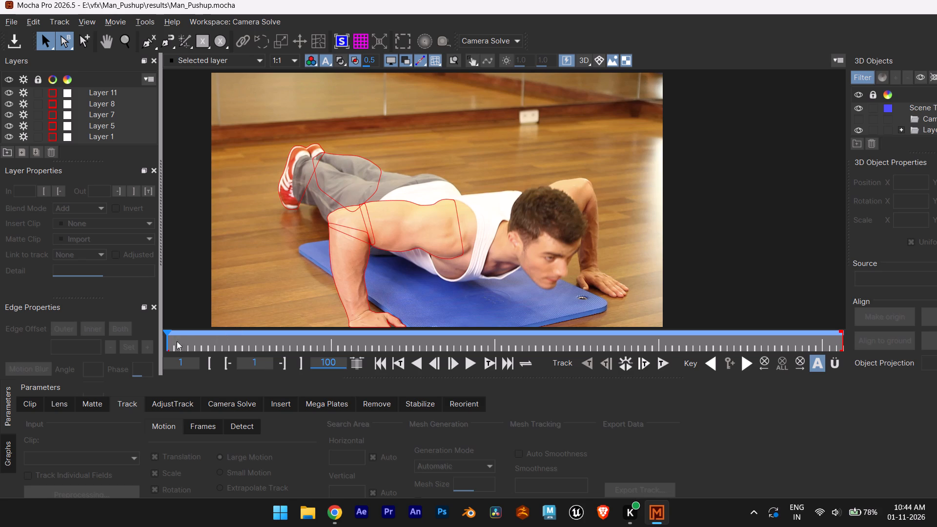
Scrub through the push-up clip again in both directions to recheck the existing layer splines against the man's movement.
left_click_drag(172, 339, 232, 338)
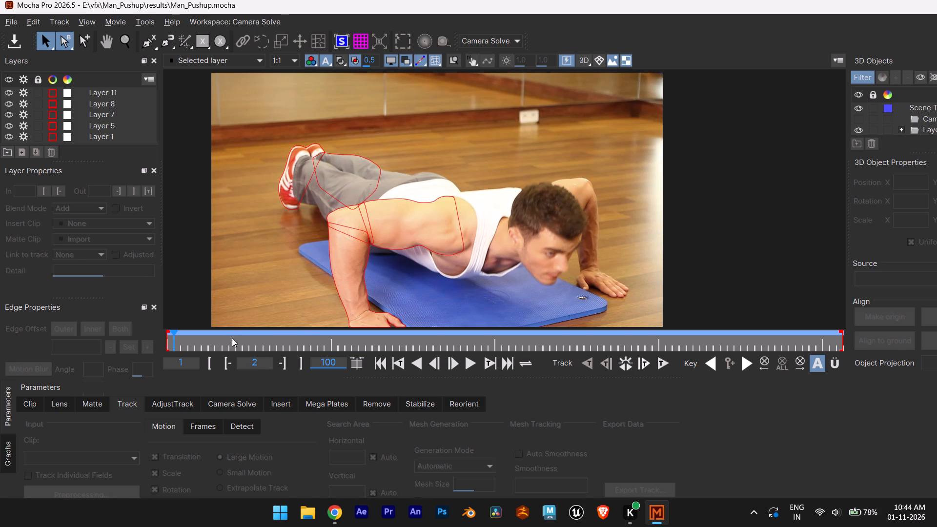
left_click_drag(232, 338, 308, 330)
left_click_drag(175, 343, 176, 343)
left_click_drag(176, 343, 476, 328)
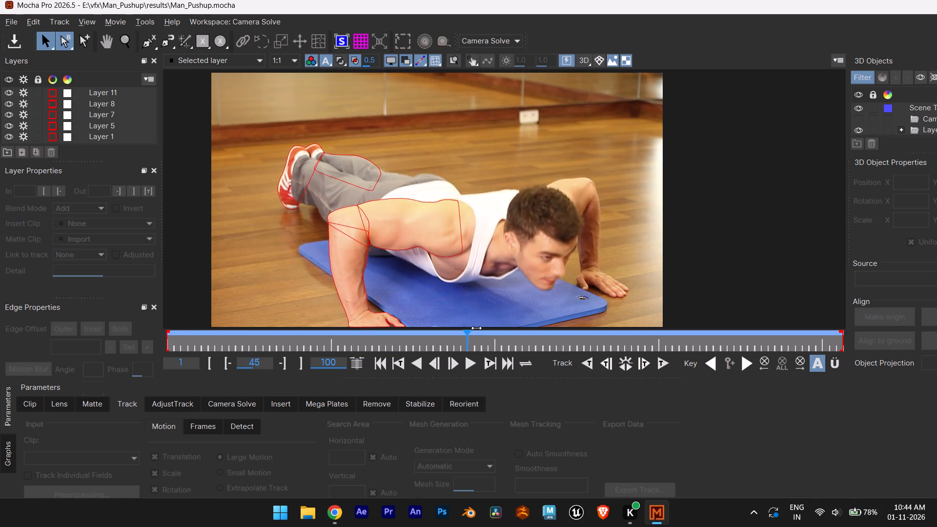
left_click_drag(476, 328, 764, 325)
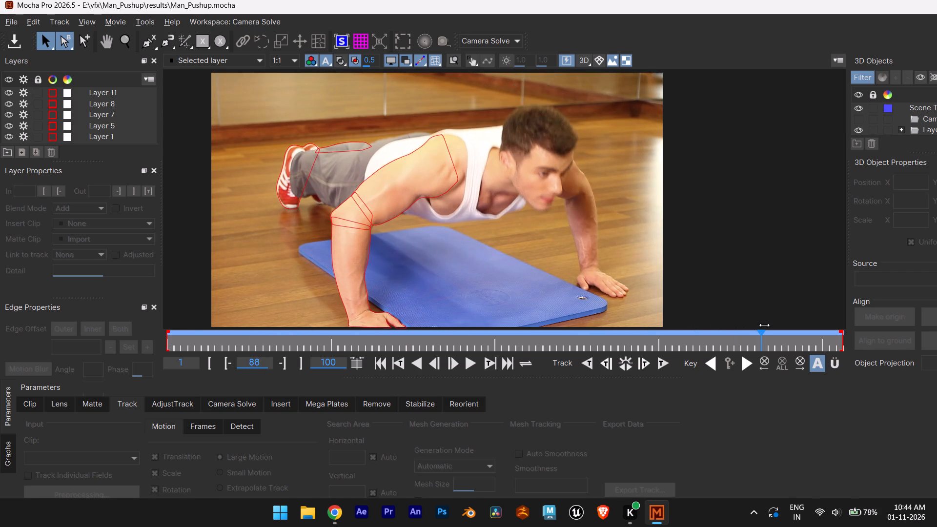
left_click_drag(764, 325, 831, 331)
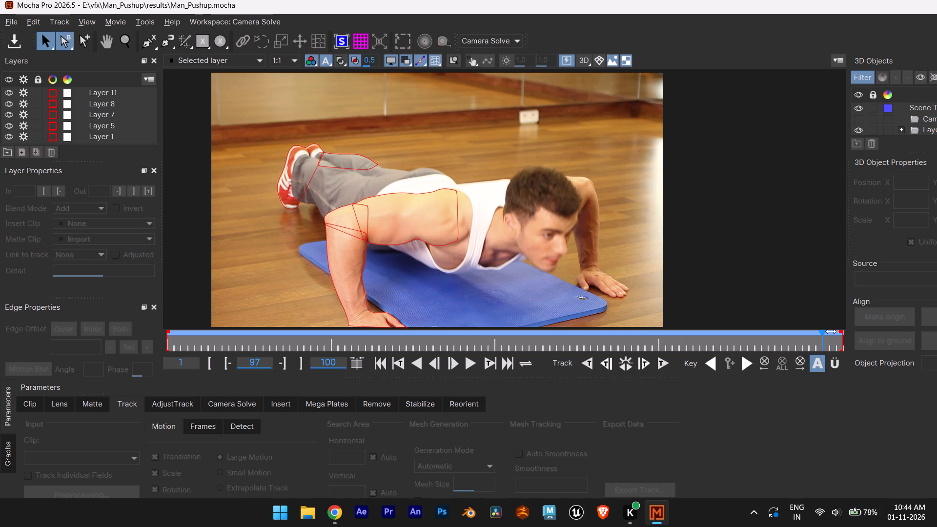
left_click_drag(831, 331, 826, 327)
left_click_drag(838, 342, 927, 345)
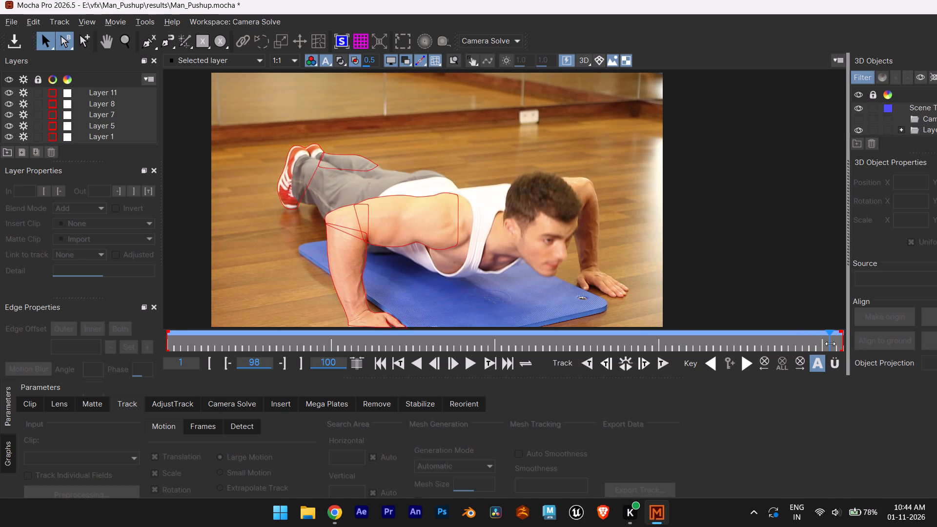
left_click_drag(828, 340, 815, 343)
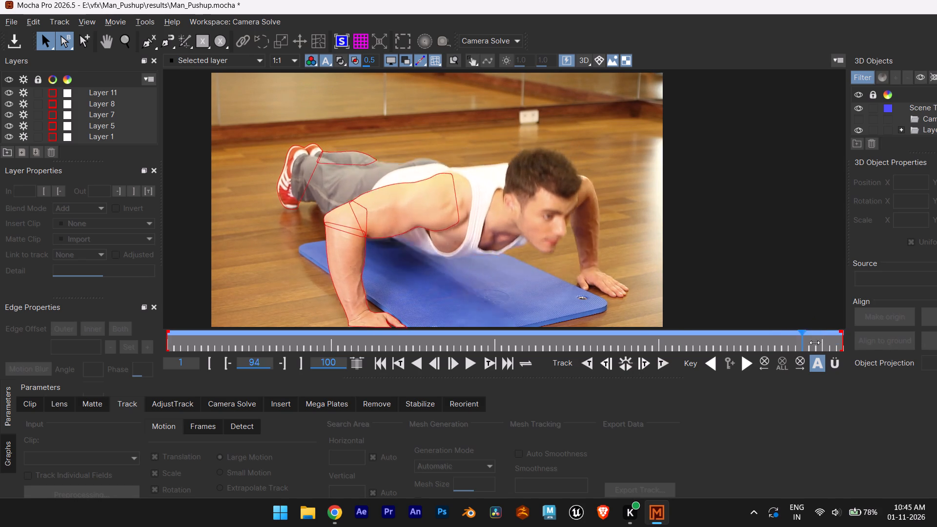
left_click_drag(815, 343, 142, 414)
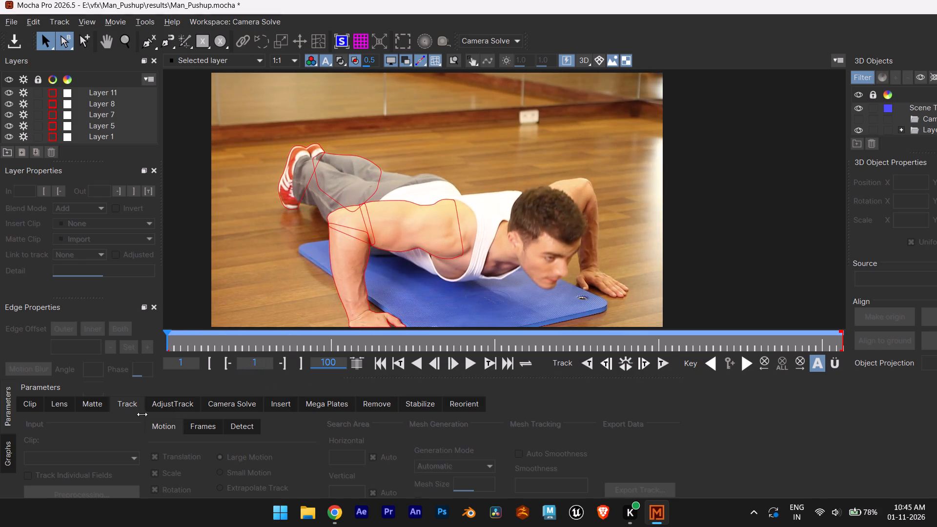
left_click_drag(142, 414, 827, 337)
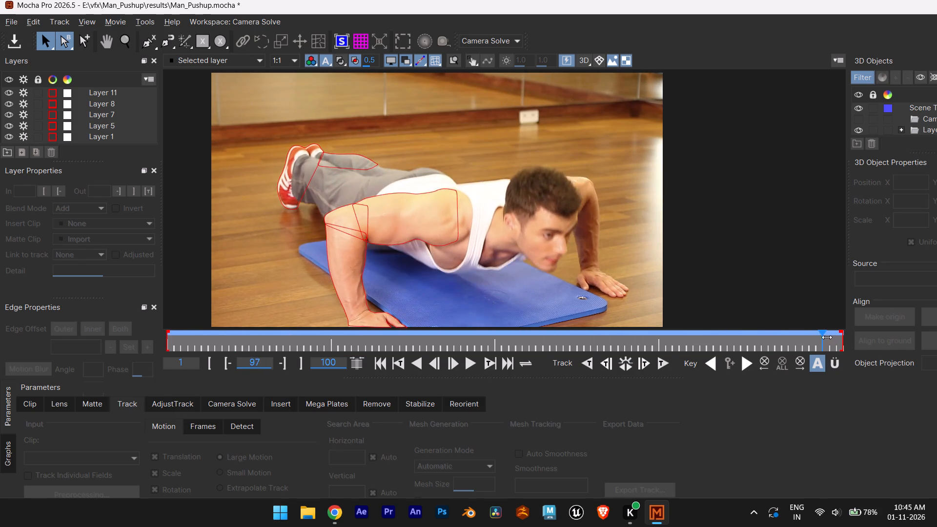
left_click_drag(827, 337, 494, 348)
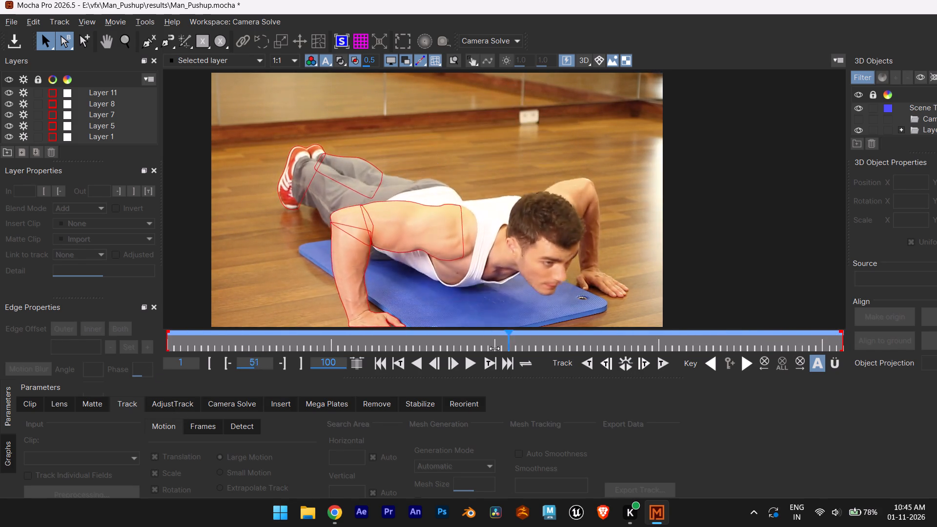
left_click_drag(494, 348, 161, 331)
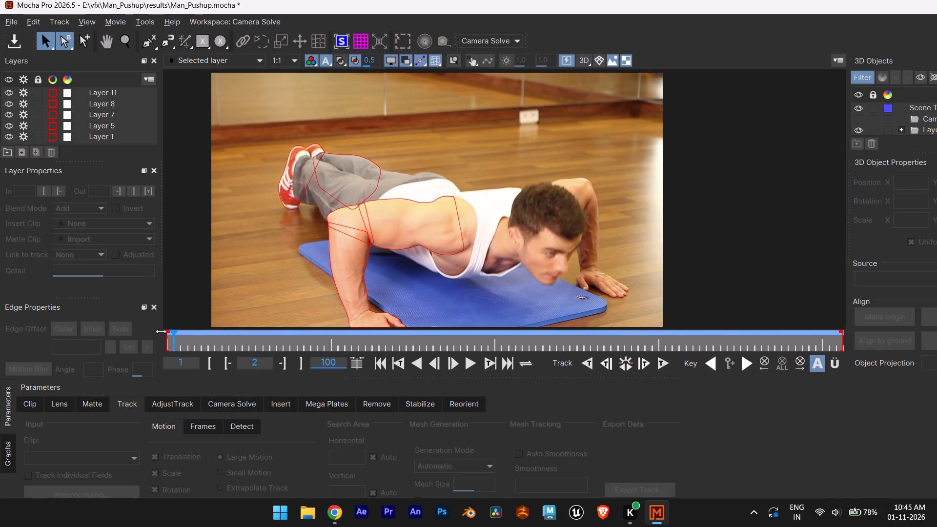
left_click_drag(161, 331, 432, 322)
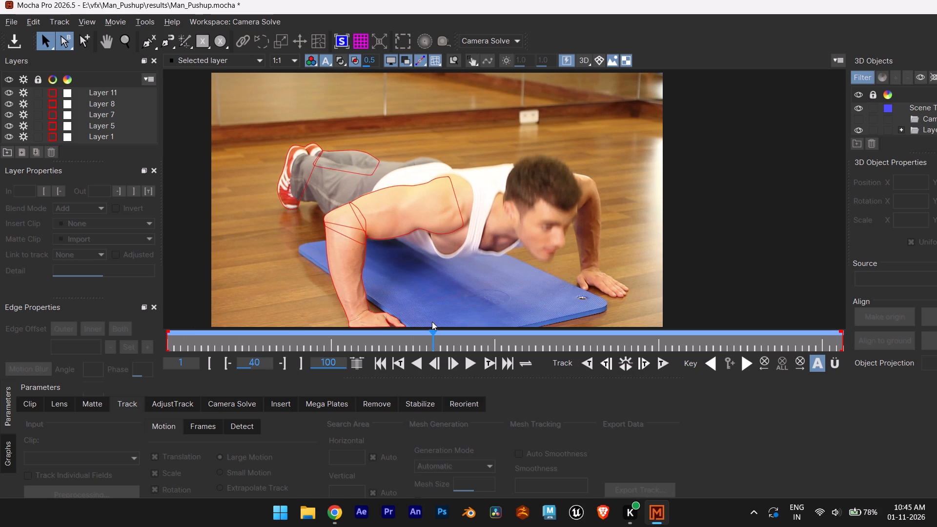
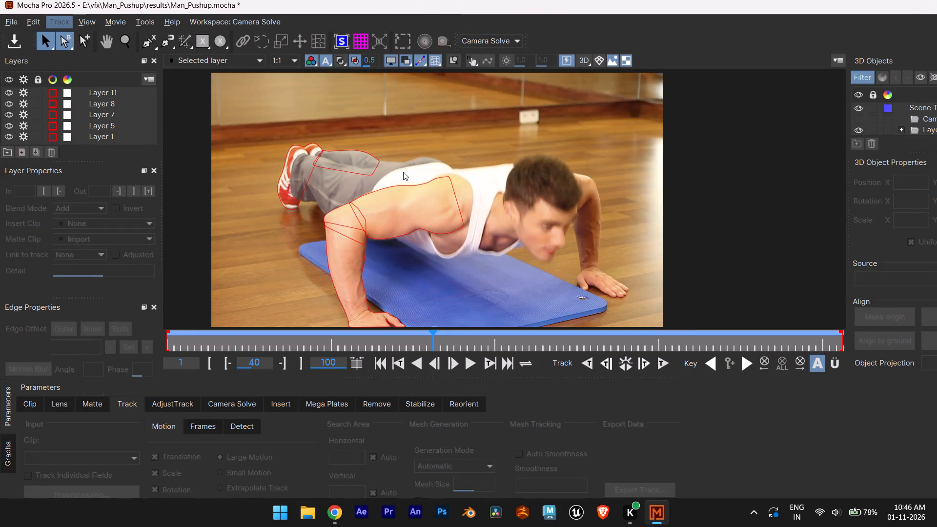
Scrub back and forth between frames 1 and 76 in close-up to examine the spline coverage of the man's arm, legs and shoes.
scroll(403, 172, "up", 7, "alt")
scroll(397, 172, "up", 6)
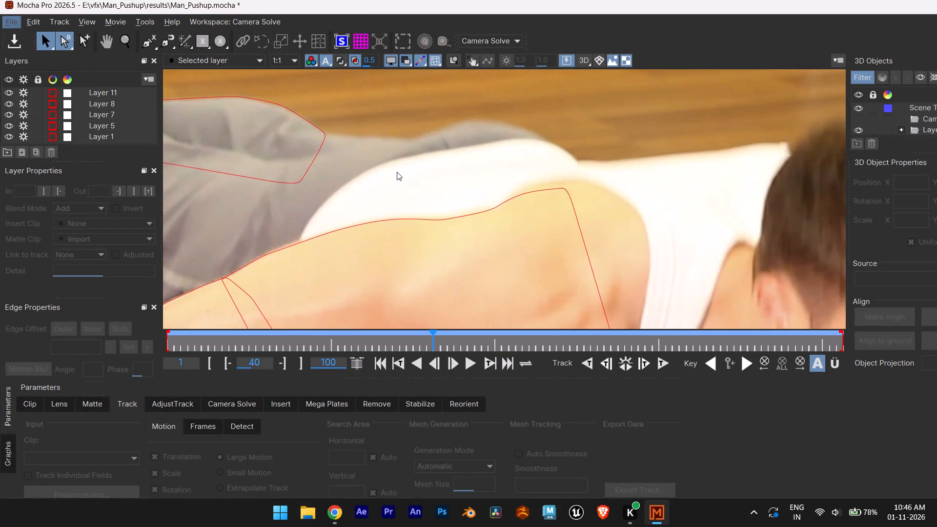
scroll(386, 167, "down", 1)
middle_click_drag(382, 164, 444, 183)
scroll(444, 183, "down", 1)
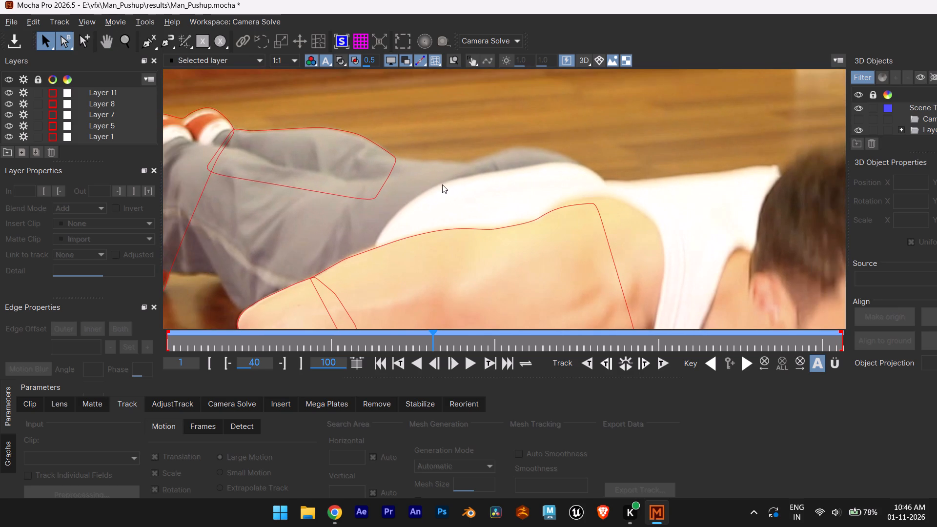
middle_click_drag(442, 184, 471, 133)
scroll(471, 137, "down", 3)
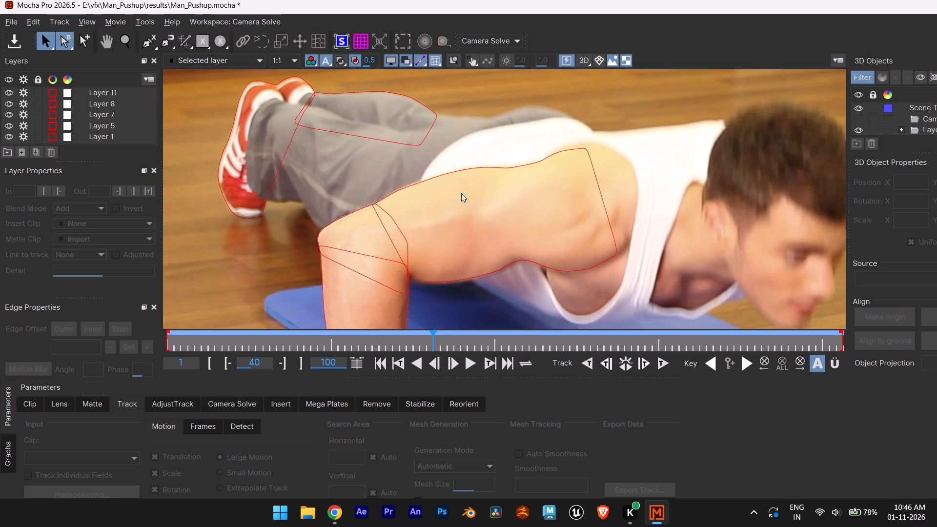
left_click_drag(433, 337, 287, 338)
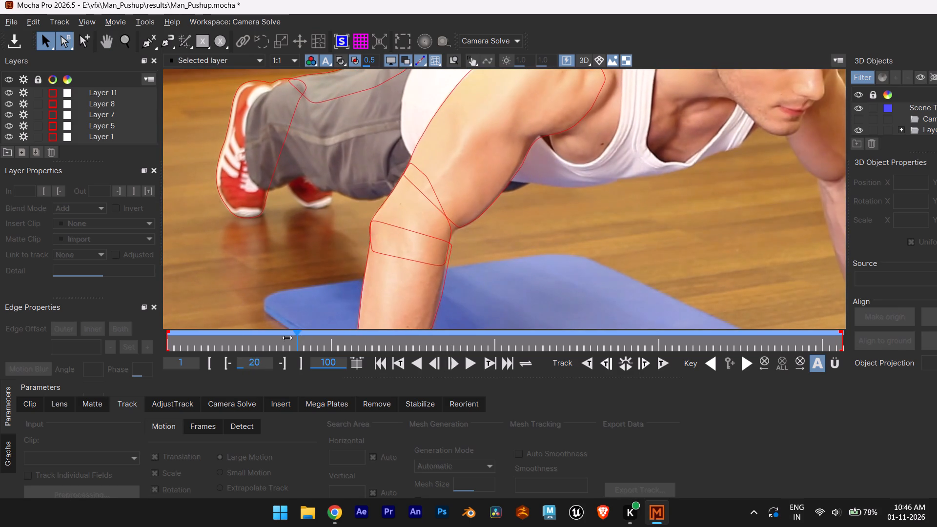
left_click_drag(287, 338, 448, 357)
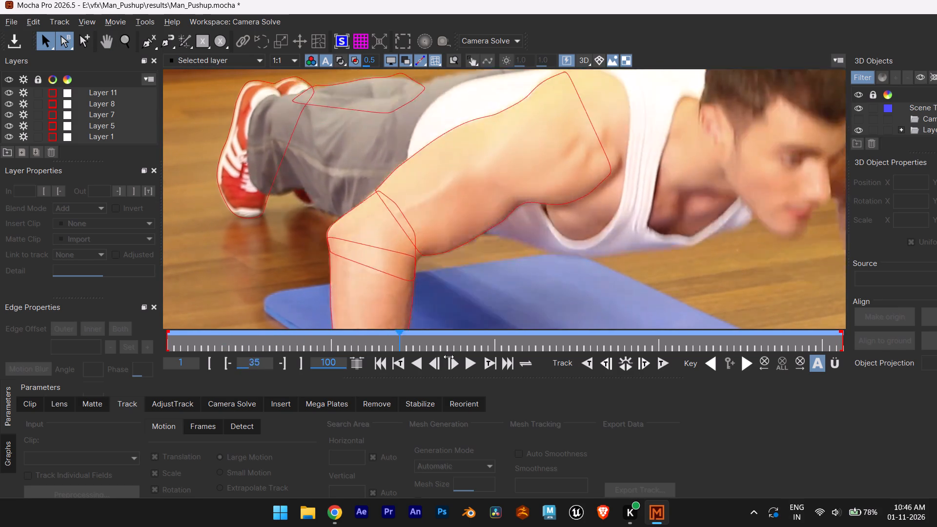
left_click_drag(448, 357, 243, 416)
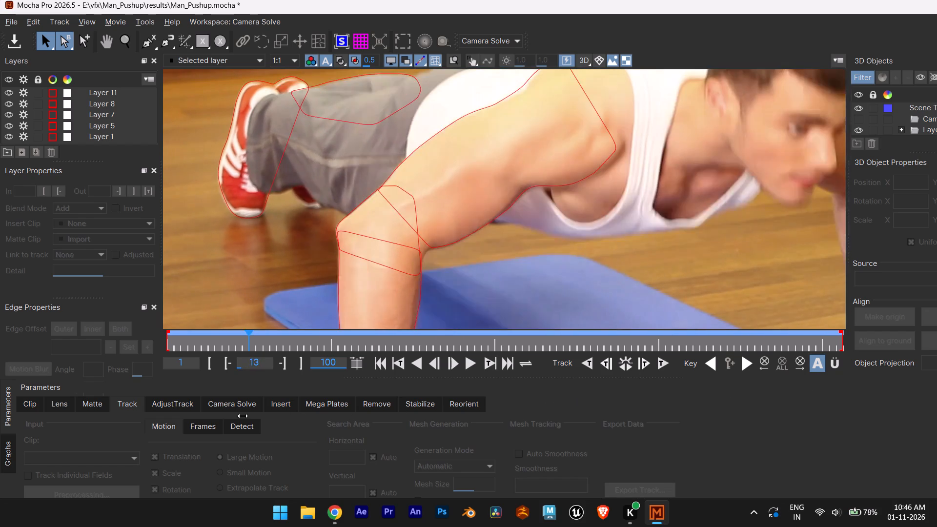
left_click_drag(243, 416, 154, 415)
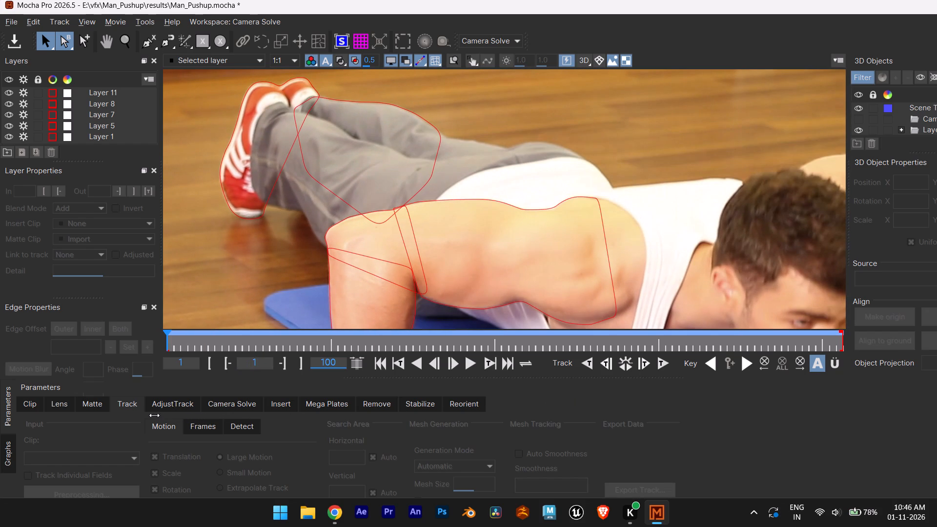
left_click_drag(154, 415, 684, 385)
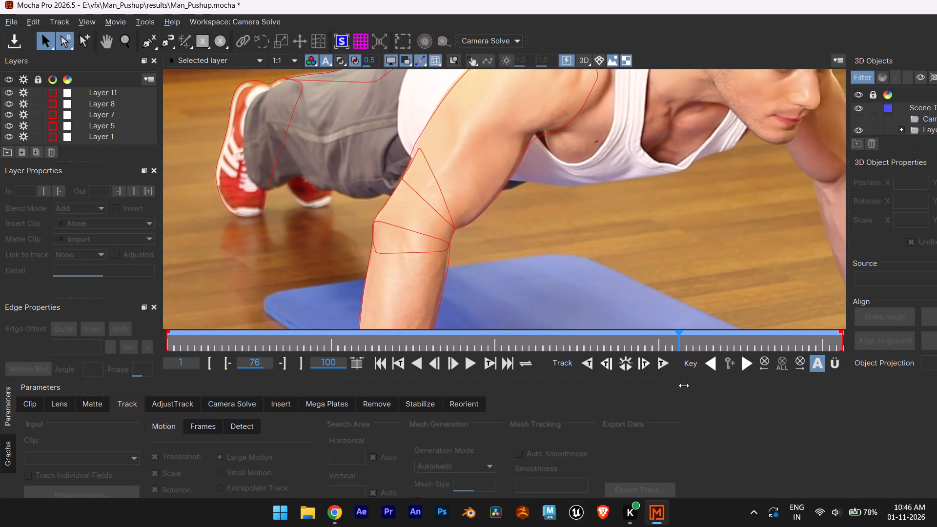
left_click_drag(684, 385, 315, 376)
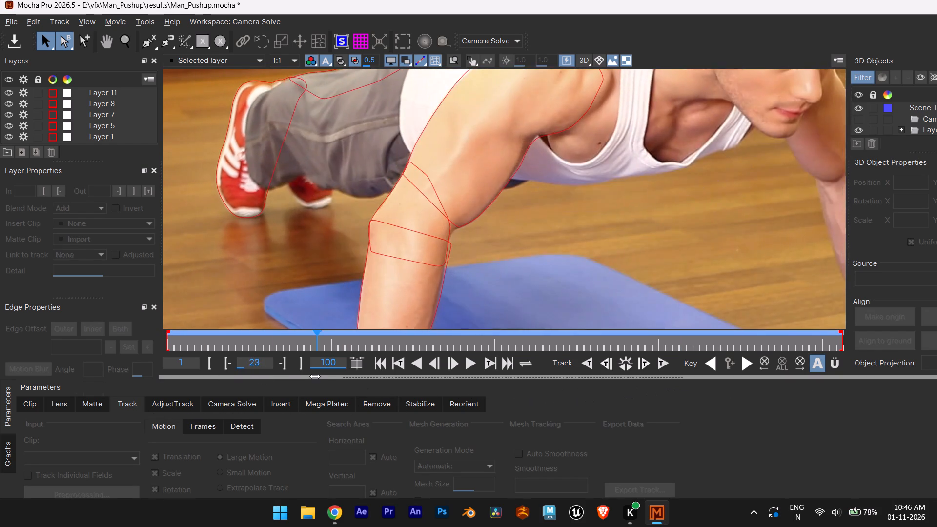
At frame 24, start a new X-Spline along the trouser hem between the shoes and trace the far shoe's outline down along its sole.
left_click_drag(315, 376, 328, 384)
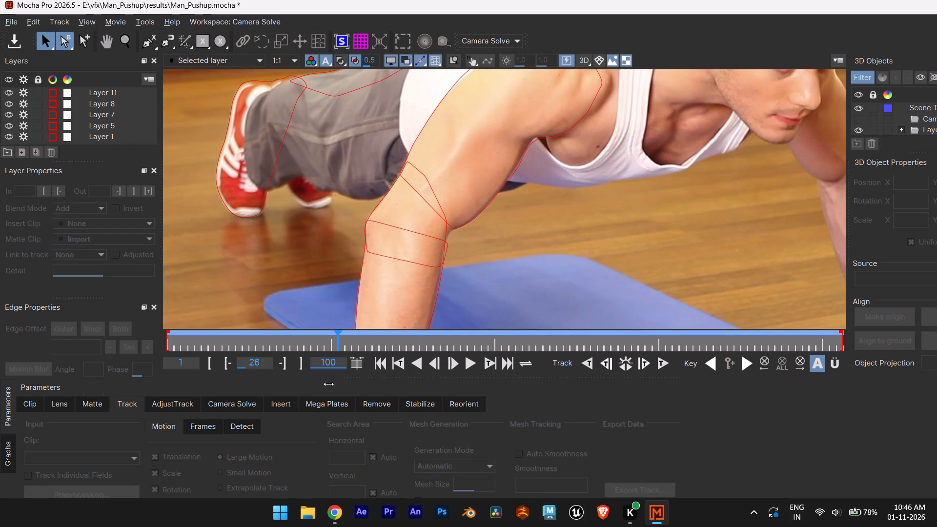
left_click_drag(328, 384, 321, 384)
scroll(273, 130, "up", 3)
middle_click_drag(273, 138, 335, 130, "alt")
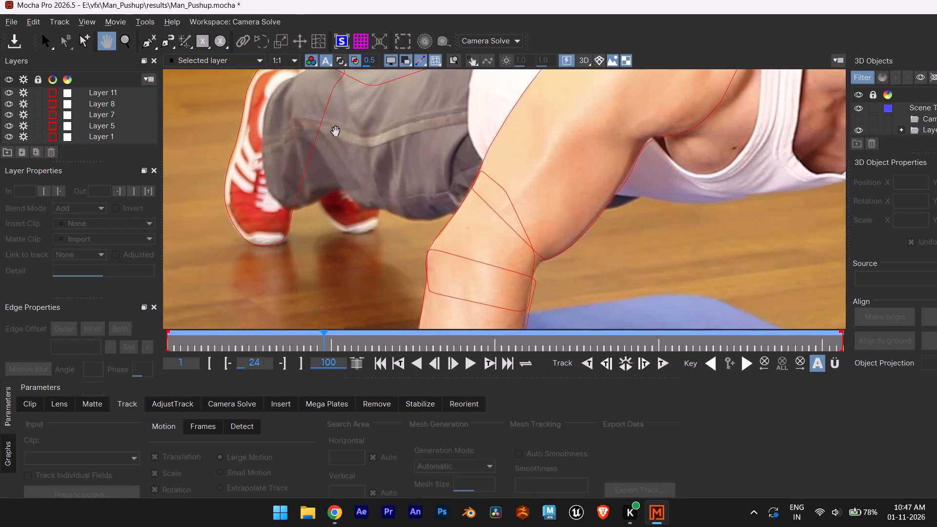
middle_click_drag(335, 130, 382, 112, "alt")
scroll(382, 113, "up", 4)
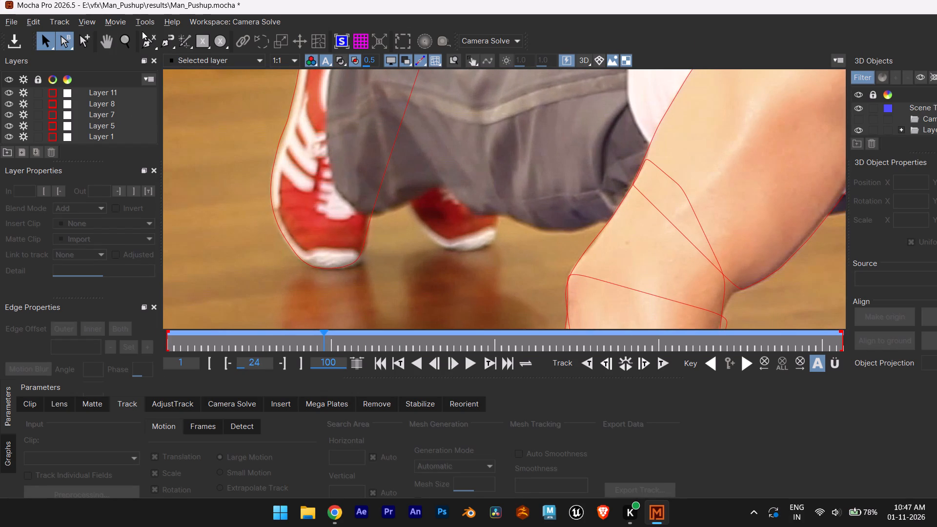
left_click(150, 43)
scroll(417, 285, "up", 3)
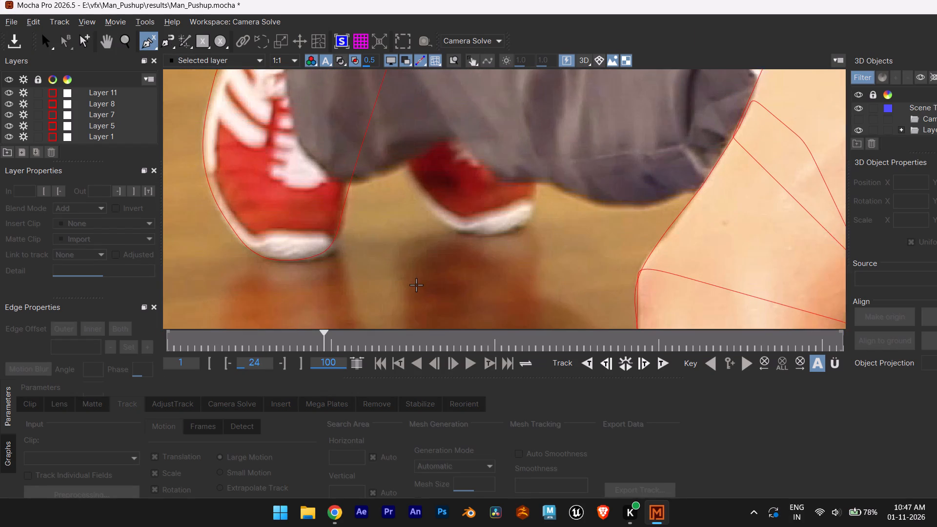
scroll(417, 285, "up", 2)
middle_click_drag(367, 162, 367, 204, "alt")
scroll(367, 204, "up", 1)
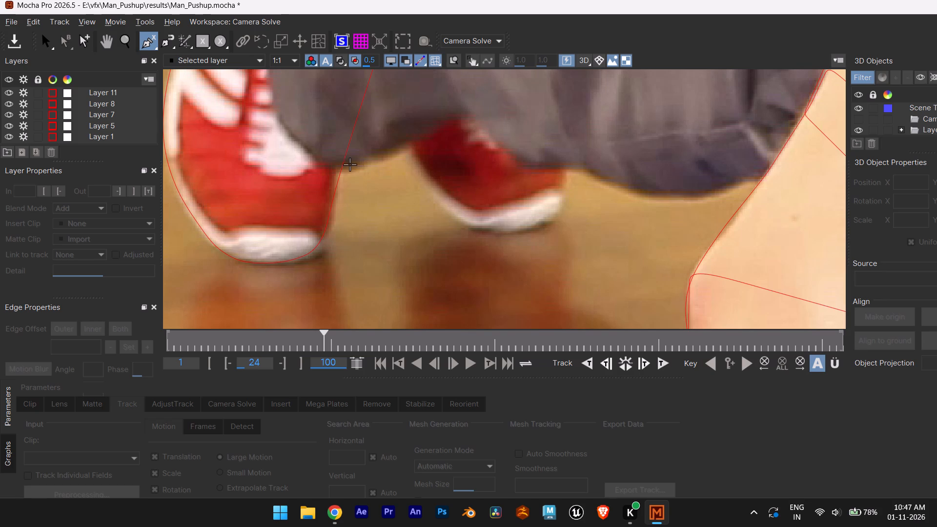
left_click(343, 170)
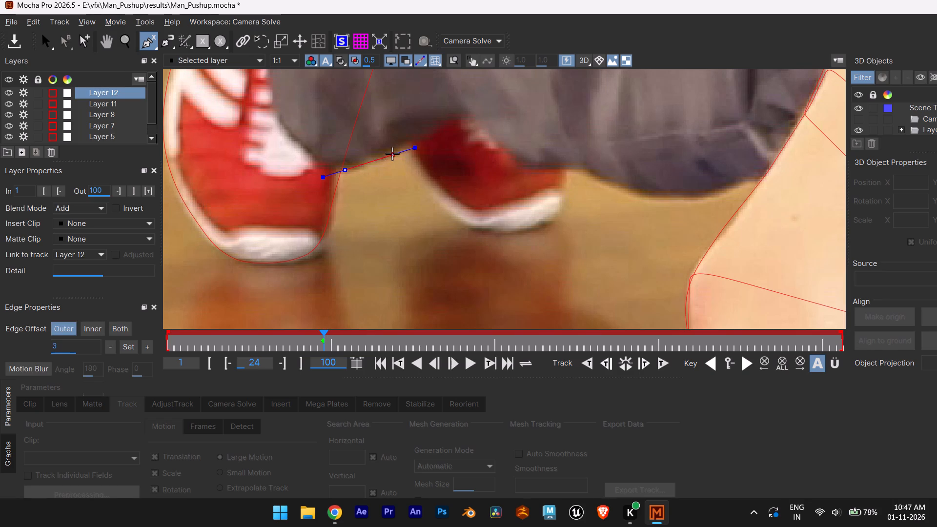
left_click(393, 153)
left_click(407, 145)
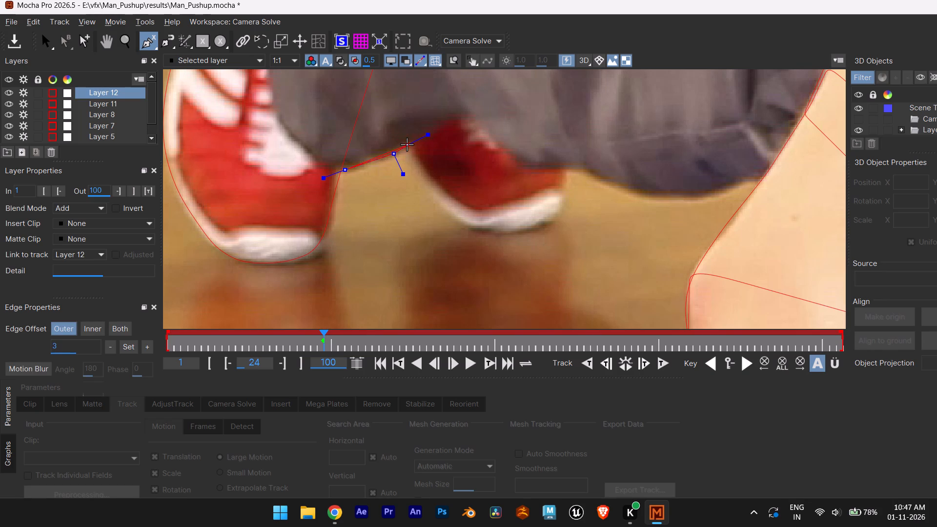
left_click(416, 164)
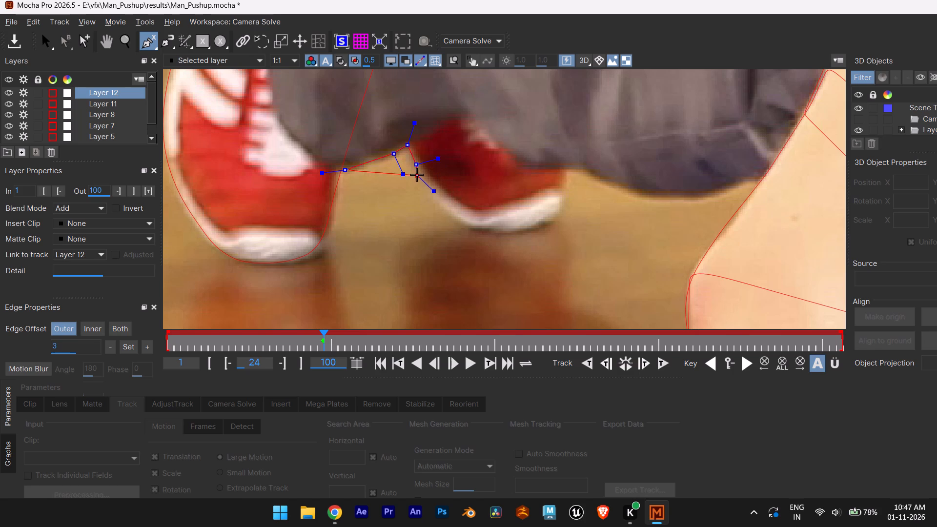
left_click(425, 186)
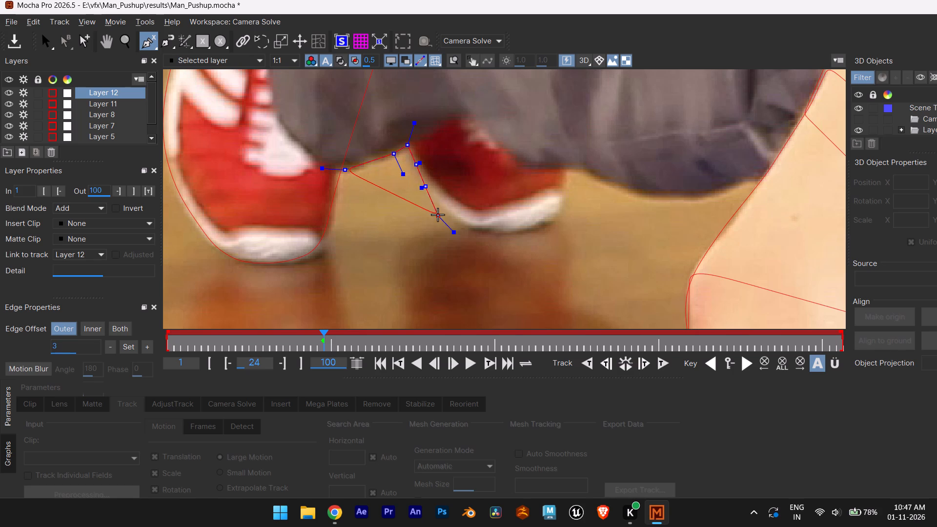
left_click(443, 207)
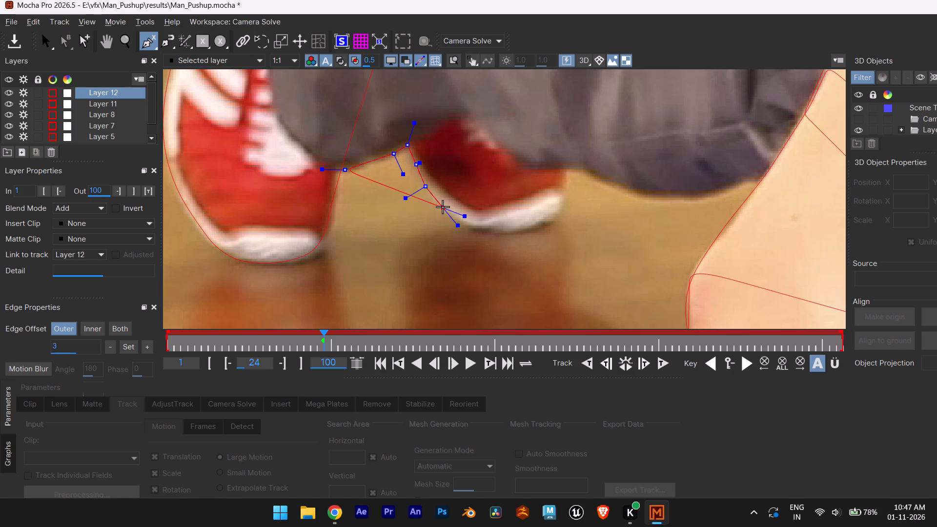
left_click(468, 227)
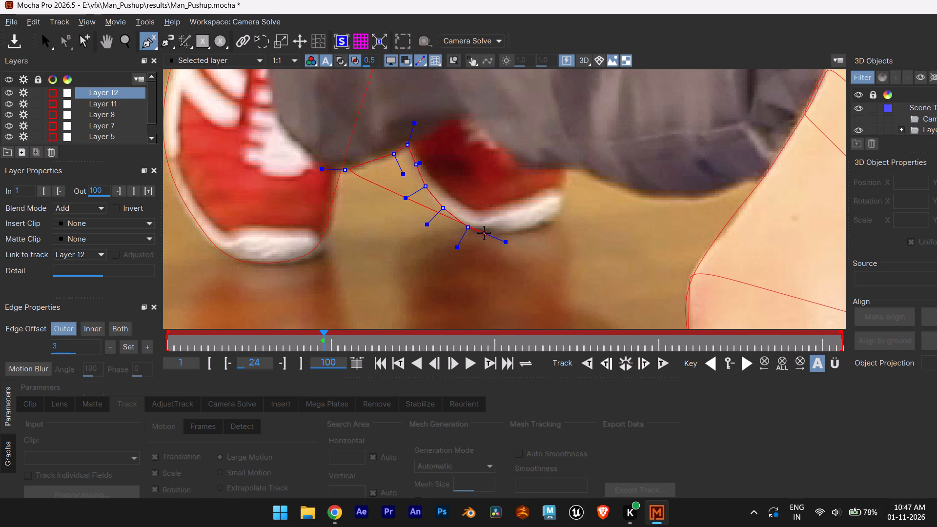
left_click(484, 233)
left_click(511, 235)
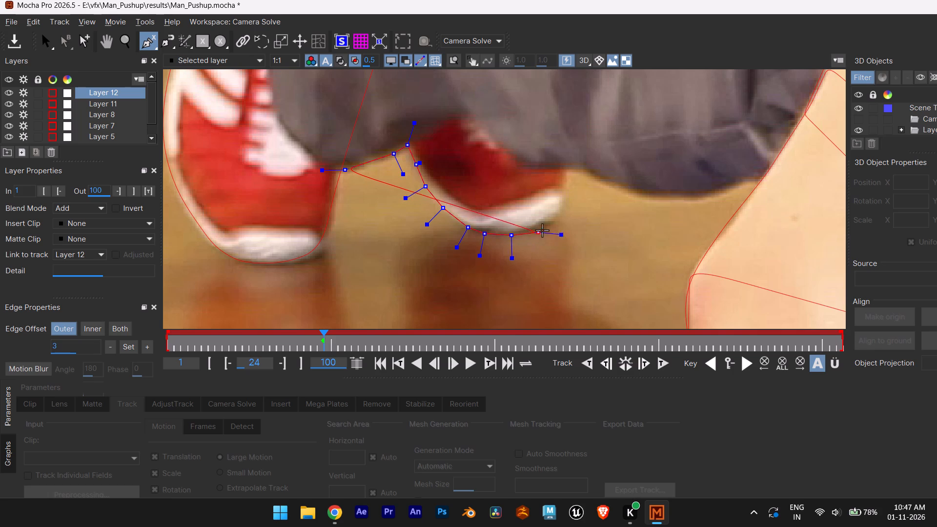
Continue the X-Spline around the far shoe's toe, up over the trouser leg, and close the shape.
left_click(549, 229)
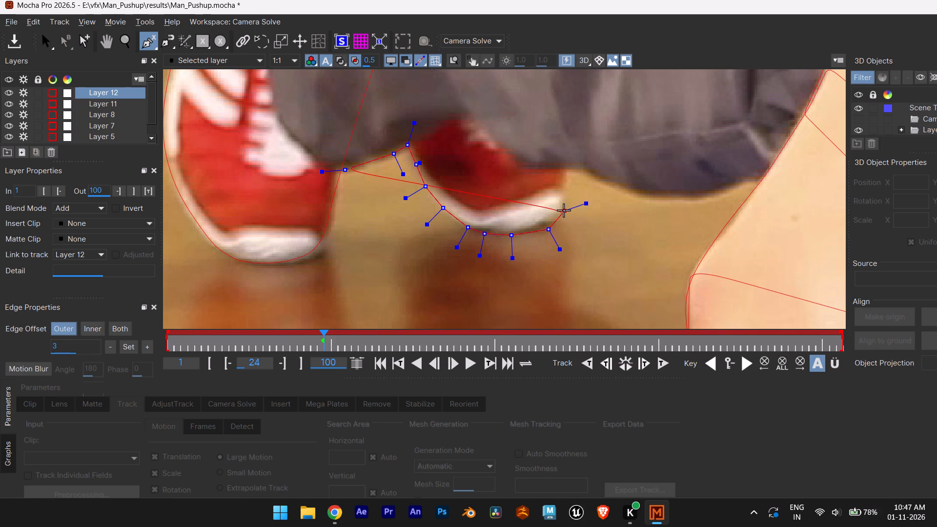
left_click(564, 211)
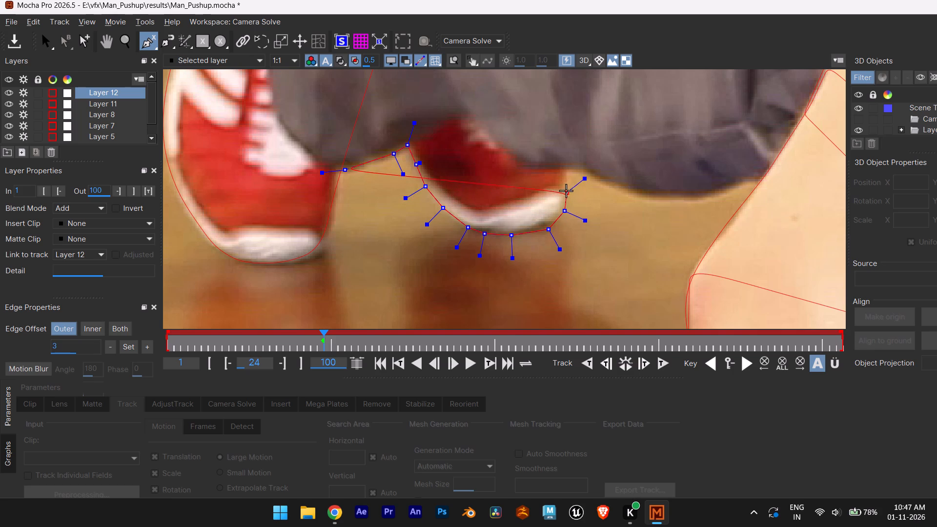
left_click(567, 183)
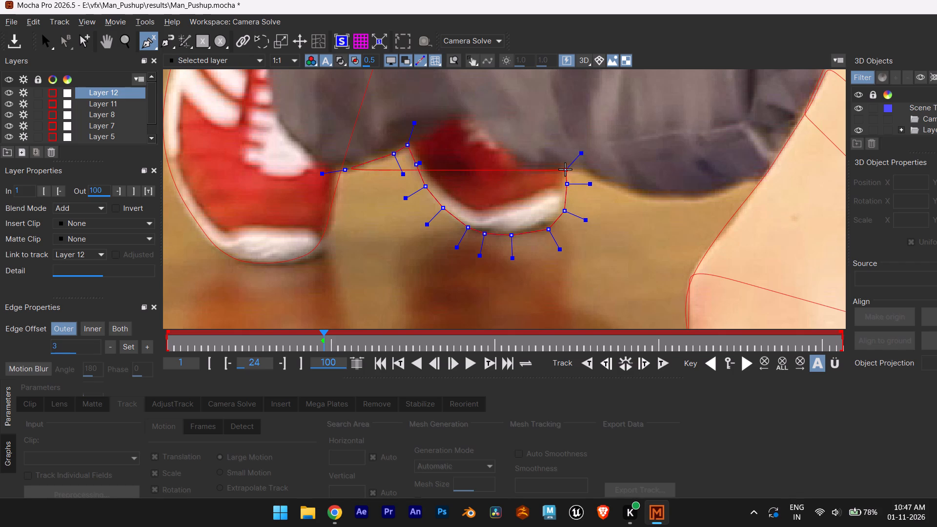
left_click(566, 170)
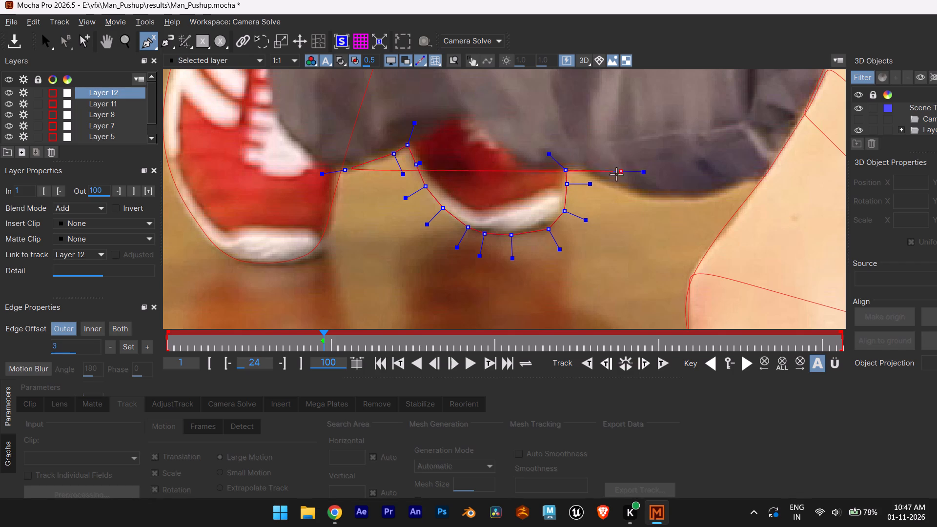
left_click(544, 101)
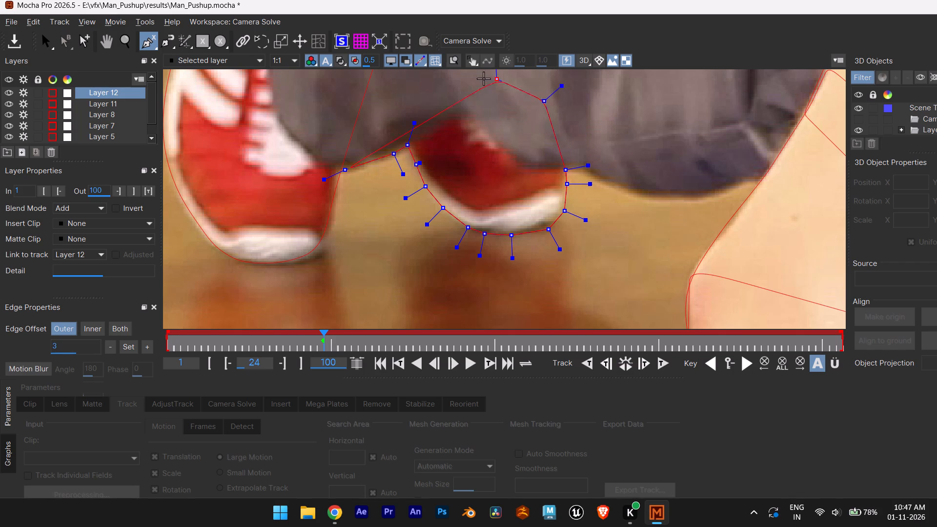
left_click(429, 76)
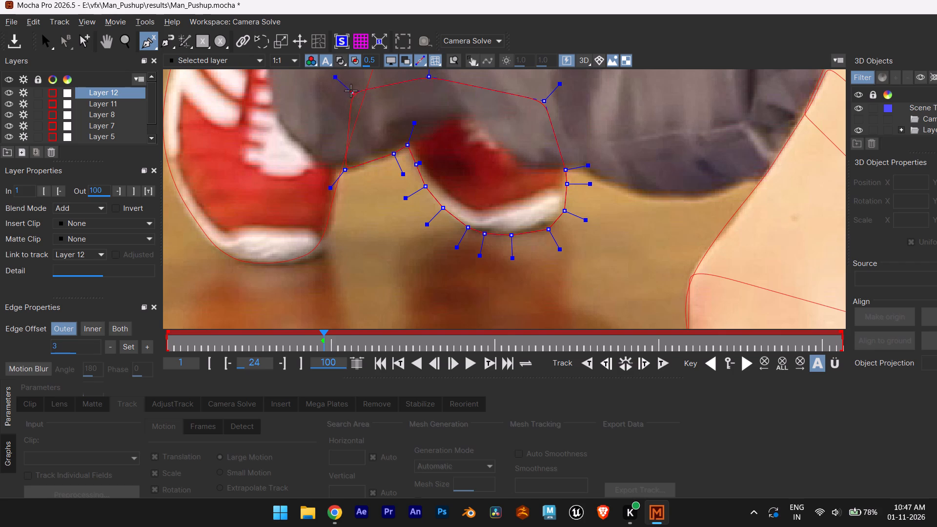
left_click(361, 70)
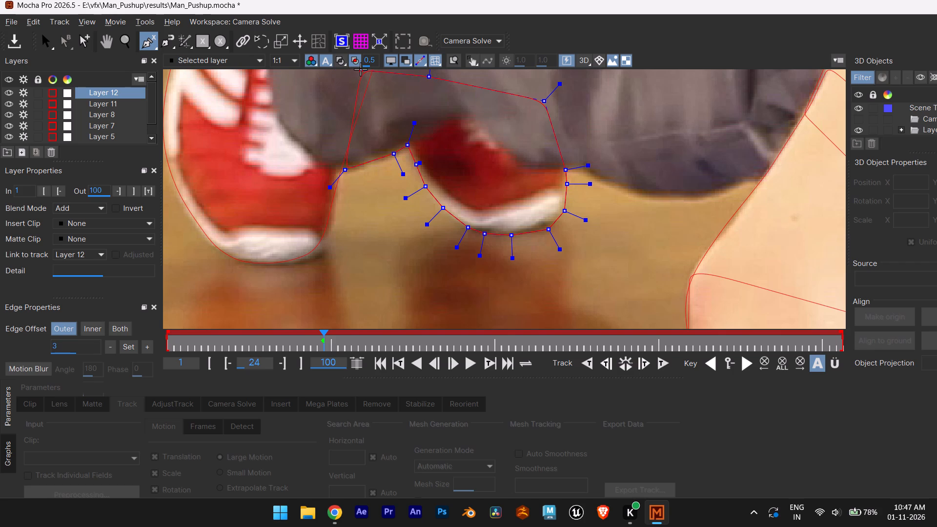
right_click(334, 131)
Refine the Layer 12 spline along the trouser hem between the shoes, shifting its points onto the hem and softening the middle point's curve.
scroll(342, 141, "up", 3)
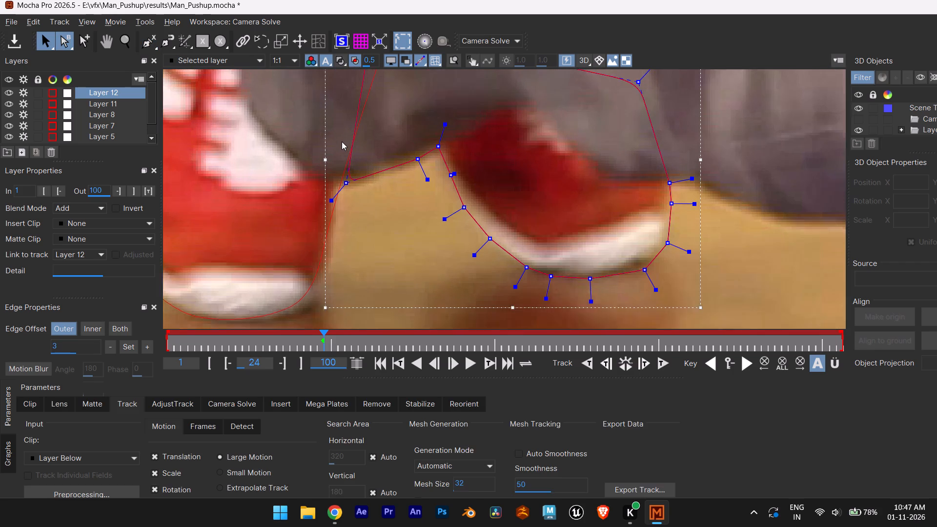
scroll(342, 142, "up", 2)
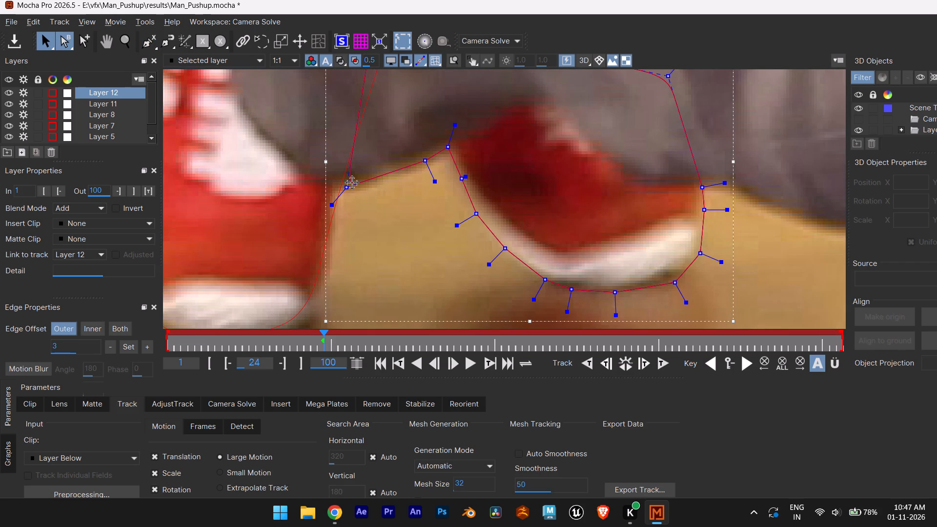
left_click_drag(350, 184, 341, 186)
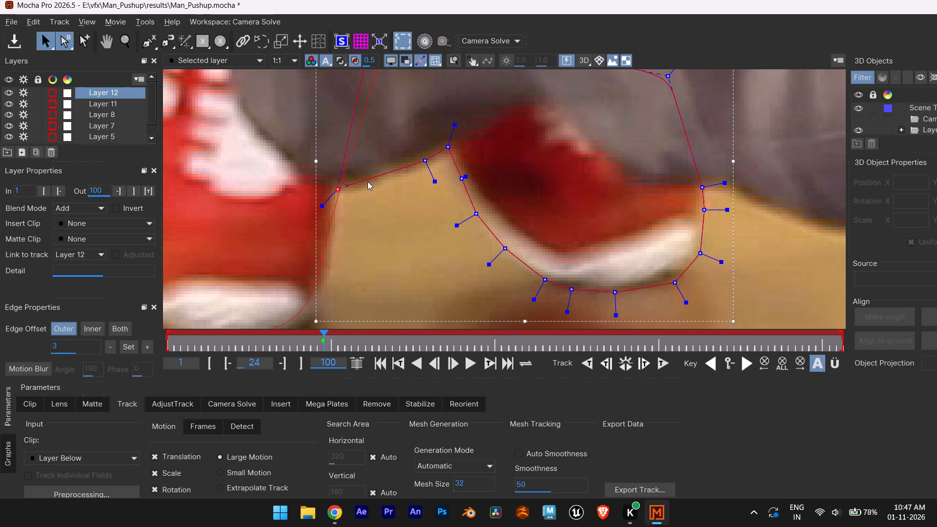
scroll(367, 182, "down", 1)
left_click_drag(431, 182, 430, 180)
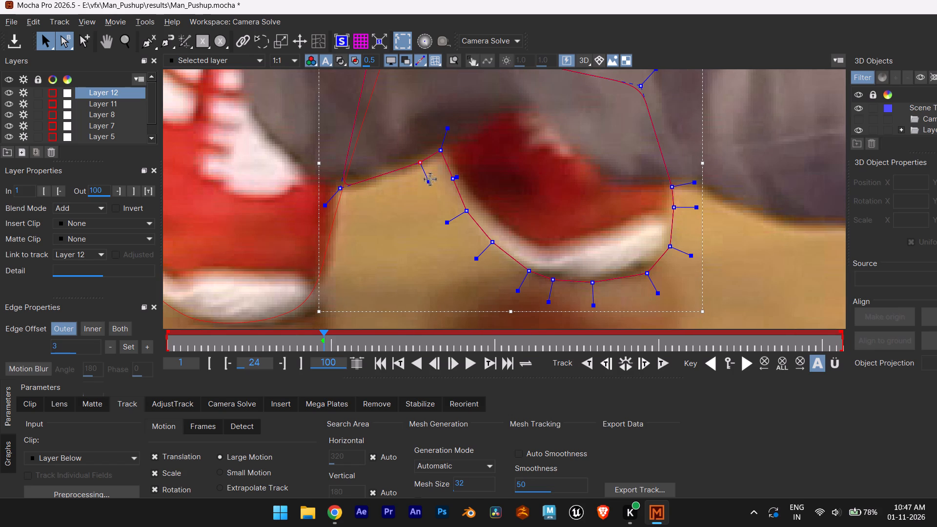
left_click_drag(430, 180, 429, 172)
left_click_drag(416, 163, 398, 175)
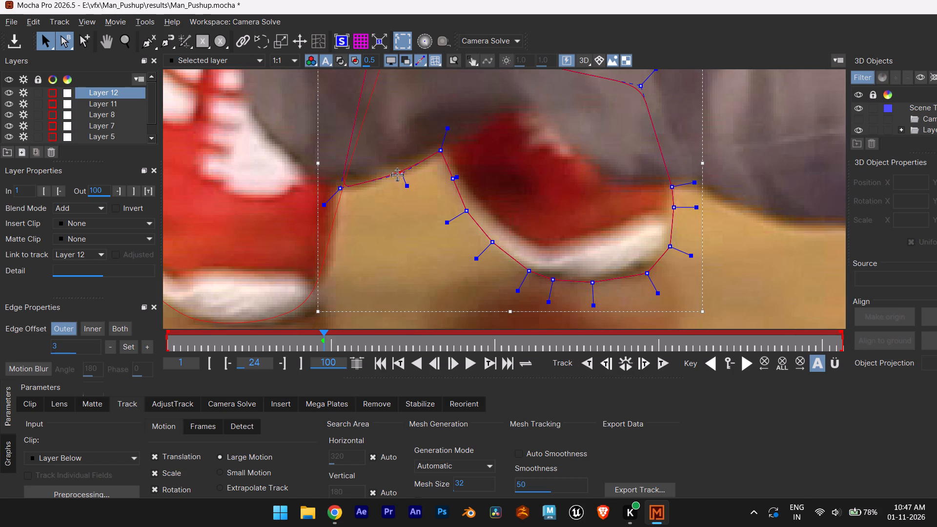
left_click_drag(398, 175, 393, 173)
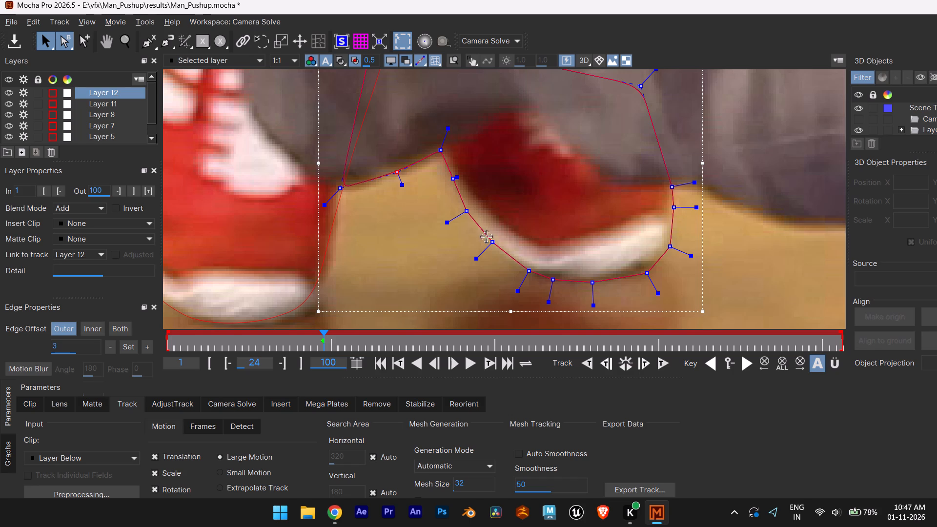
Smooth the Layer 12 points down the curved sole edge facing the near shoe and nudge them to fit the far shoe's outline.
scroll(468, 256, "up", 5)
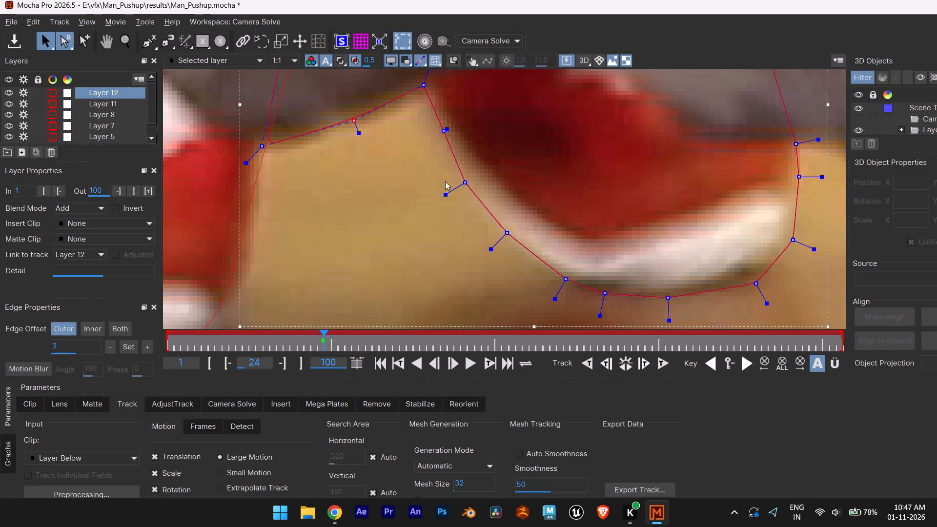
left_click_drag(446, 199, 455, 194)
left_click(467, 179)
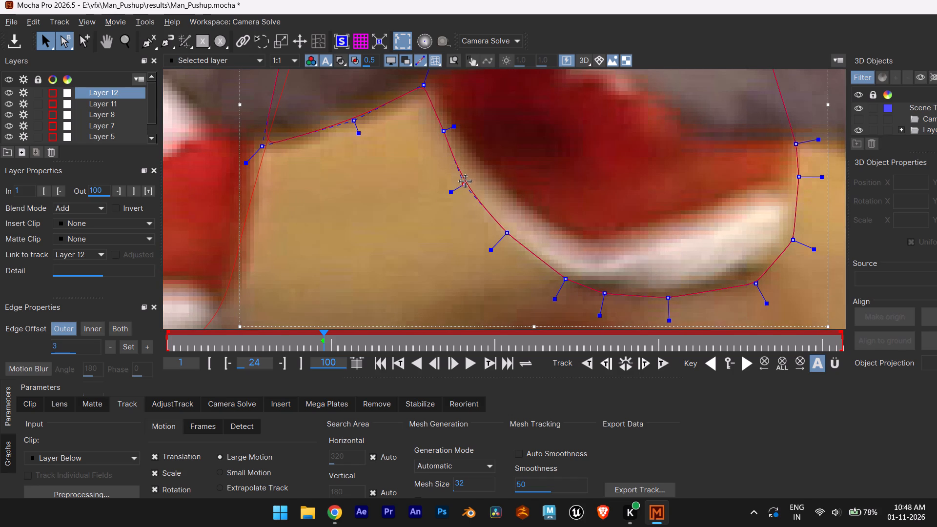
left_click(495, 253)
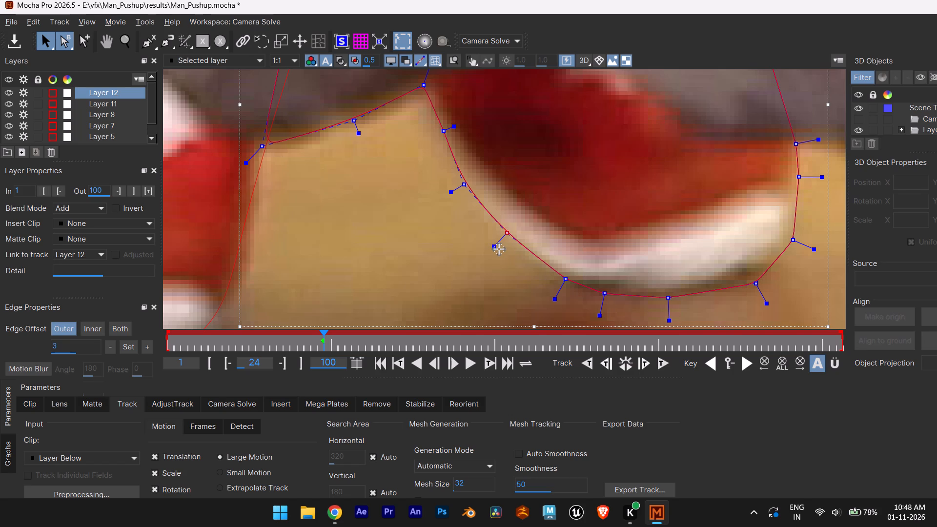
left_click(507, 228)
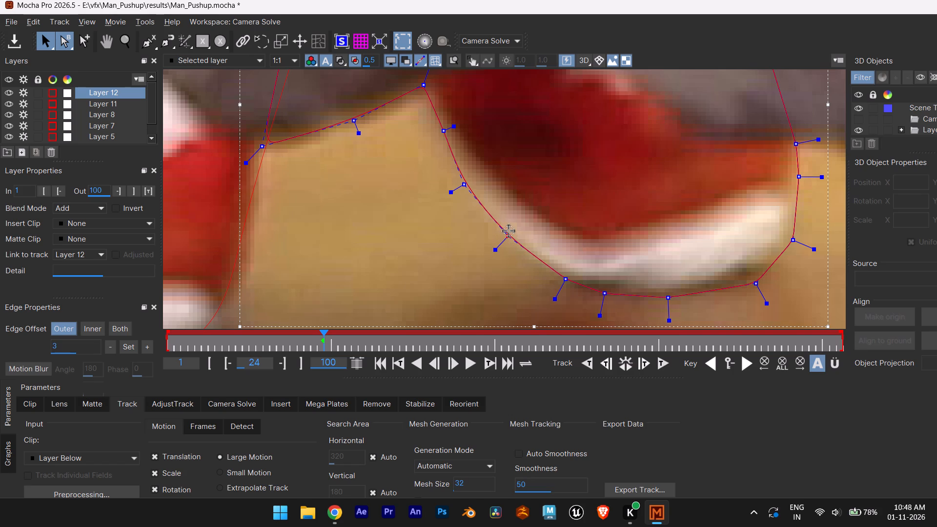
left_click_drag(559, 300, 562, 296)
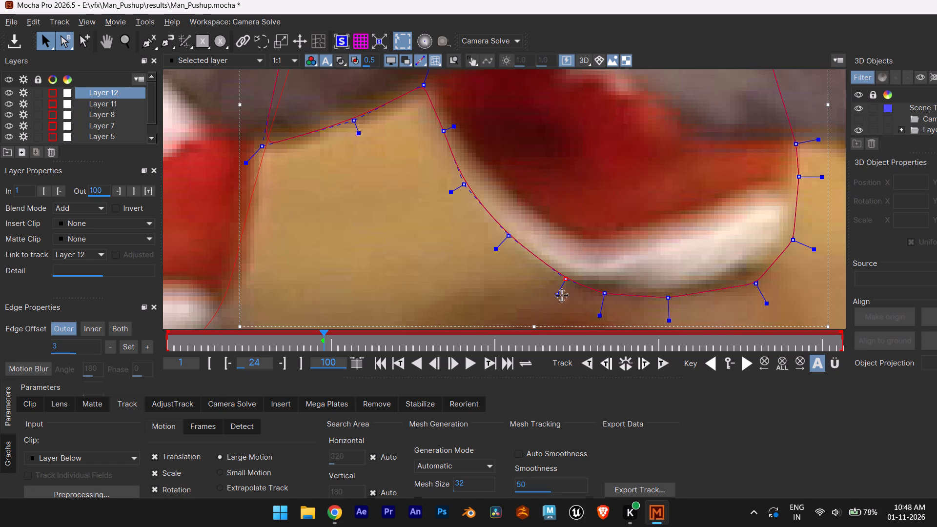
left_click_drag(562, 296, 563, 295)
left_click_drag(567, 276, 565, 280)
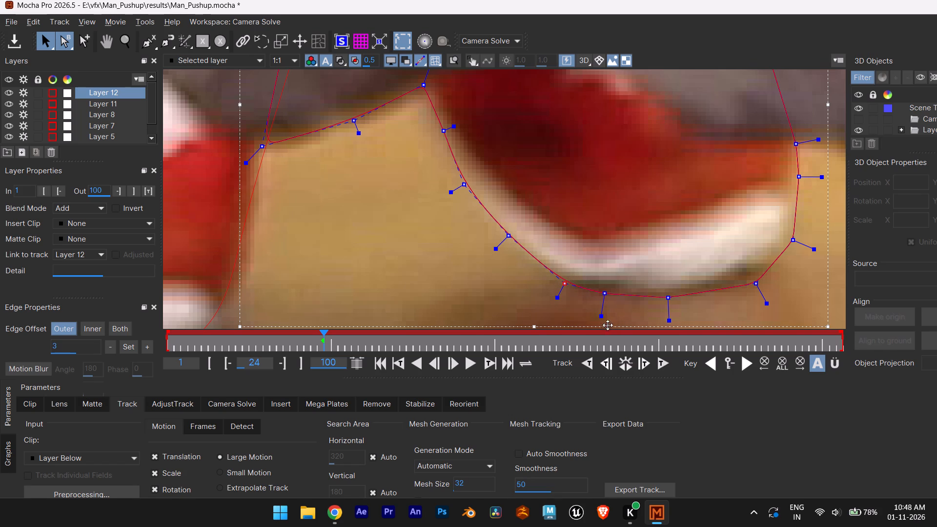
left_click_drag(600, 318, 601, 314)
left_click_drag(608, 290, 608, 295)
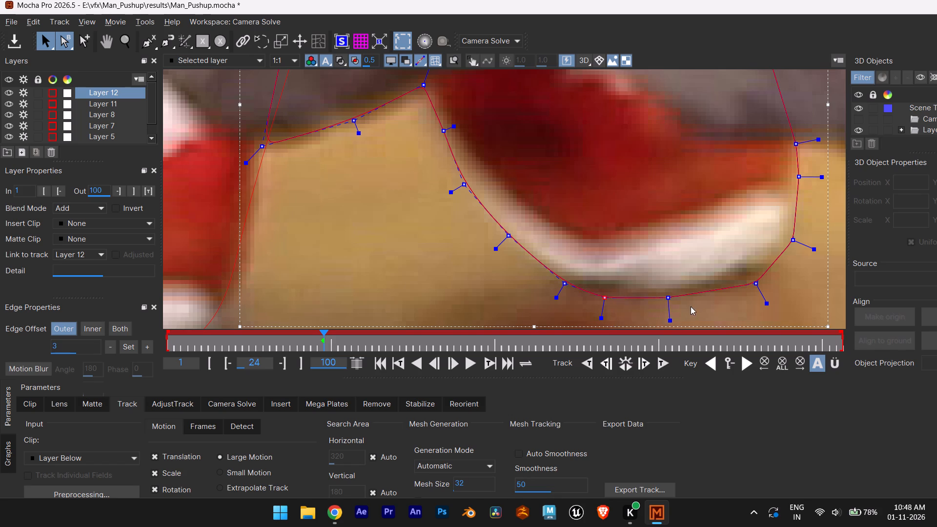
Adjust the Layer 12 points beneath the far shoe and round the spline around the lower toe corner.
scroll(698, 298, "down", 2)
left_click(676, 318)
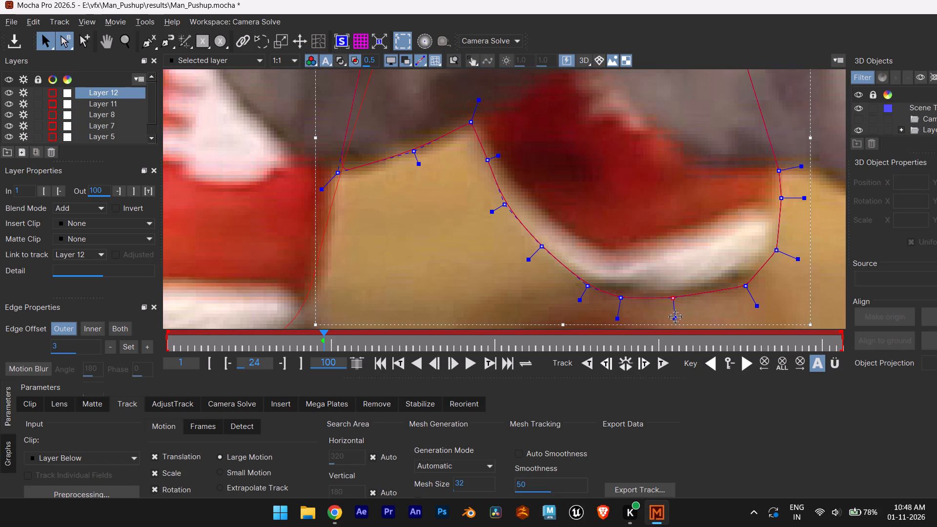
left_click(676, 297)
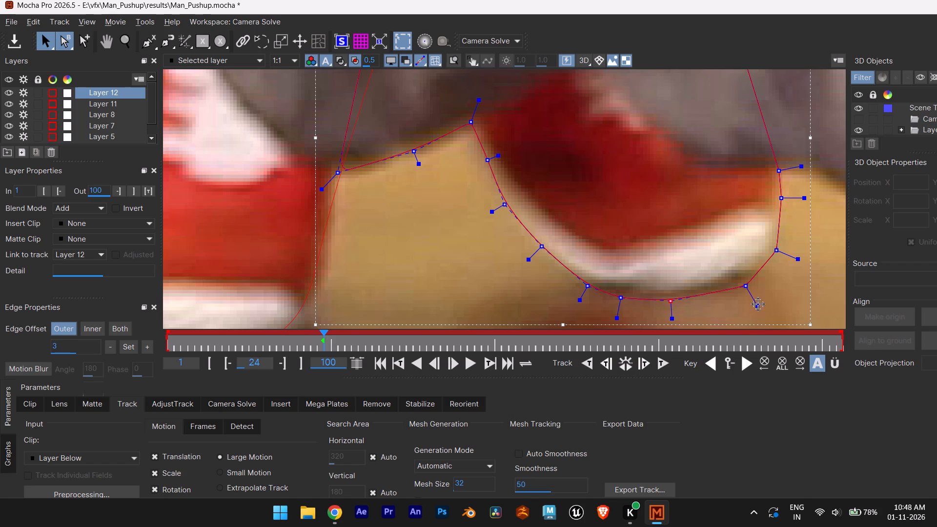
left_click_drag(758, 304, 754, 301)
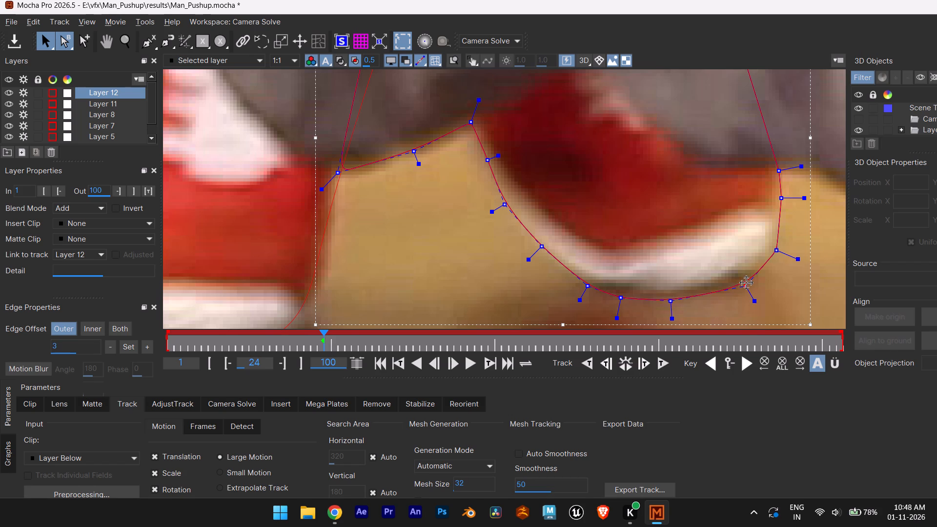
left_click(747, 283)
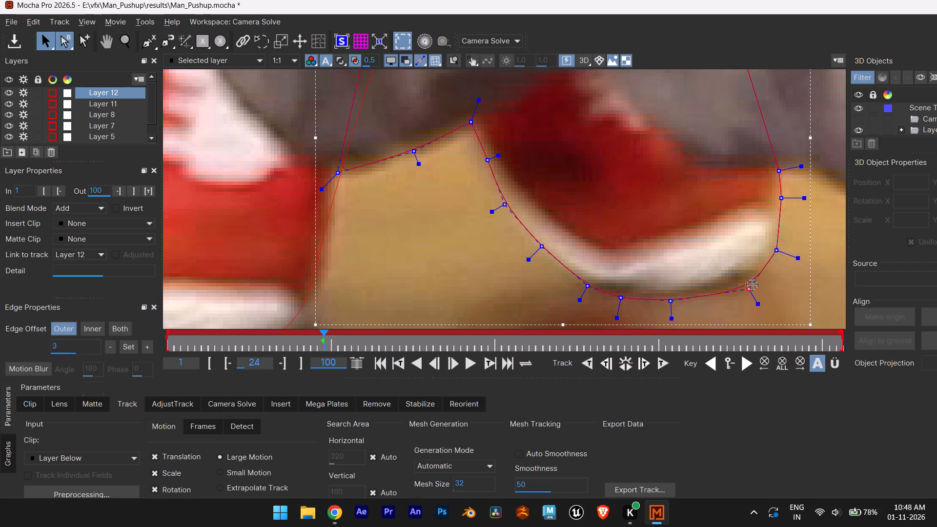
left_click_drag(801, 258, 791, 259)
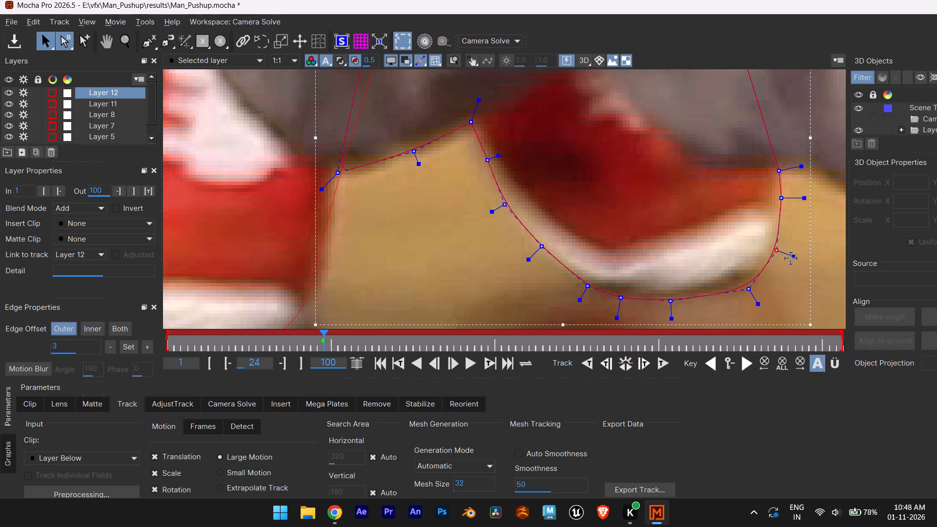
left_click_drag(791, 259, 789, 259)
Adjust the positions and curve handles of the two Layer 12 points on the toe's outer edge, up to the trouser hem.
left_click_drag(801, 200, 786, 204)
left_click(781, 199)
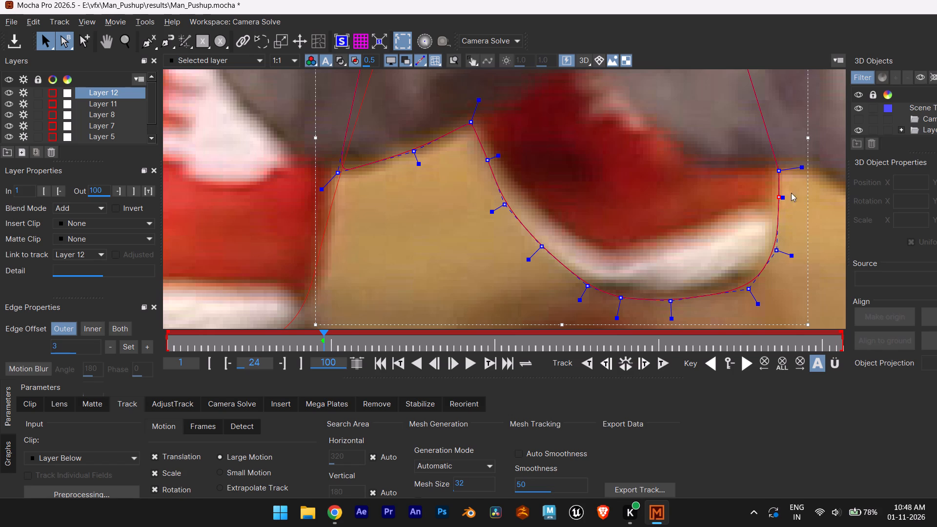
left_click_drag(786, 198, 799, 199)
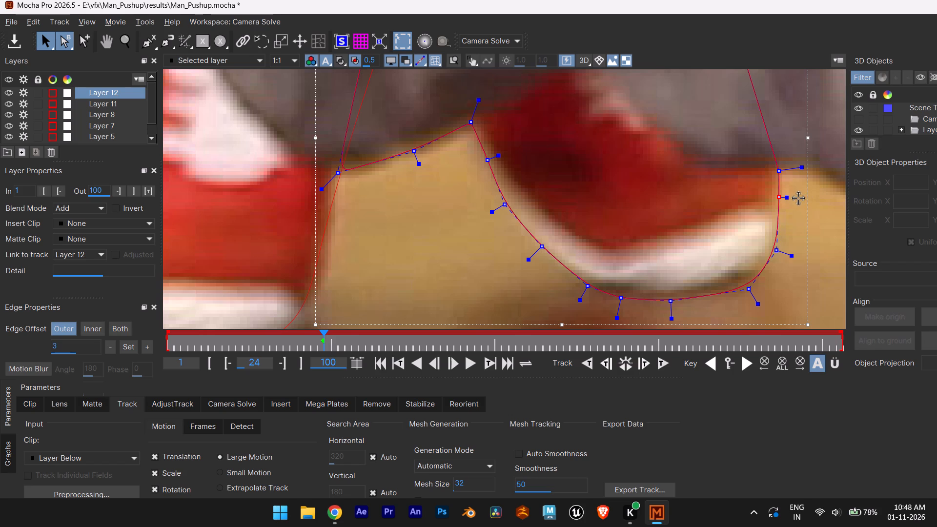
left_click_drag(799, 199, 801, 199)
left_click(778, 196)
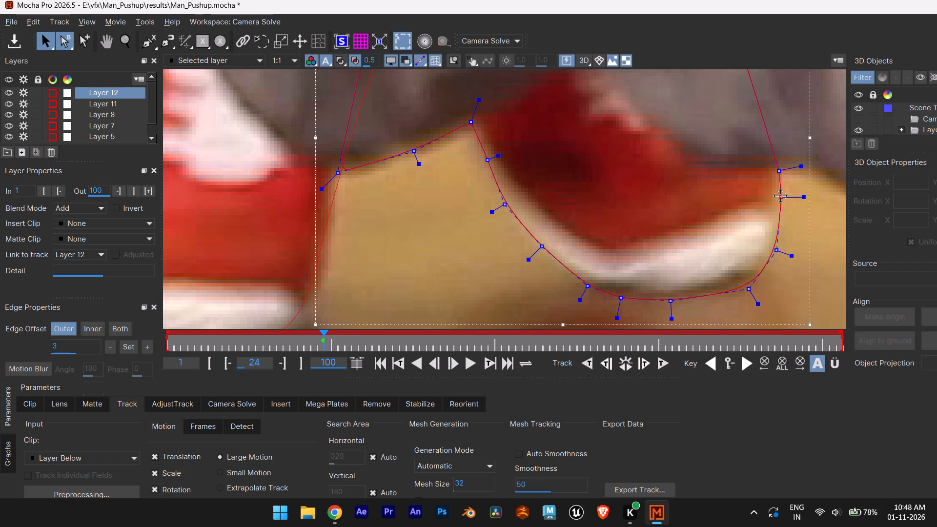
left_click_drag(802, 166, 800, 166)
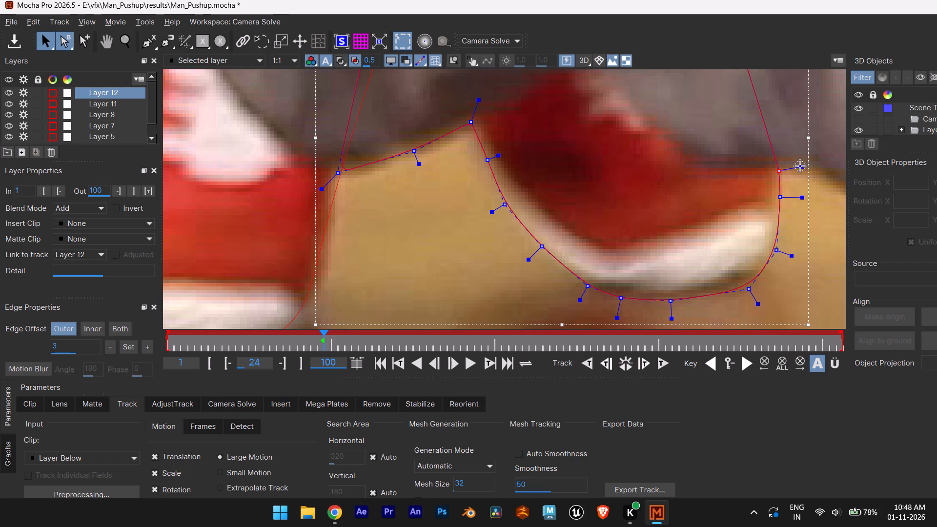
left_click_drag(800, 166, 794, 169)
left_click(780, 172)
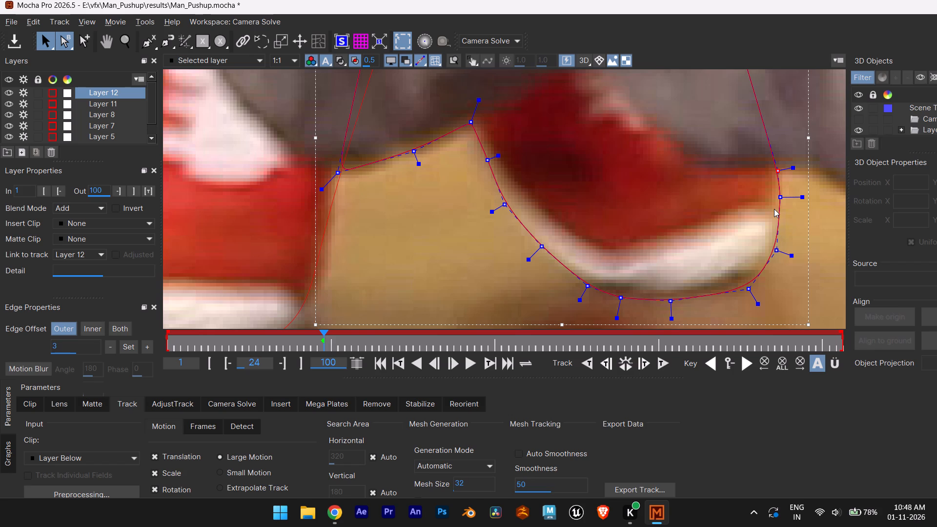
Fine-tune in close-up the two Layer 12 points where the far shoe's outer edge meets the trouser hem, smoothing the lower point.
scroll(665, 208, "down", 8)
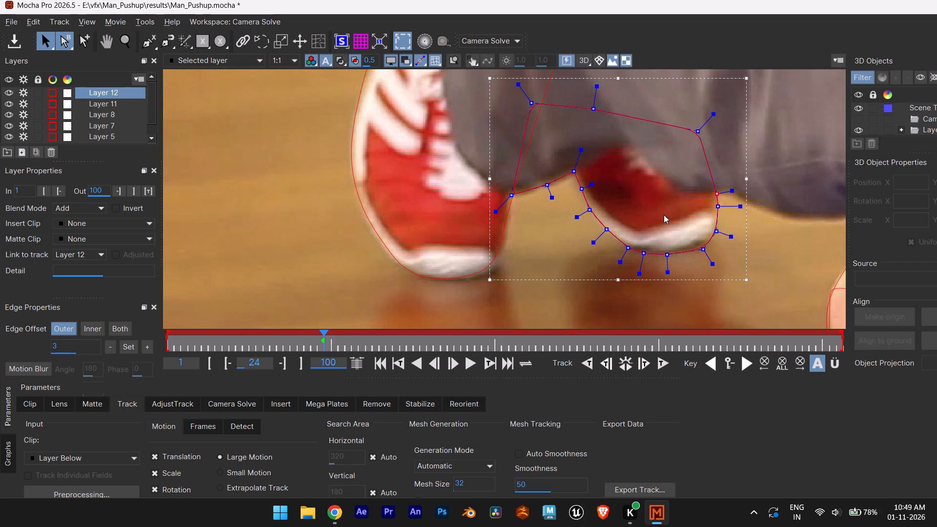
middle_click_drag(774, 226, 624, 256, "alt")
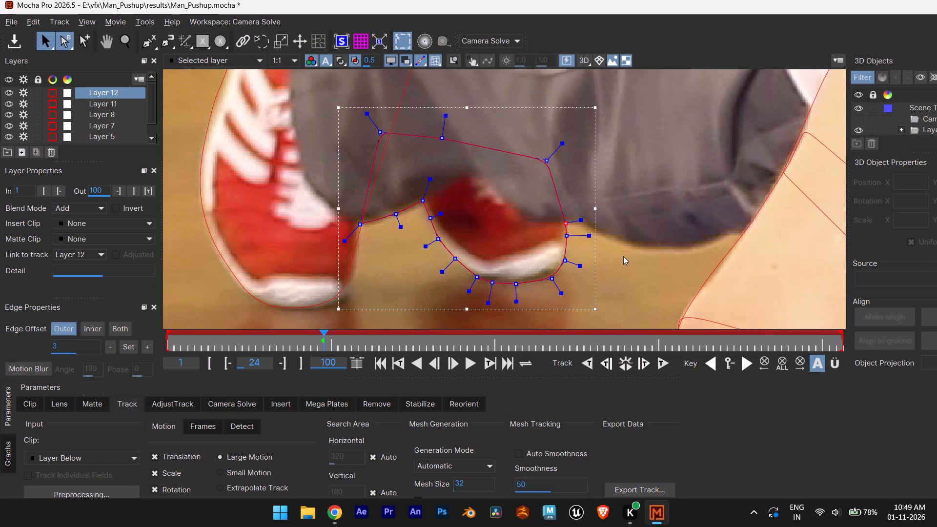
scroll(623, 256, "up", 7)
middle_click_drag(578, 244, 605, 240, "alt")
scroll(581, 238, "up", 1)
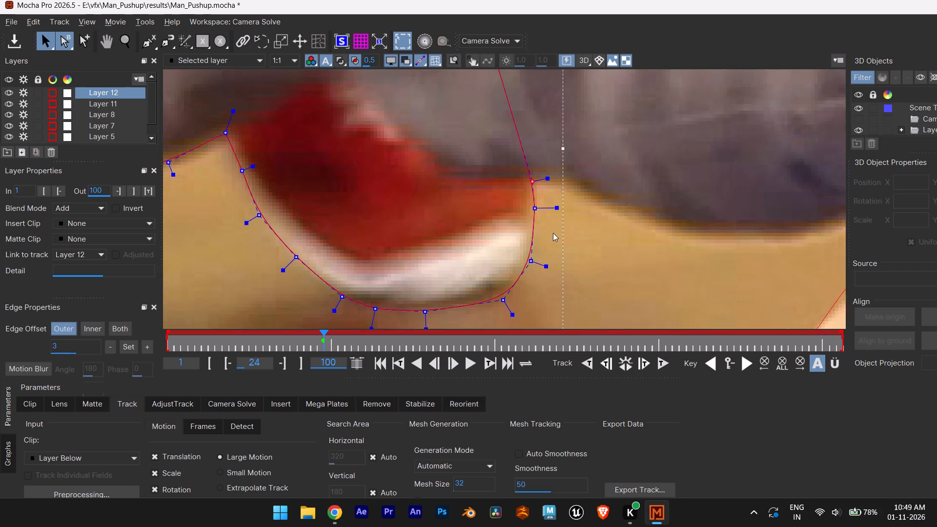
scroll(553, 233, "up", 3)
left_click(536, 199)
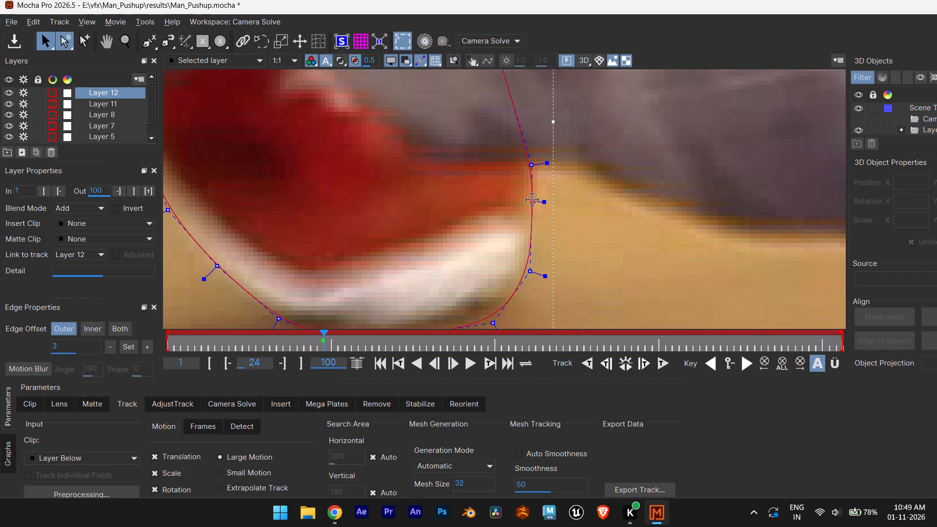
left_click(532, 165)
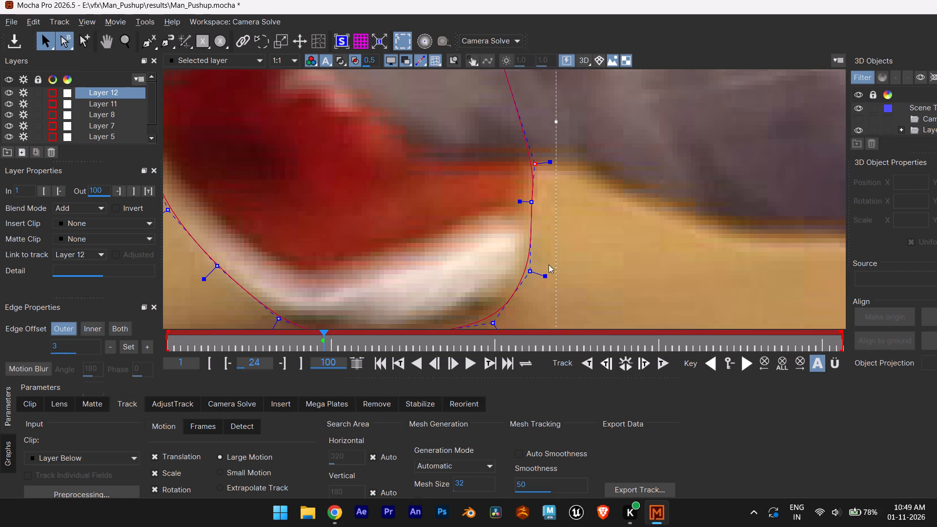
Raise the Layer 12 upper corner point above the toe on the trouser leg so the shape's top edge runs nearly level.
scroll(553, 255, "down", 11)
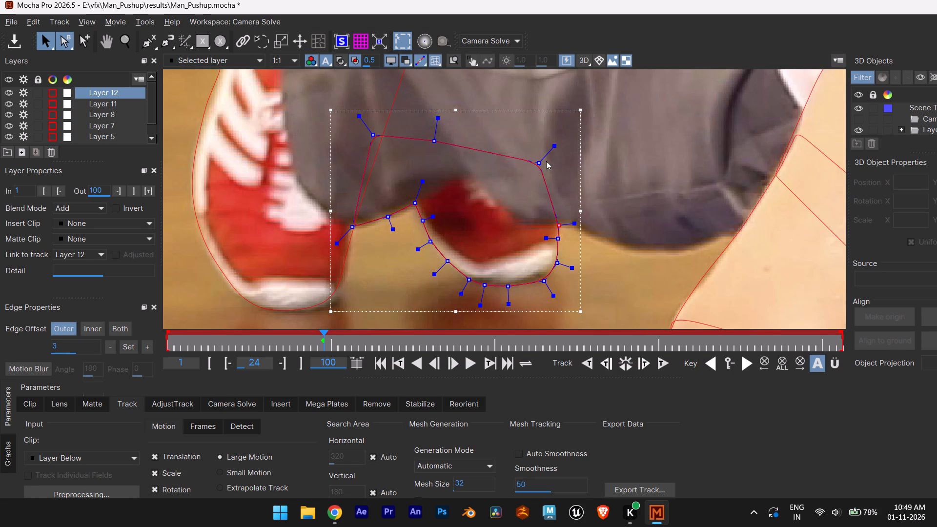
left_click_drag(540, 160, 540, 136)
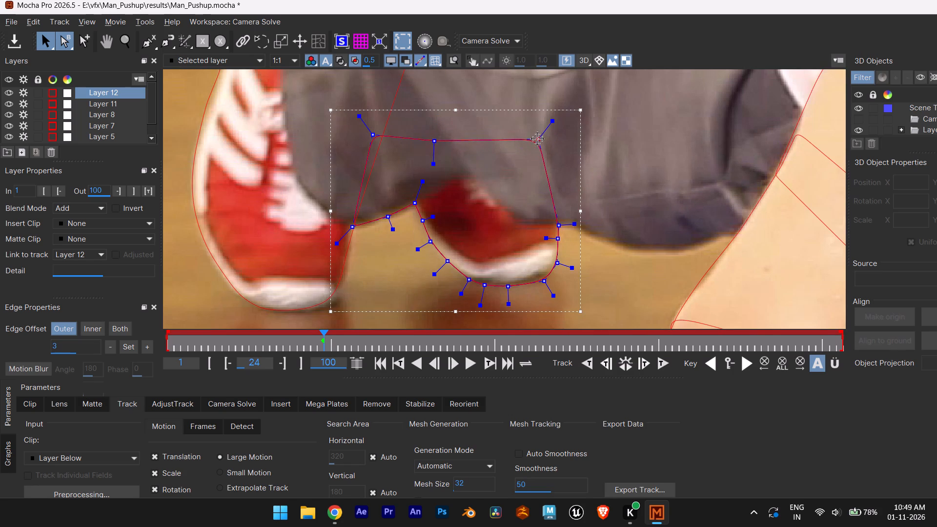
scroll(413, 215, "up", 5)
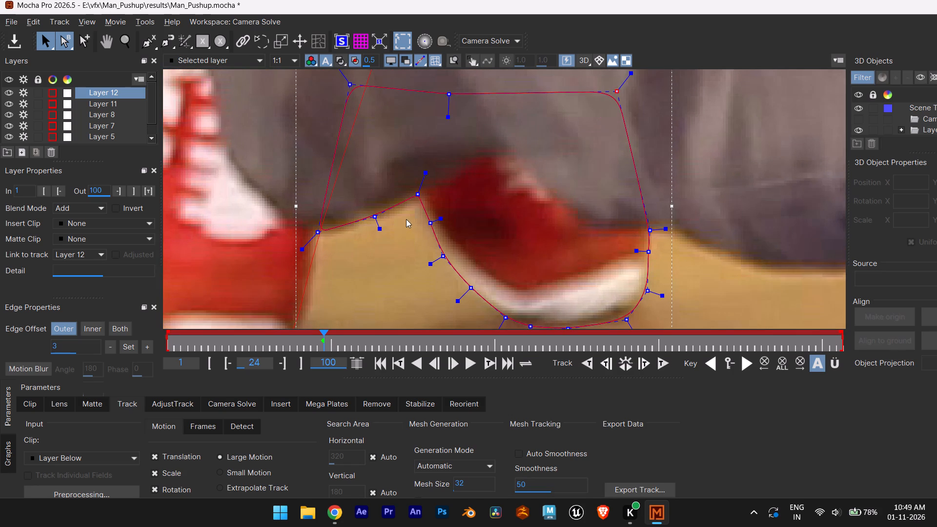
scroll(391, 223, "up", 2)
scroll(391, 223, "down", 4)
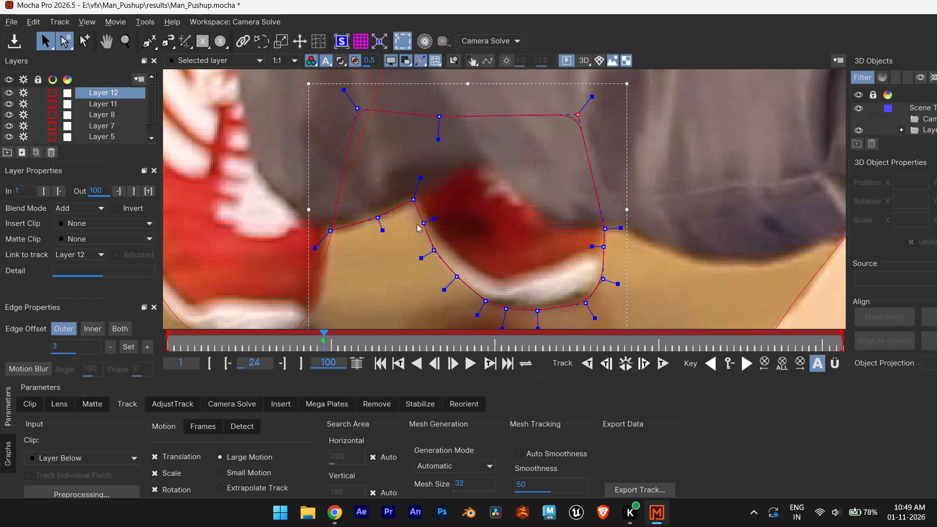
scroll(653, 278, "down", 1)
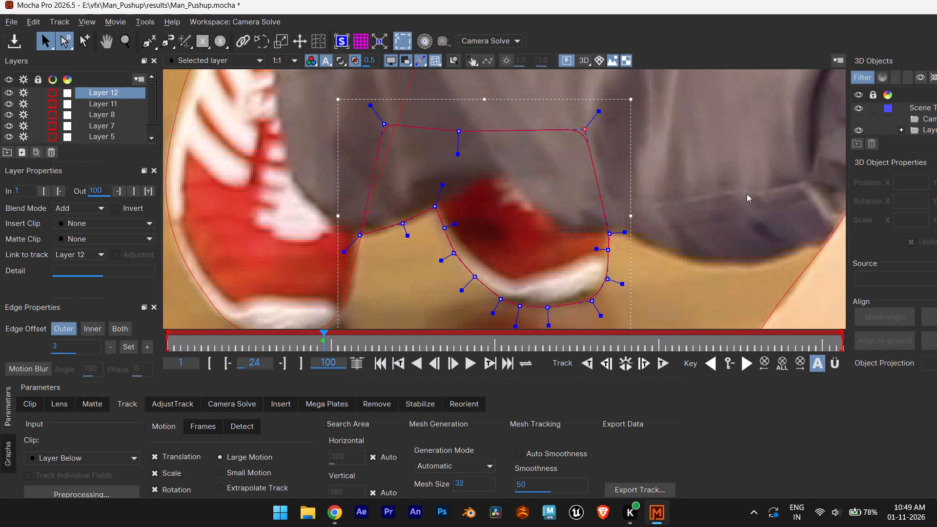
Inspect the Layer 12 outline in close-up around the far shoe's sole and toe corner at frame 24.
scroll(705, 324, "down", 3)
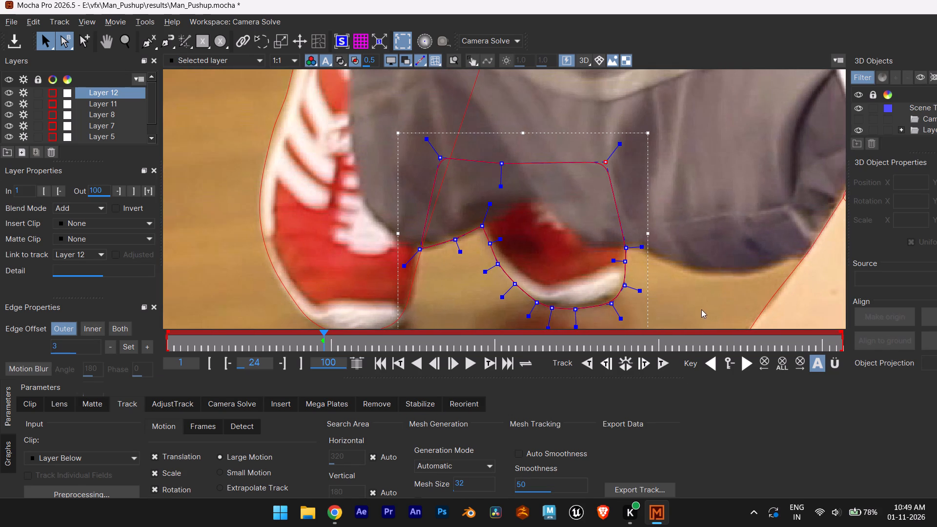
middle_click_drag(699, 303, 663, 220)
scroll(652, 236, "up", 6)
scroll(603, 207, "up", 6)
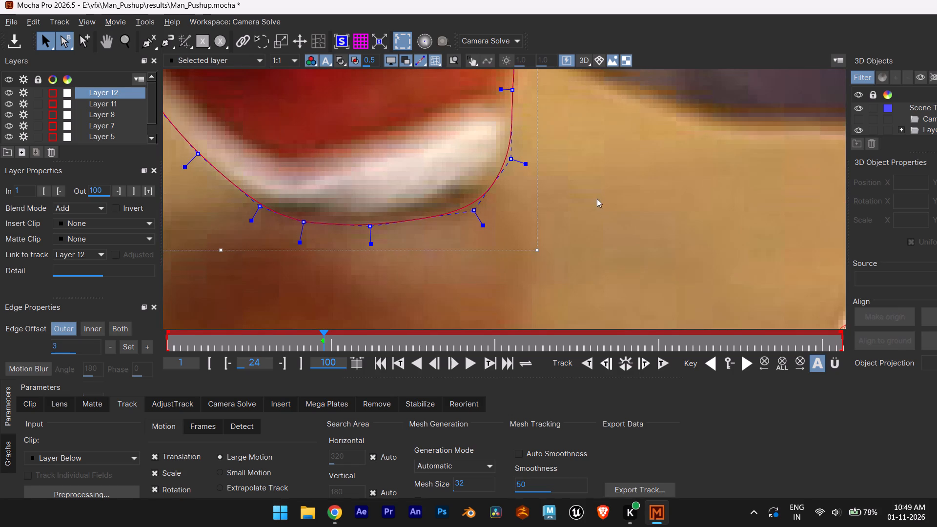
middle_click_drag(597, 198, 698, 218, "alt")
scroll(686, 219, "up", 4)
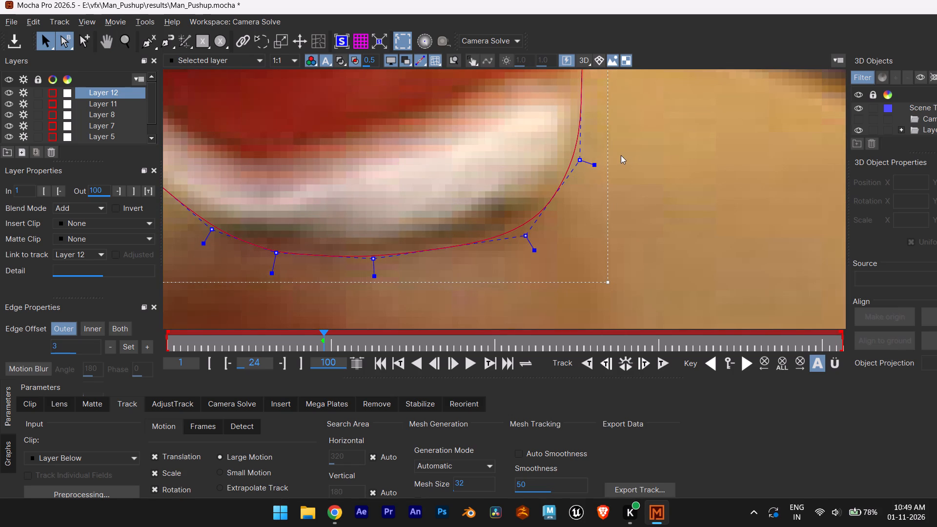
scroll(621, 162, "down", 5)
scroll(621, 162, "up", 1)
scroll(623, 164, "down", 10)
scroll(696, 139, "down", 1)
middle_click_drag(696, 138, 696, 141, "alt")
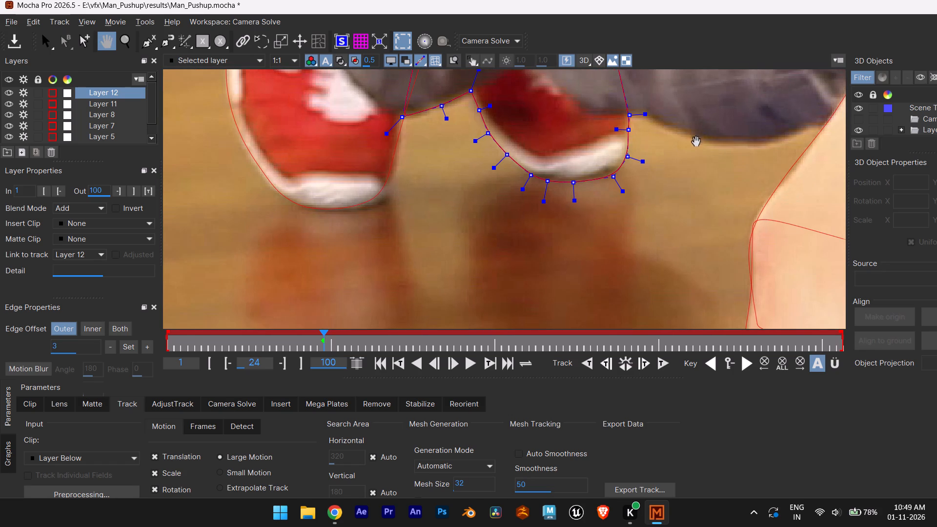
middle_click_drag(696, 141, 652, 221, "alt")
scroll(652, 221, "down", 1)
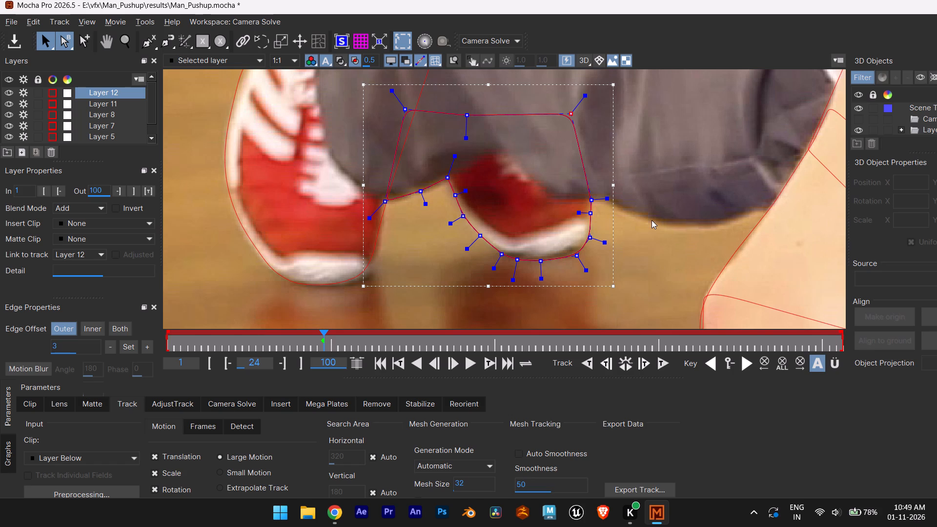
Nudge the Layer 12 point midway along the trouser hem and shift the corner point beside it slightly outward onto the near shoe.
scroll(388, 217, "up", 10)
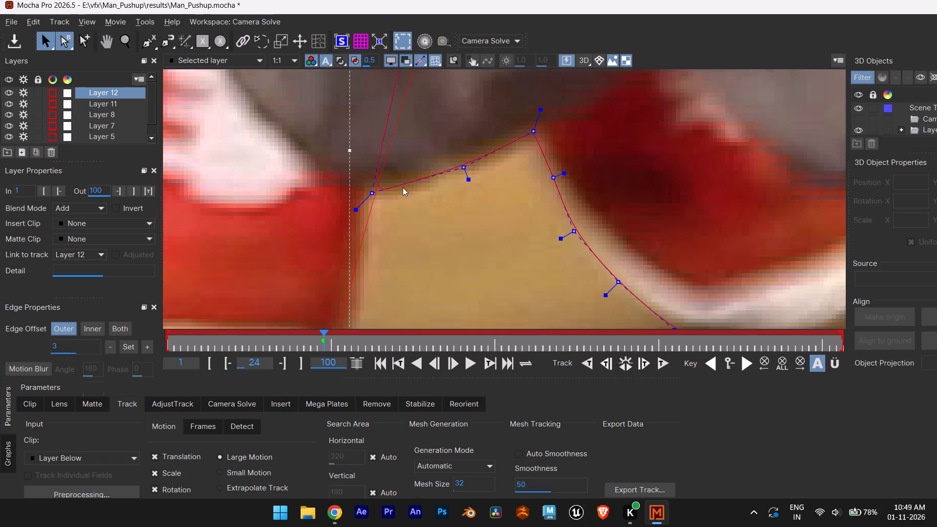
left_click(463, 165)
left_click(463, 167)
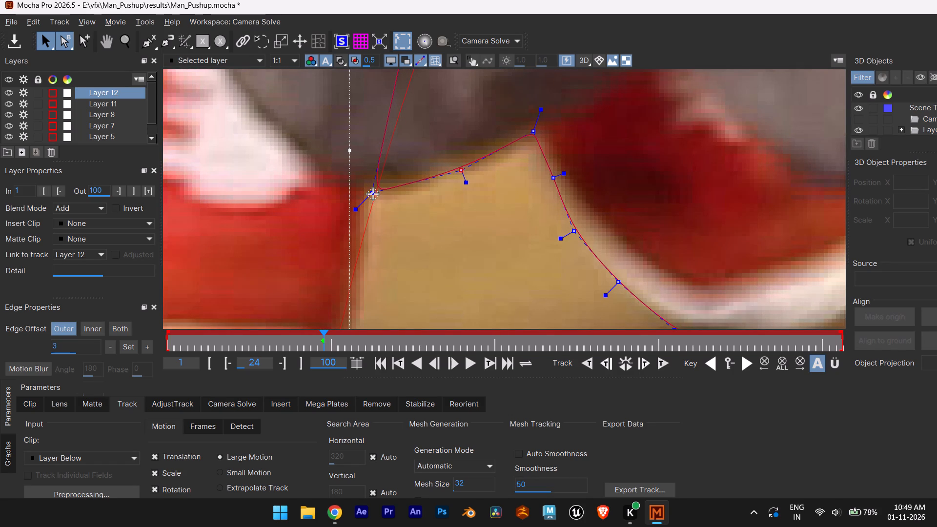
left_click_drag(373, 194, 365, 201)
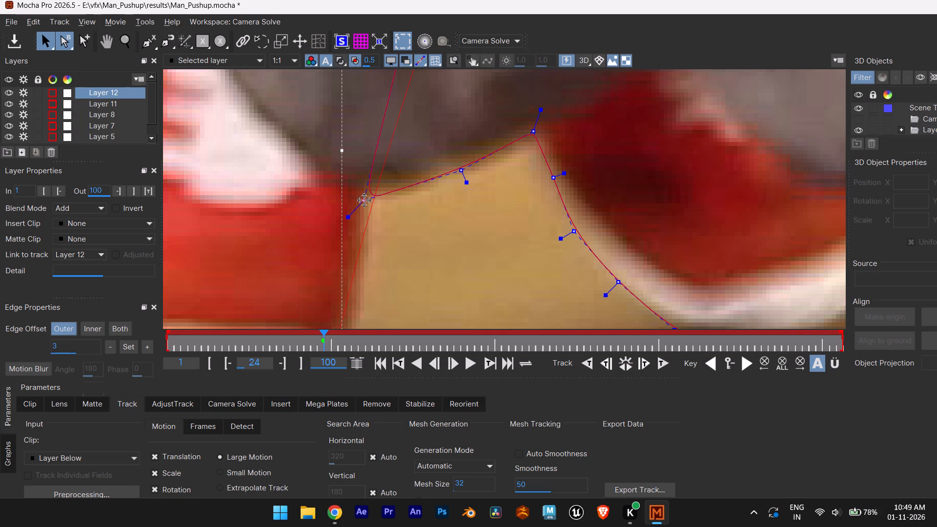
left_click_drag(365, 201, 365, 199)
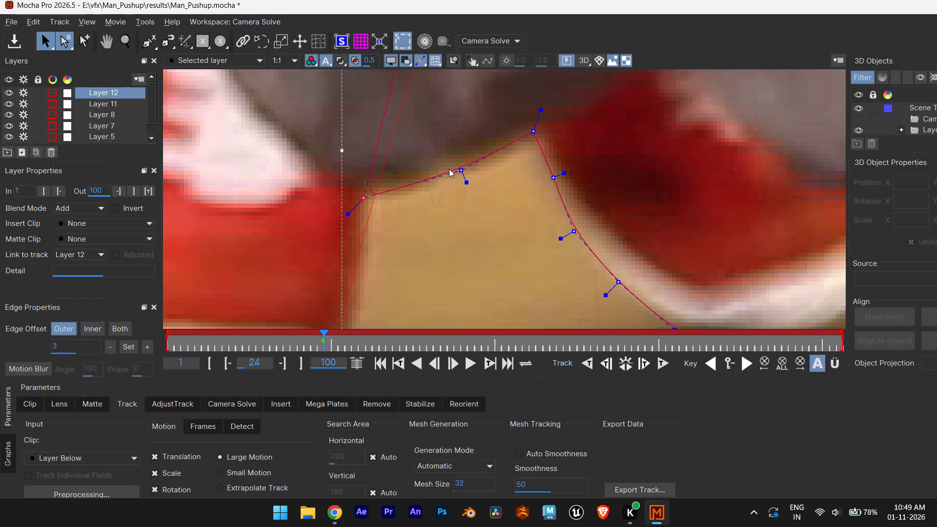
Move the lower Layer 12 point on the far shoe's outer toe edge slightly down and inward to hug the white rubber.
scroll(466, 168, "down", 13)
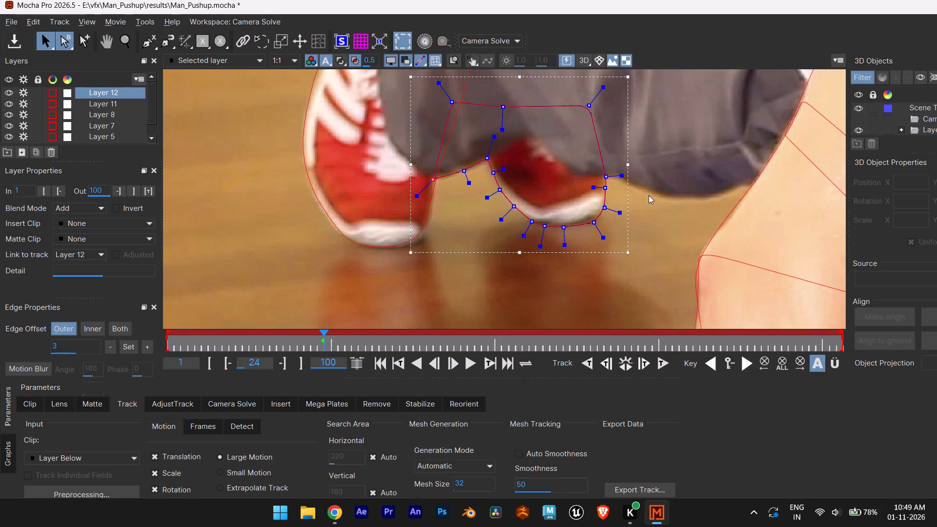
scroll(638, 208, "up", 12)
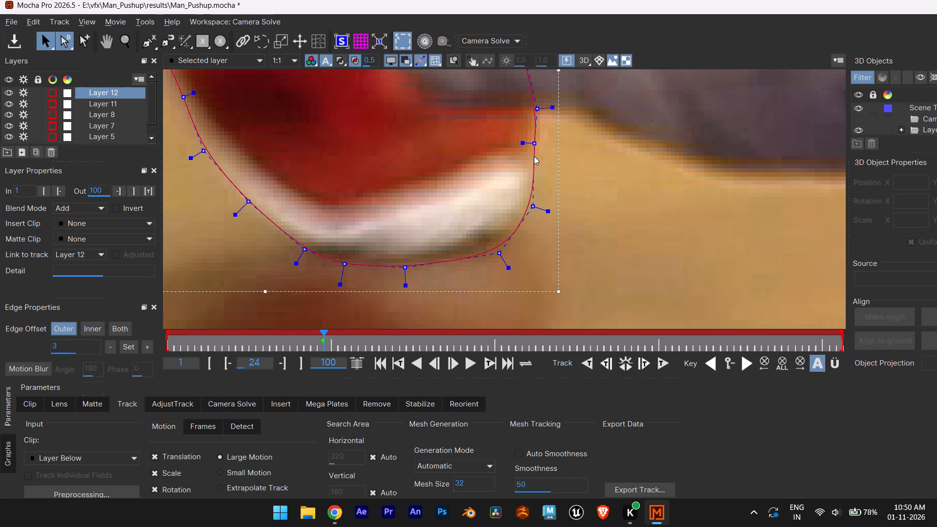
left_click_drag(534, 205, 533, 205)
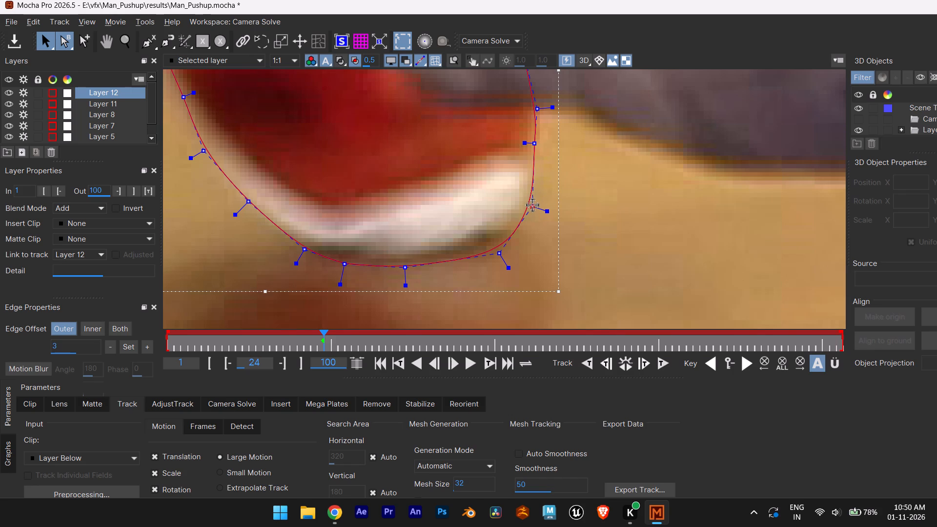
left_click_drag(533, 205, 529, 214)
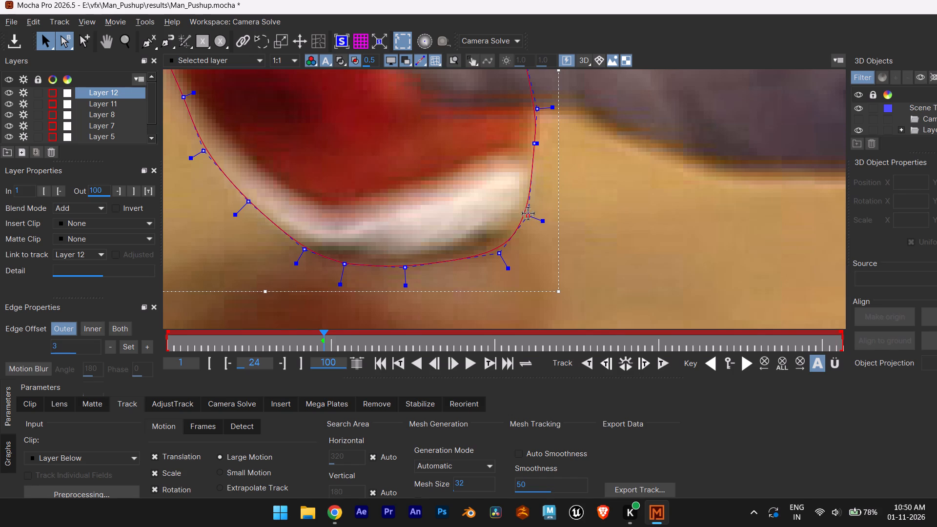
left_click_drag(529, 214, 528, 214)
Track Layer 12 backward from frame 24 to frame 1.
scroll(537, 211, "down", 16)
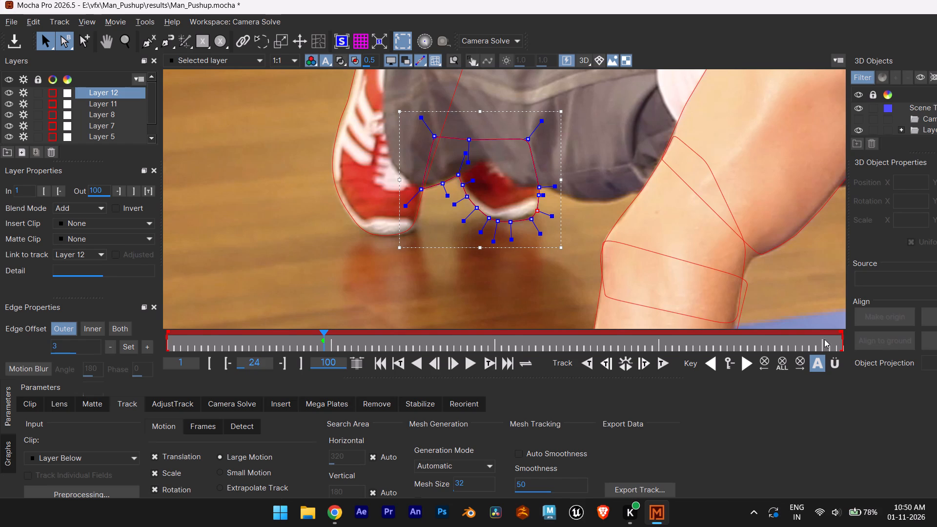
left_click(591, 367)
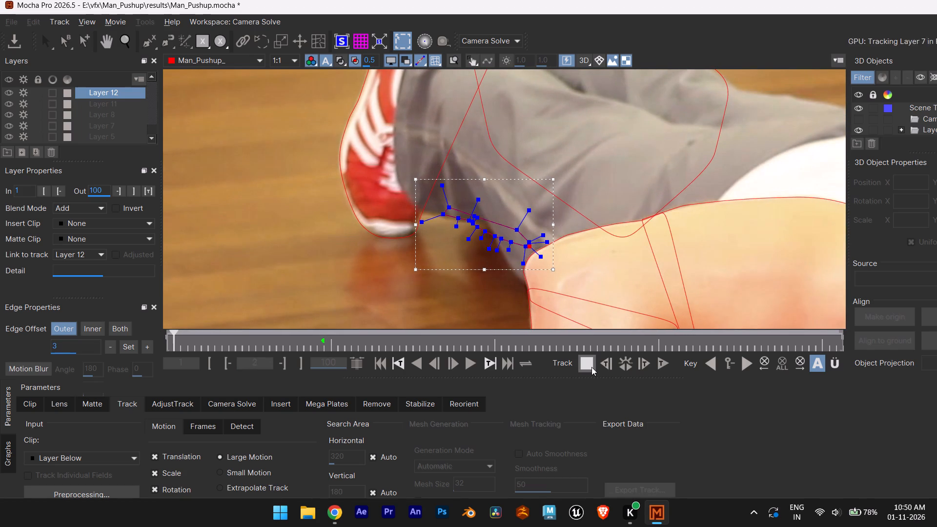
At frame 16, pull the Layer 12 hem corner point out onto the near shoe and fit the adjacent point to the trouser hem.
scroll(591, 366, "up", 6)
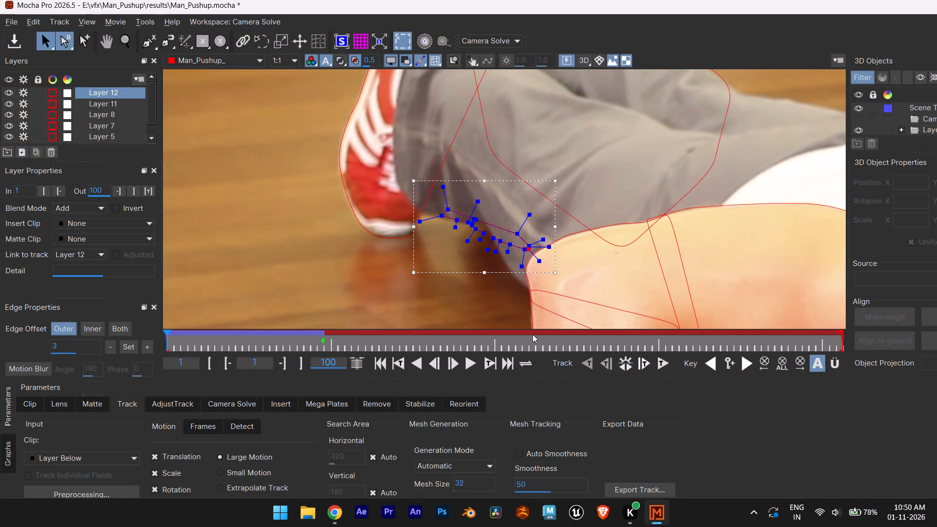
scroll(478, 277, "up", 6)
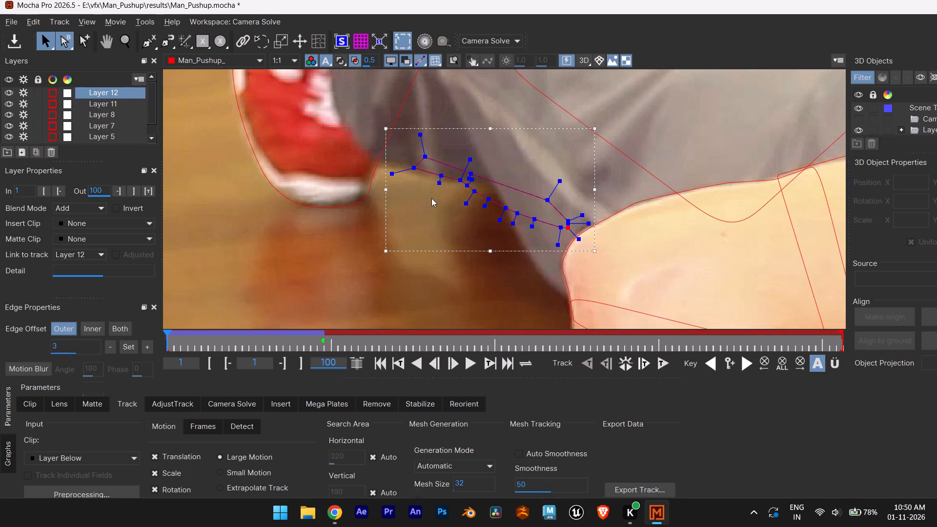
left_click_drag(173, 339, 266, 340)
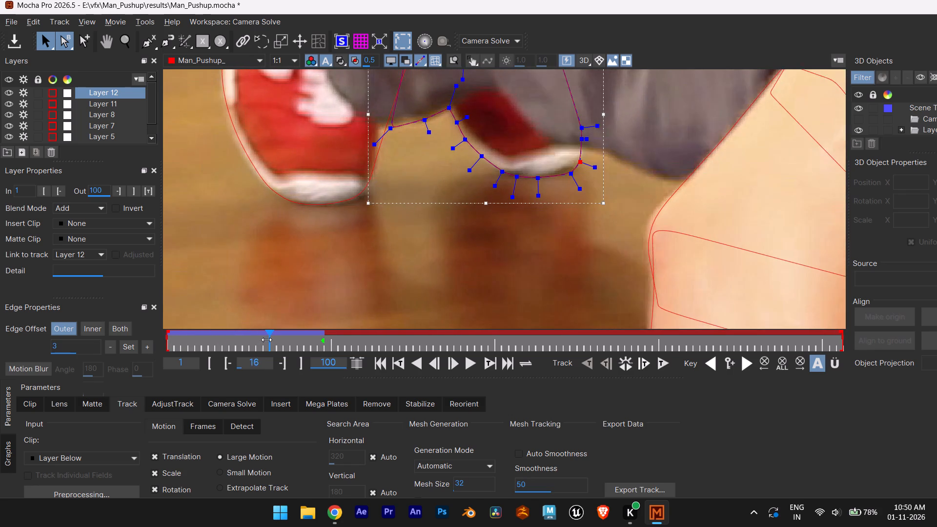
left_click_drag(266, 340, 252, 352)
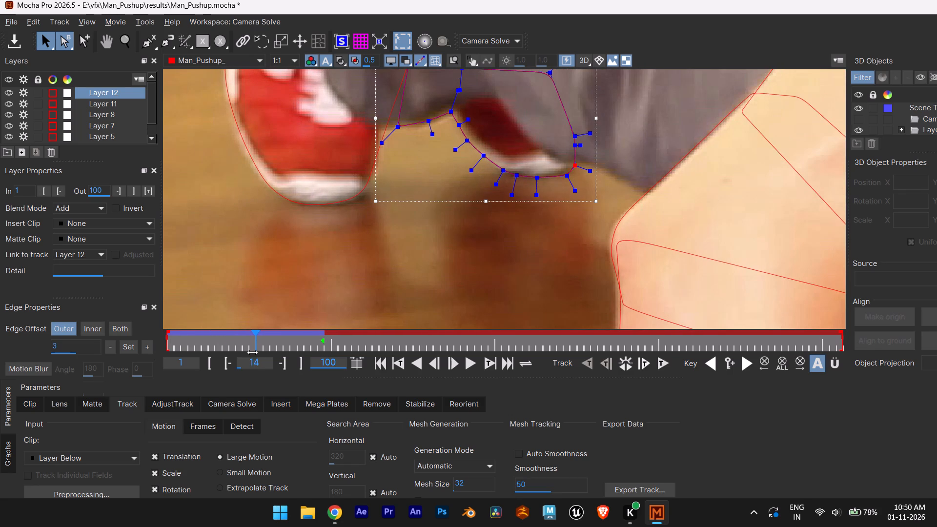
left_click_drag(252, 352, 274, 348)
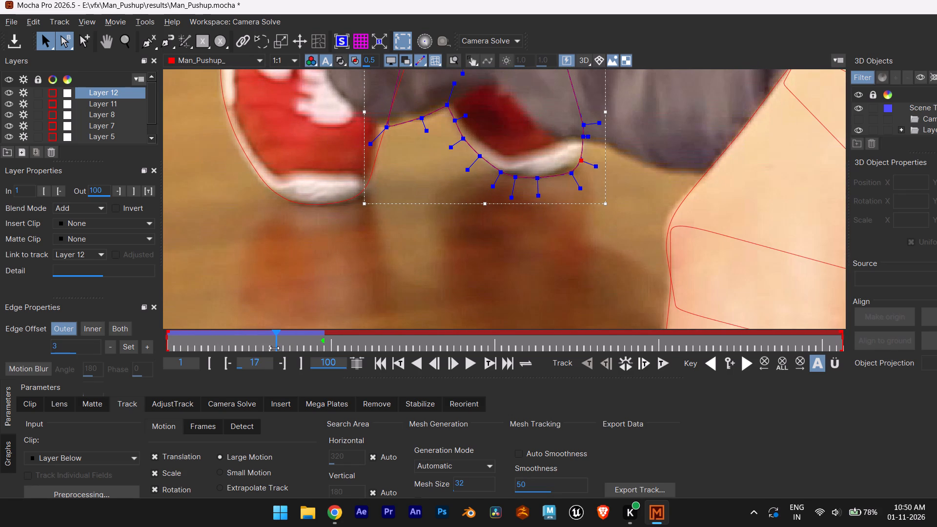
left_click_drag(274, 348, 266, 353)
scroll(401, 155, "up", 6)
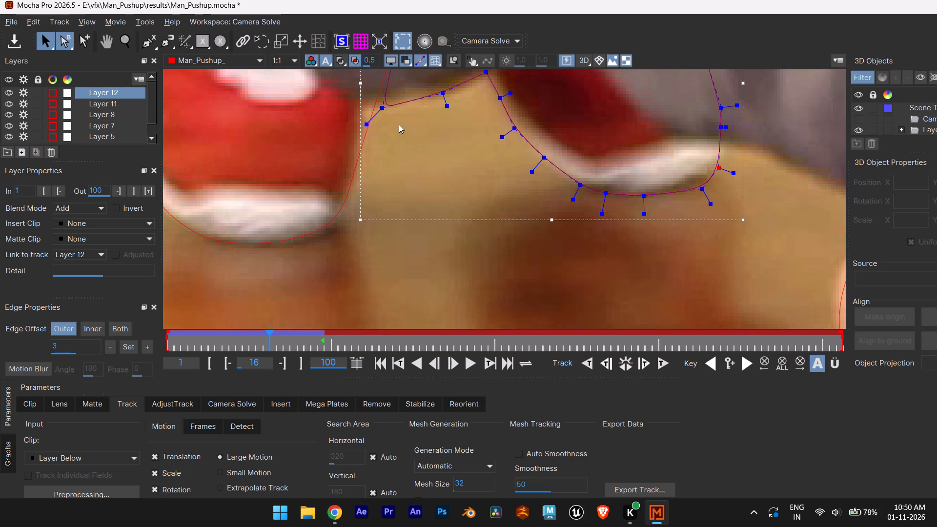
scroll(418, 189, "down", 1)
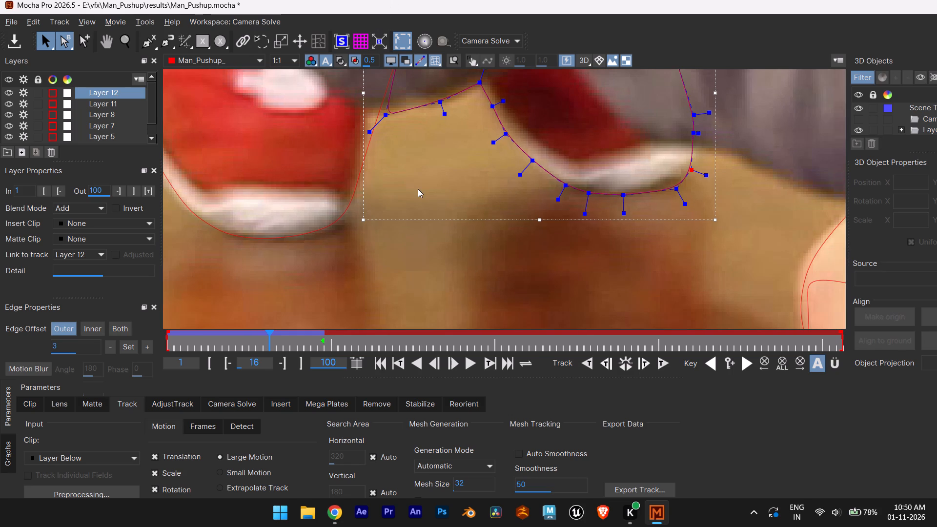
middle_click_drag(418, 189, 425, 236, "alt")
scroll(425, 236, "up", 1, "alt")
scroll(425, 233, "down", 2)
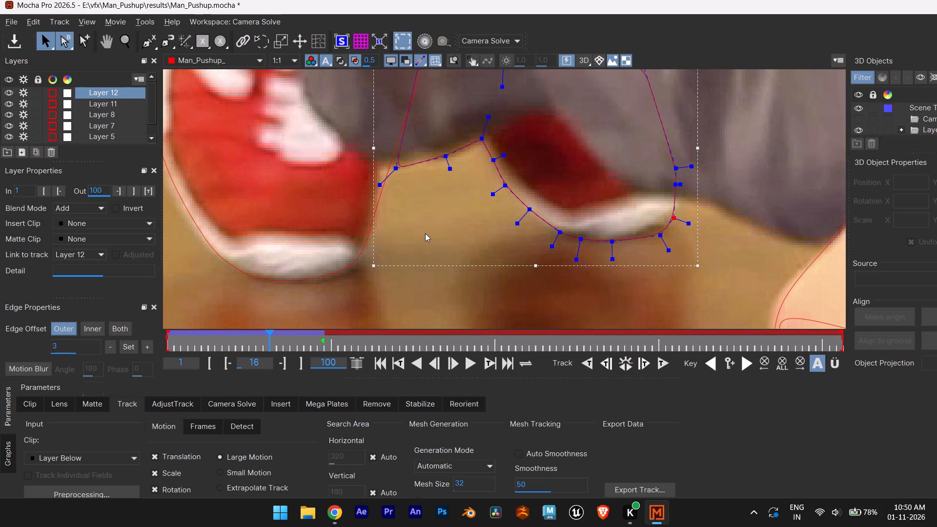
middle_click_drag(747, 161, 750, 239, "alt")
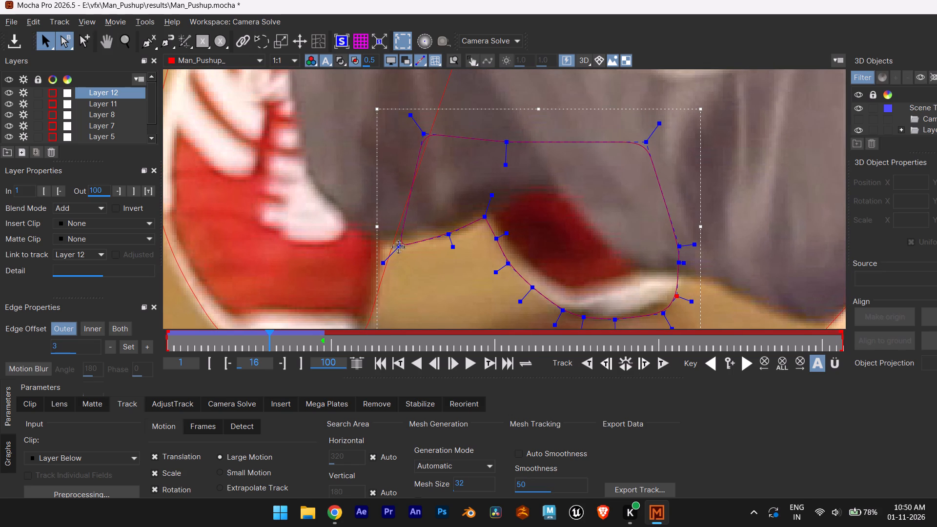
left_click_drag(397, 244, 368, 246)
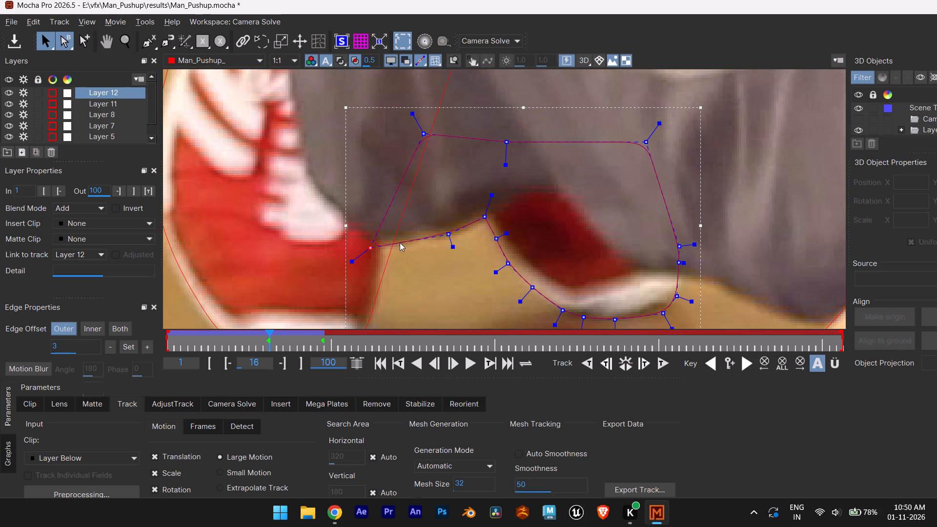
left_click_drag(367, 247, 367, 239)
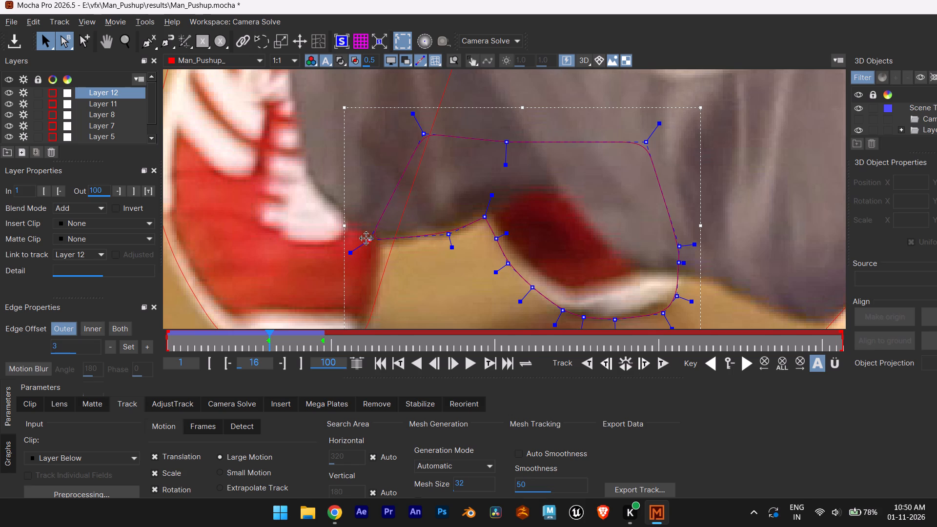
left_click_drag(367, 239, 362, 245)
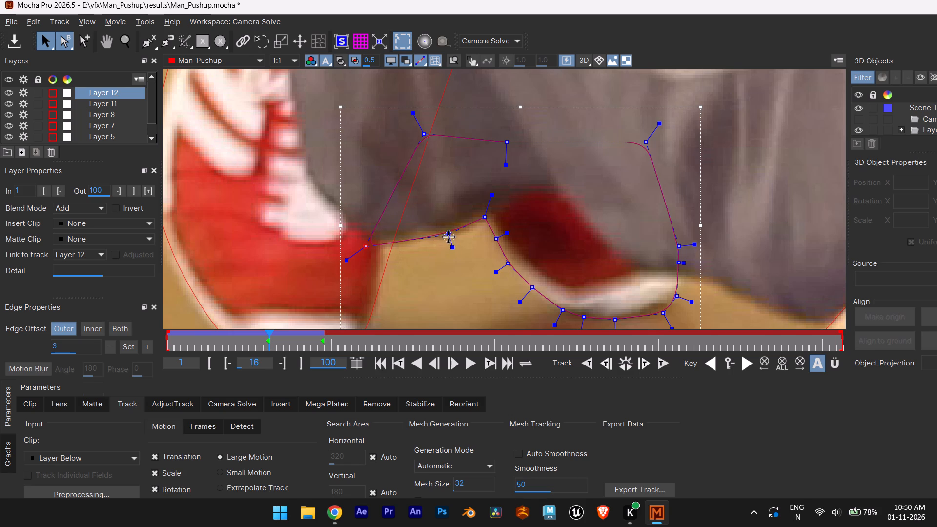
left_click_drag(449, 237, 441, 240)
At frame 16, refit the two Layer 12 points on the far shoe's outer toe edge, pushing the lower one slightly up and outward.
scroll(530, 241, "down", 4)
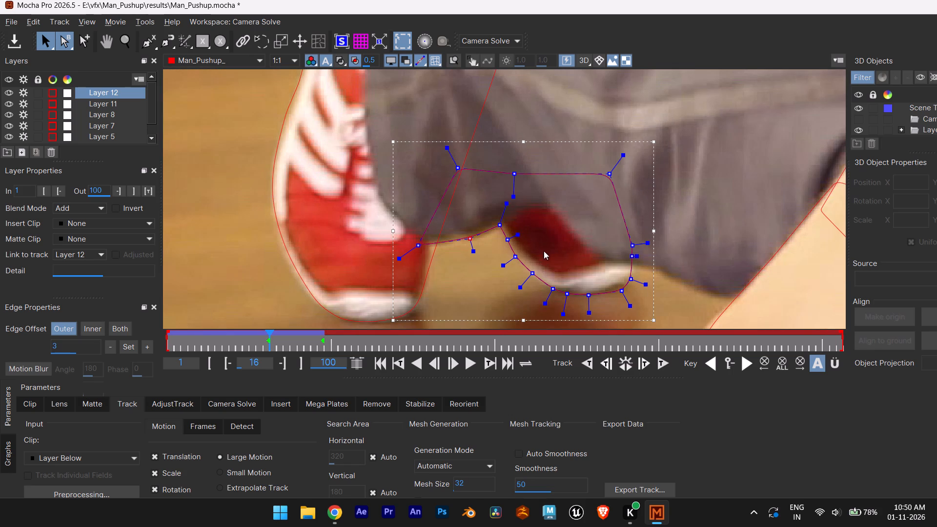
scroll(645, 268, "up", 6)
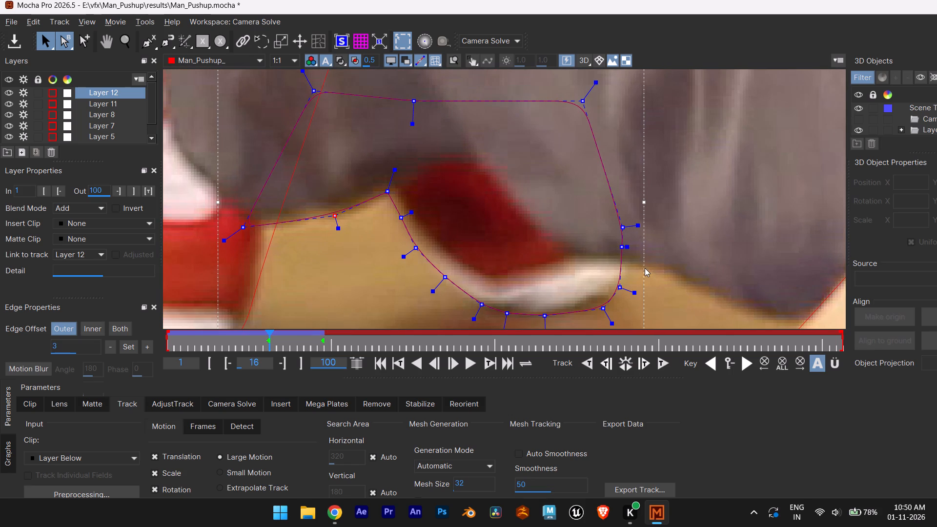
left_click(623, 251)
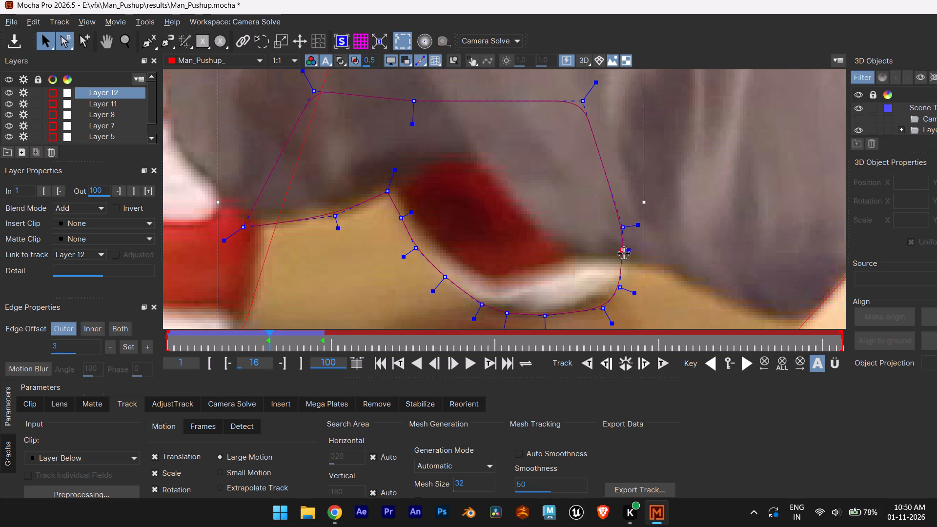
left_click_drag(622, 287, 629, 280)
left_click(622, 252)
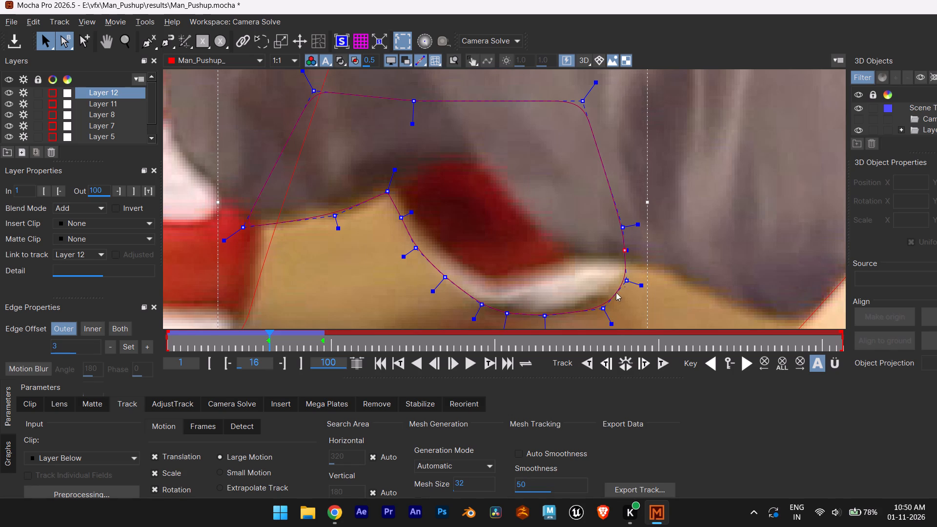
At frame 16, nudge the two upper Layer 12 points on the far shoe's inner edge, just below the trouser hem.
scroll(557, 299, "down", 5)
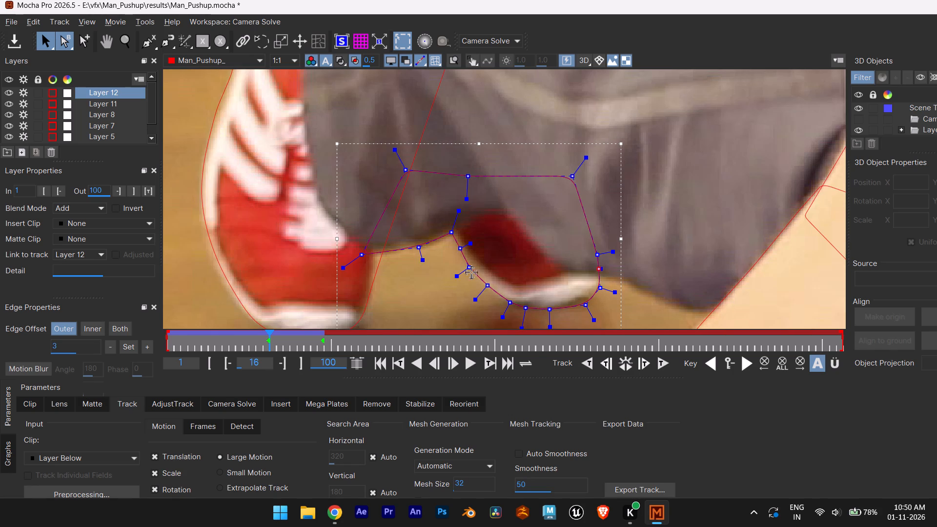
scroll(472, 273, "up", 6)
left_click(466, 259)
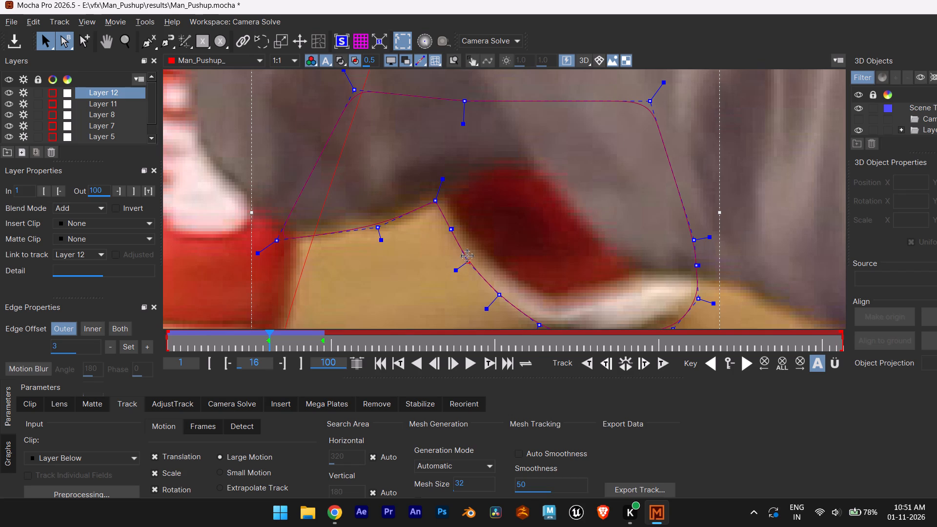
left_click(453, 230)
scroll(466, 258, "down", 6)
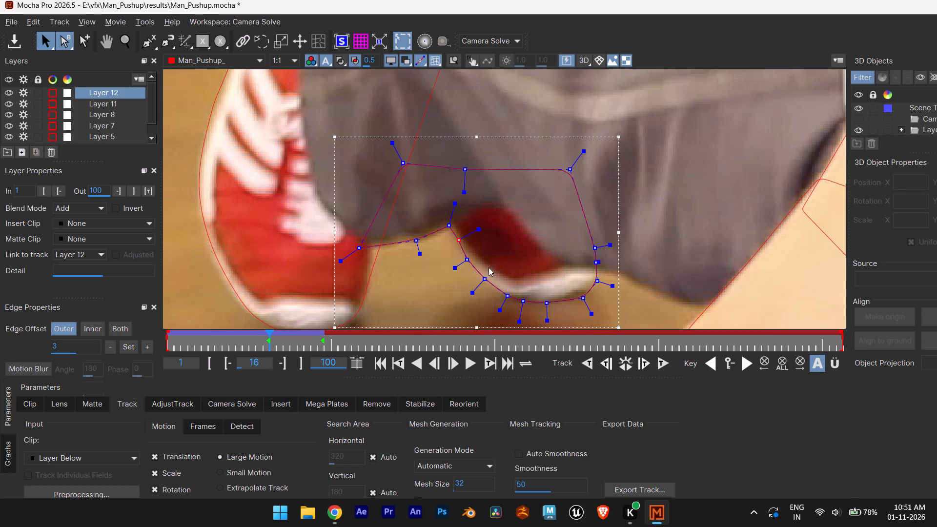
Track Layer 12 backward from frame 16 to frame 1.
scroll(489, 267, "down", 4)
scroll(628, 302, "down", 3)
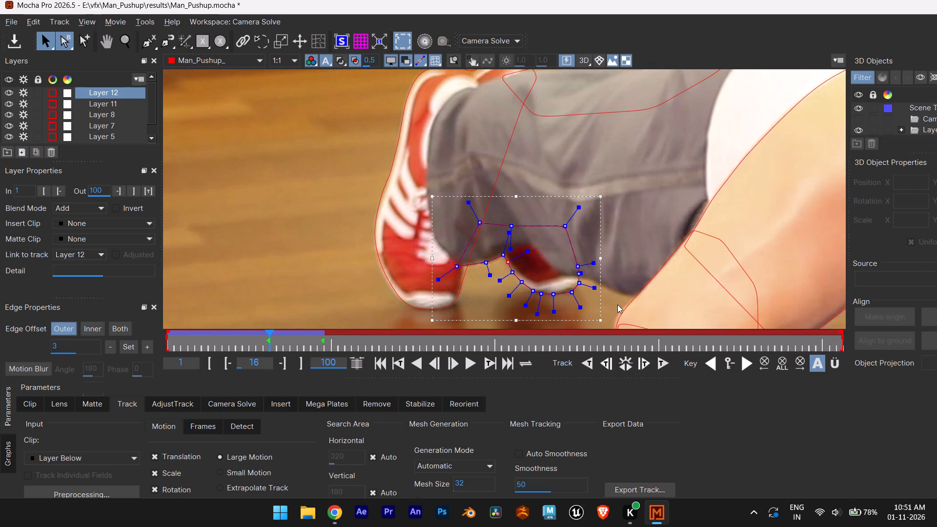
left_click(589, 360)
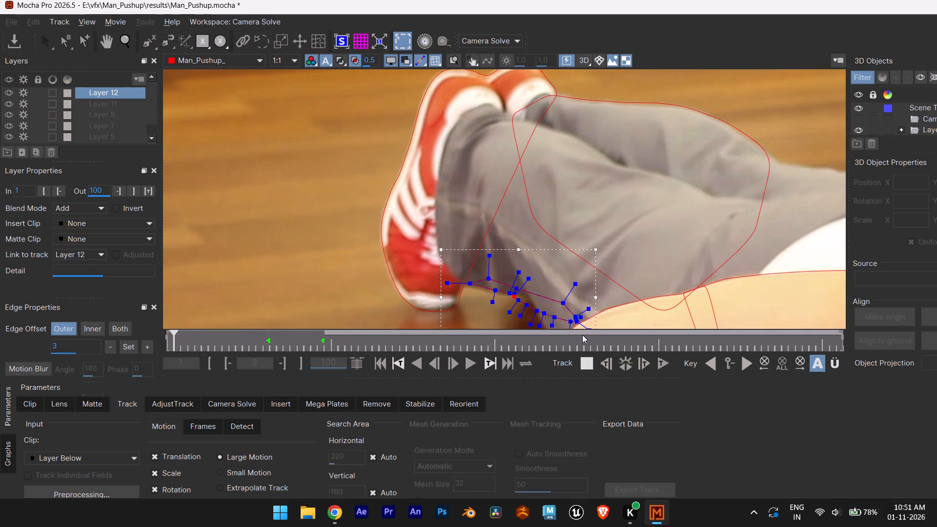
Scrub between frames 1 and 15 to examine how the tracked Layer 12 outline fits the far shoe and trouser hem.
scroll(491, 293, "down", 2)
middle_click_drag(392, 292, 329, 202, "alt")
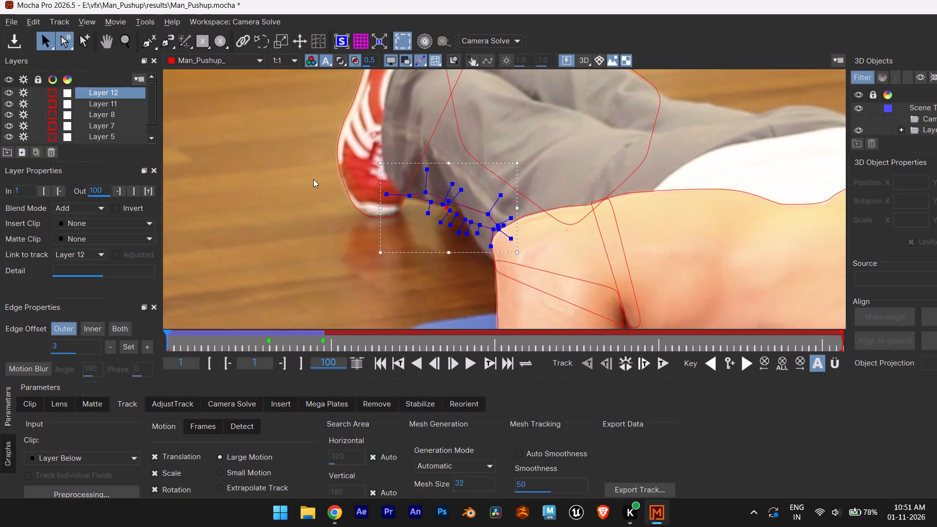
scroll(334, 184, "up", 7)
left_click_drag(188, 338, 189, 338)
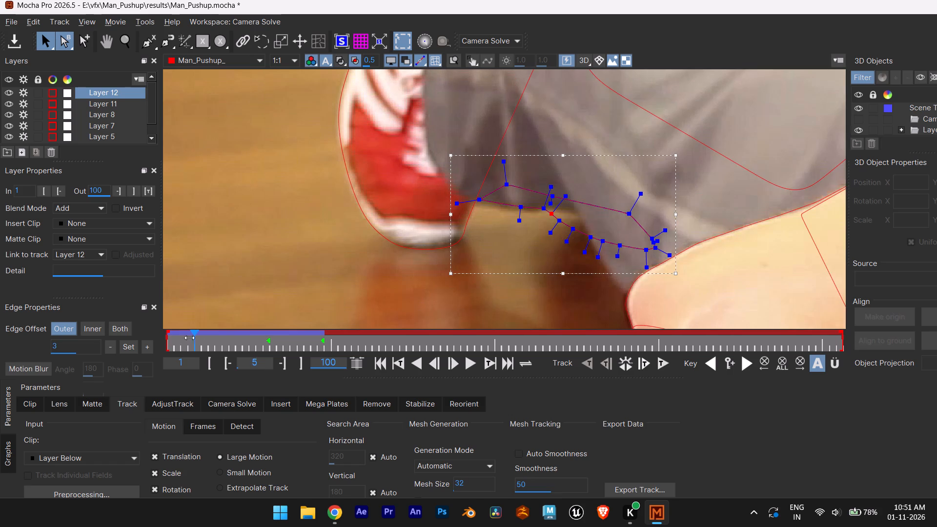
left_click_drag(189, 338, 243, 347)
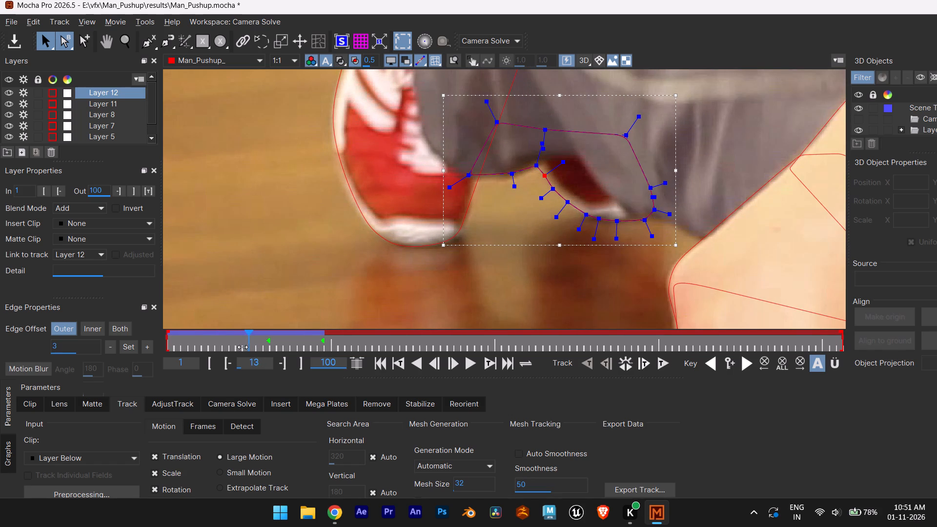
left_click_drag(243, 347, 246, 350)
left_click_drag(246, 350, 240, 353)
left_click_drag(243, 344, 266, 342)
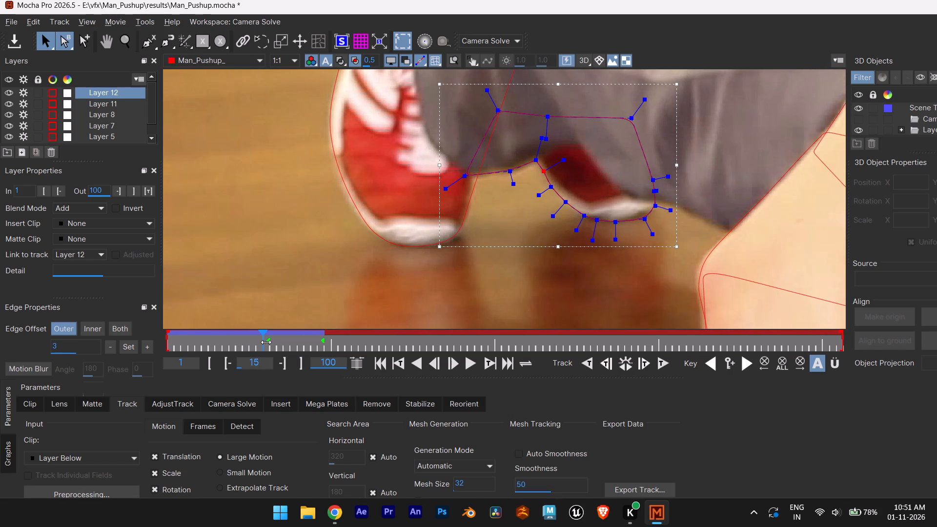
left_click_drag(266, 342, 253, 348)
left_click_drag(253, 348, 228, 365)
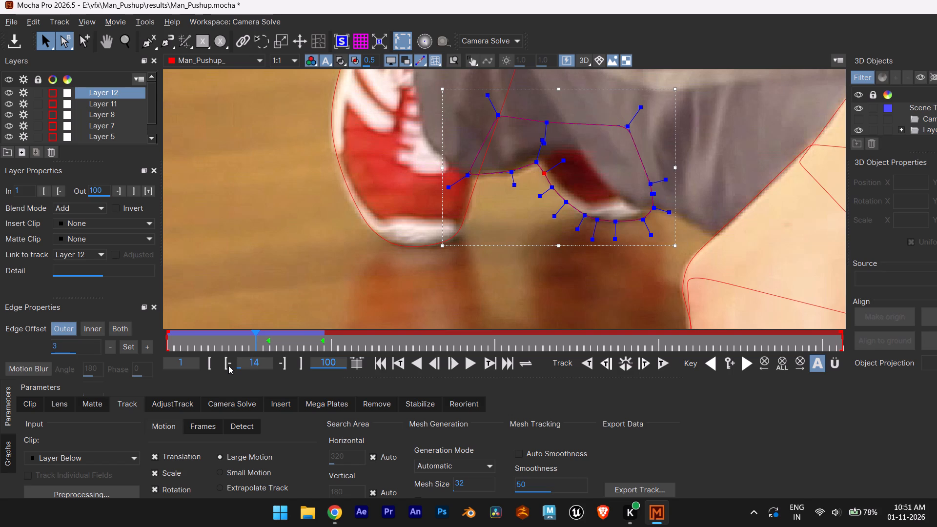
left_click_drag(228, 365, 229, 365)
At frame 13, shift the three upper Layer 12 points on the far shoe's inner edge slightly inward toward the shoe.
left_click_drag(254, 341, 244, 345)
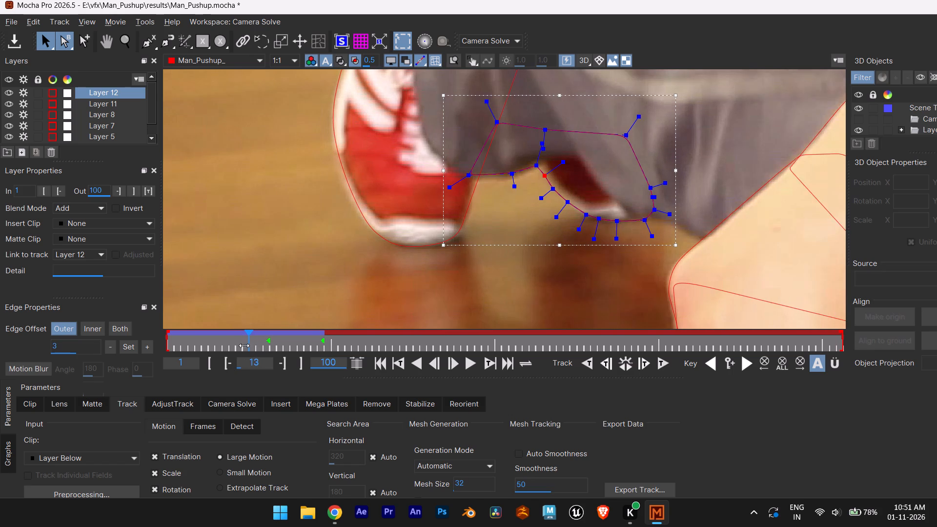
left_click_drag(244, 345, 247, 343)
scroll(490, 227, "up", 3)
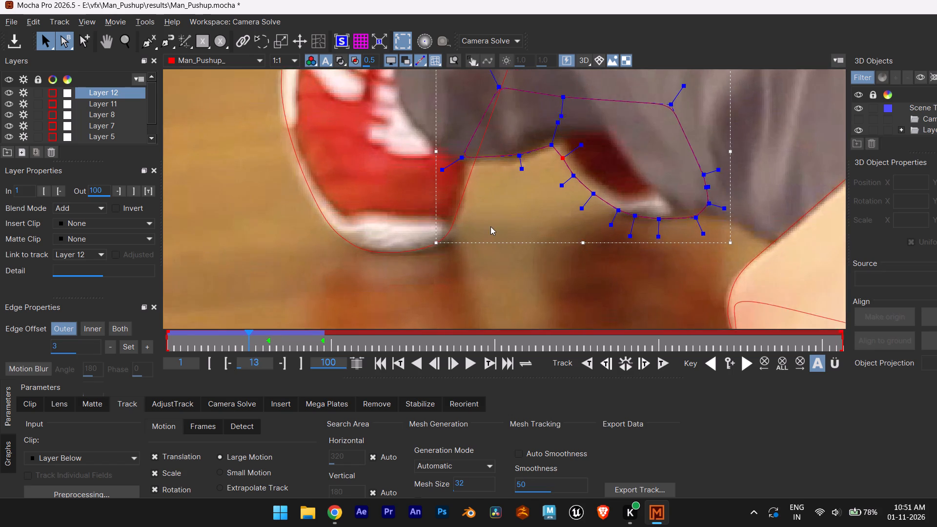
scroll(490, 226, "up", 4)
middle_click_drag(698, 271, 599, 307, "alt")
scroll(597, 307, "down", 1, "alt")
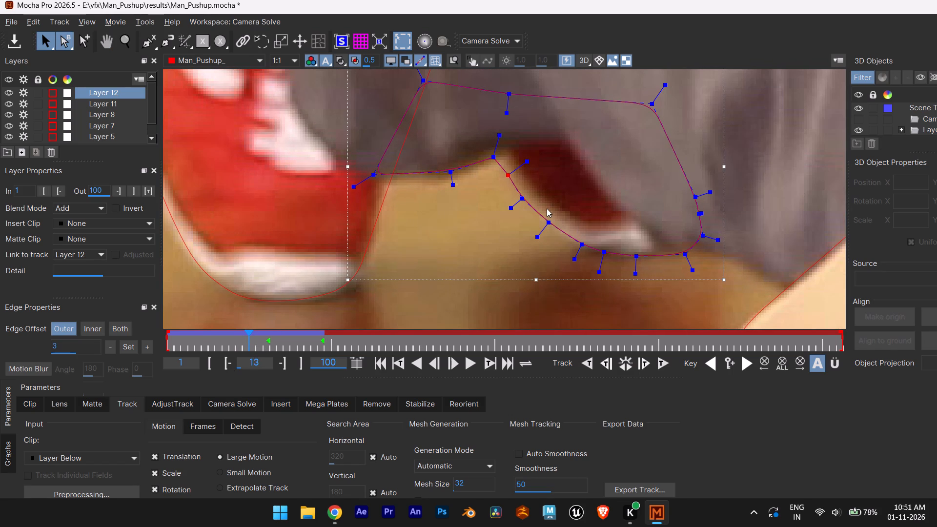
left_click_drag(521, 200, 528, 199)
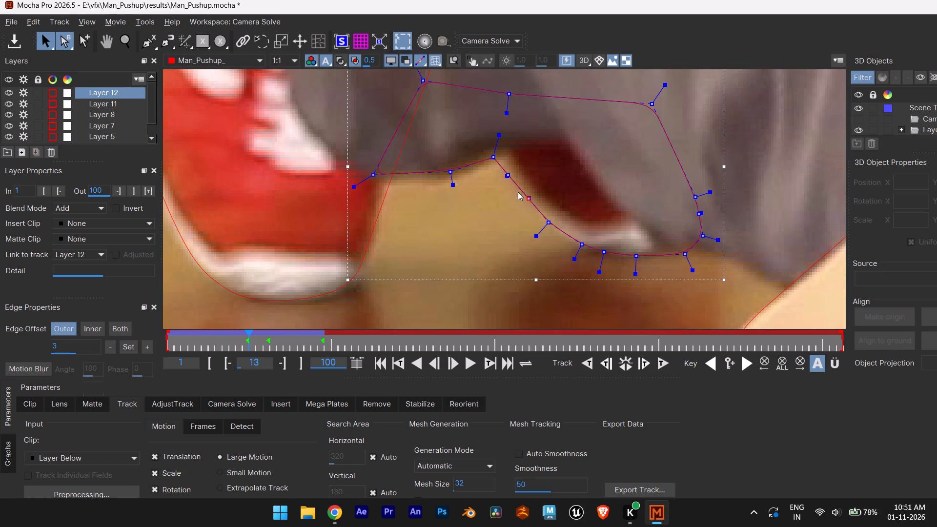
left_click(508, 175)
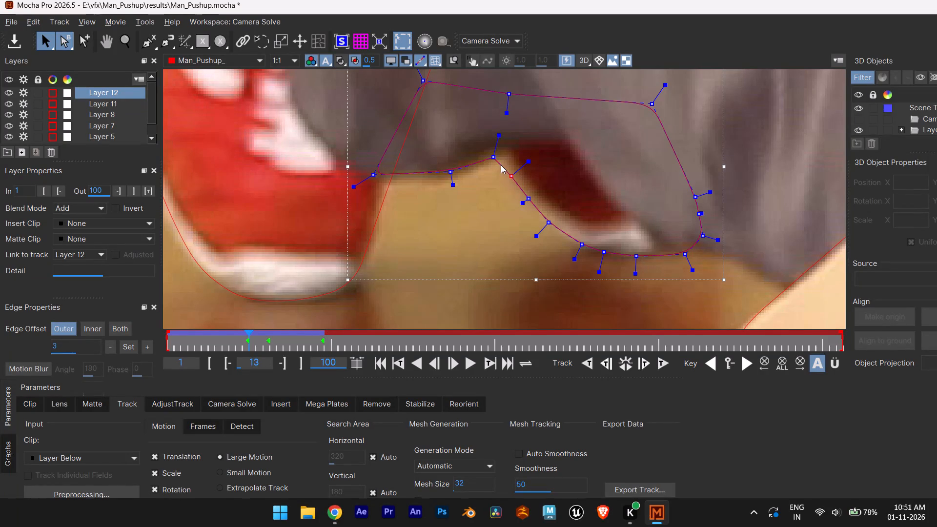
left_click_drag(492, 156, 502, 156)
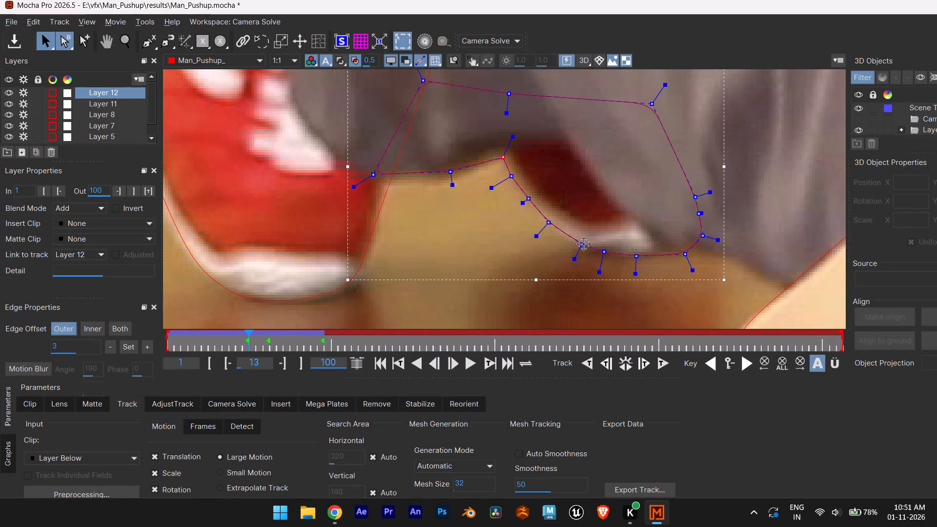
At frame 13, refit the Layer 12 points around the far shoe's toe, lowering the sole points and pulling the two outer ones inward.
left_click(584, 243)
left_click_drag(606, 249, 606, 254)
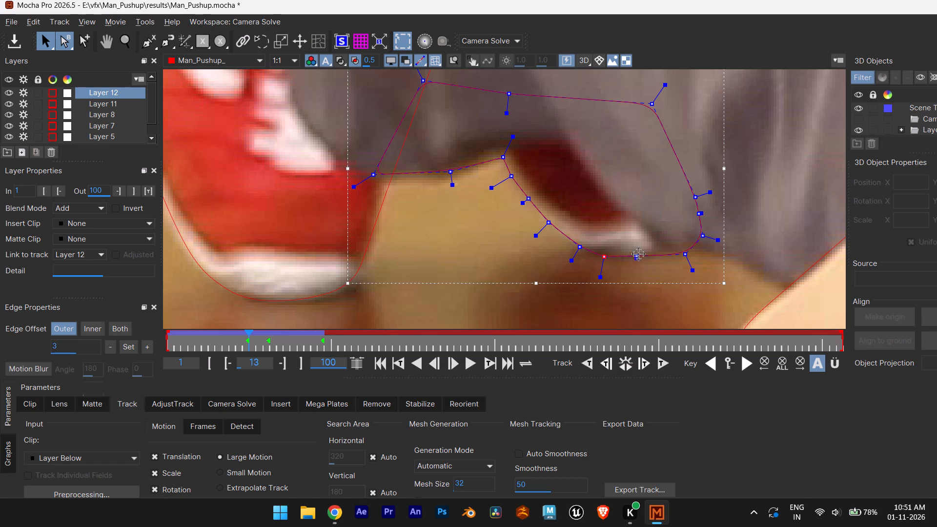
left_click_drag(634, 256, 634, 263)
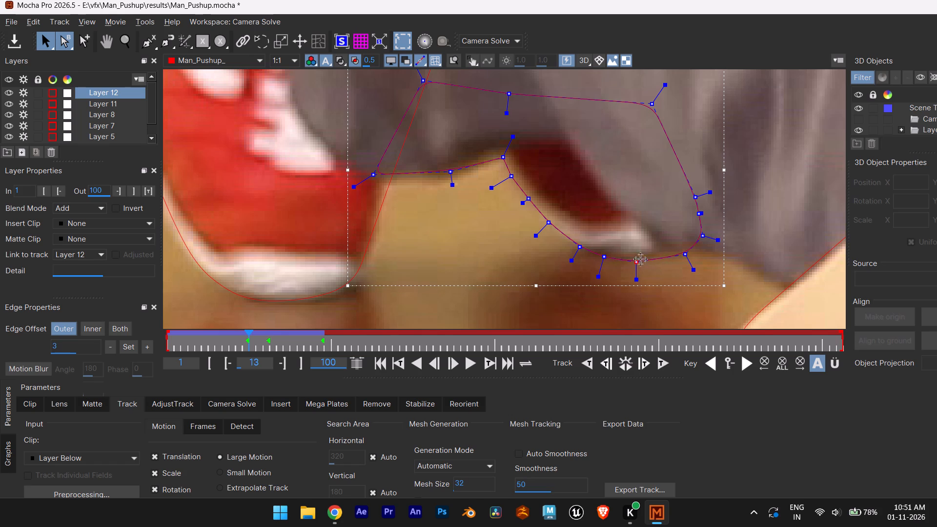
left_click_drag(688, 256, 675, 252)
left_click_drag(703, 235, 691, 230)
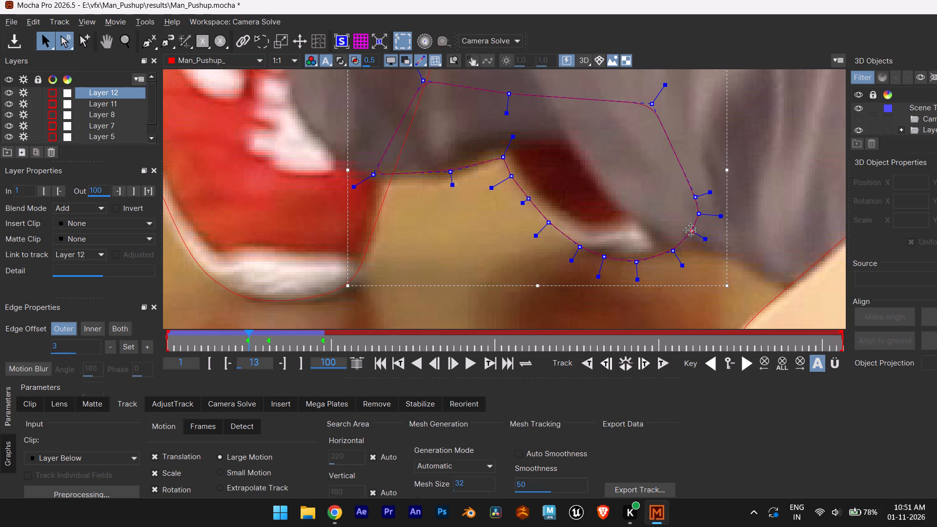
left_click_drag(691, 230, 689, 232)
At frame 13, refit the Layer 12 hem points between the shoes, lowering the middle point and nudging the near-shoe corner and far-shoe junction.
left_click_drag(378, 174, 377, 179)
left_click_drag(453, 172, 442, 182)
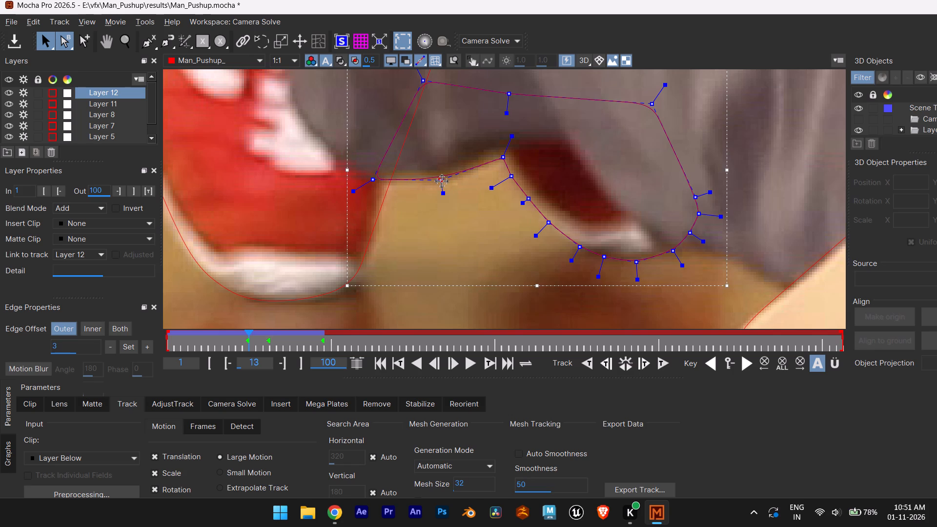
left_click_drag(442, 182, 442, 182)
left_click_drag(374, 177, 375, 174)
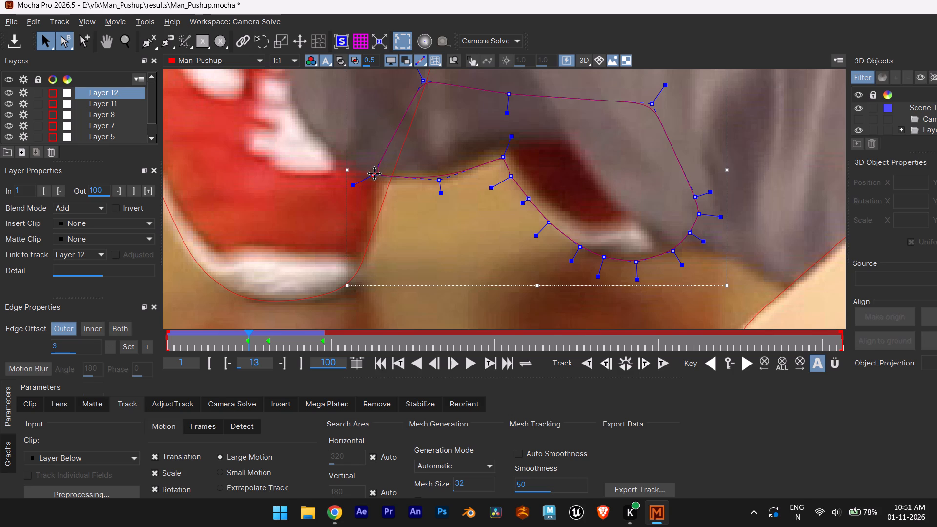
left_click_drag(375, 174, 376, 171)
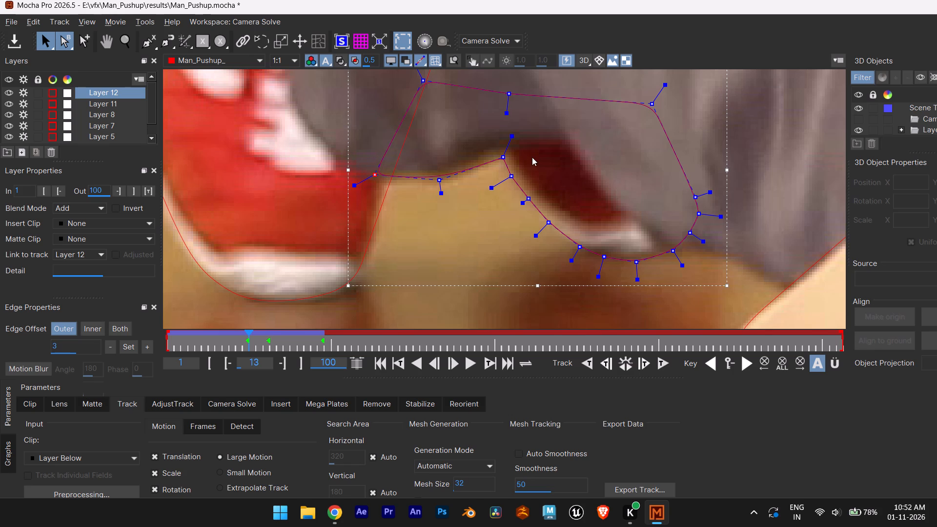
left_click(509, 161)
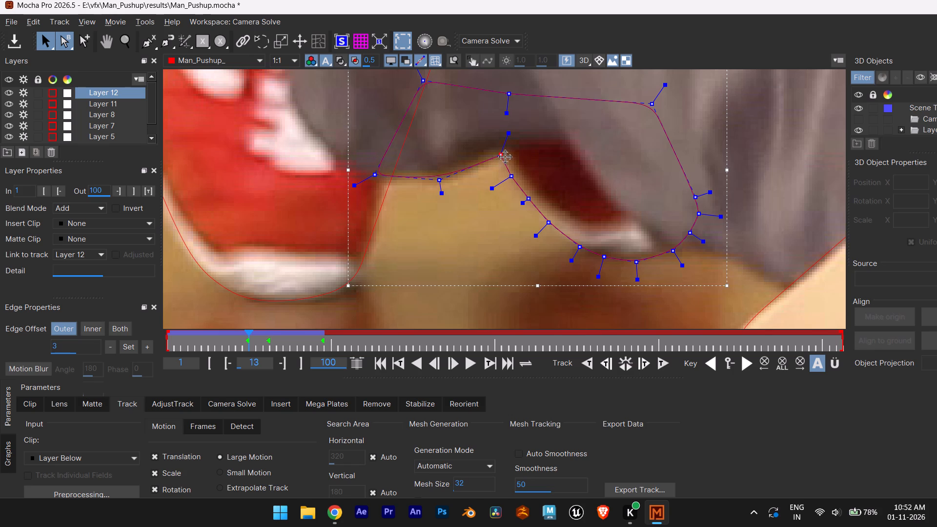
Track Layer 12 backward from frame 13 to frame 1.
scroll(508, 155, "down", 6)
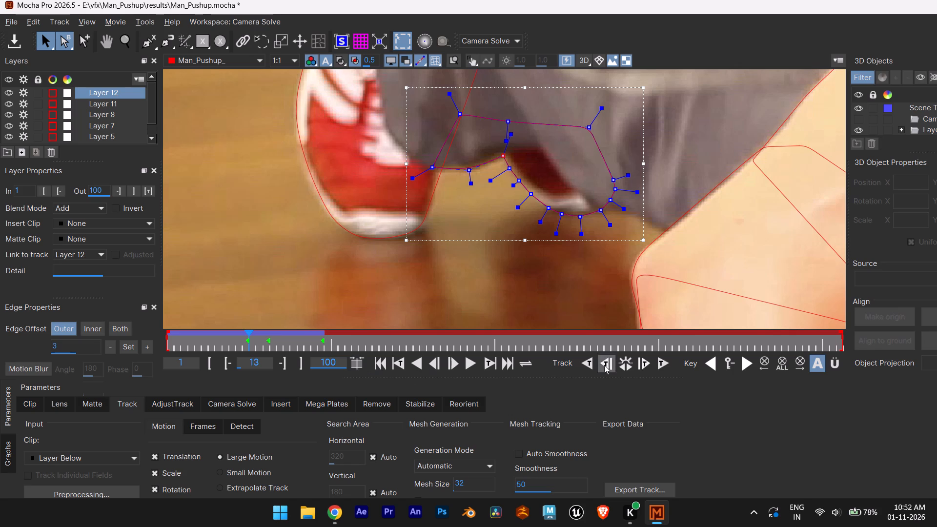
left_click(589, 367)
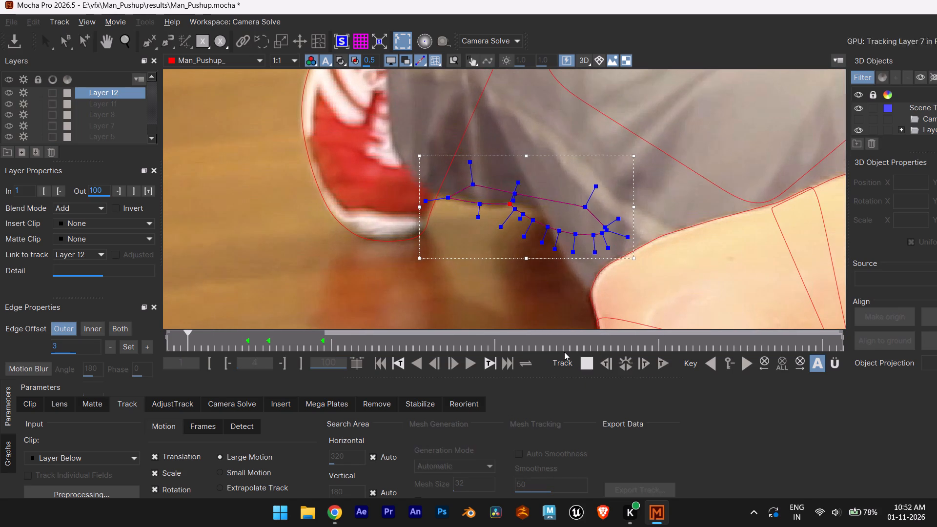
At frame 11, pull the Layer 12 points along the far shoe's inner edge and sole in tight against the visible shoe.
left_click_drag(174, 341, 175, 341)
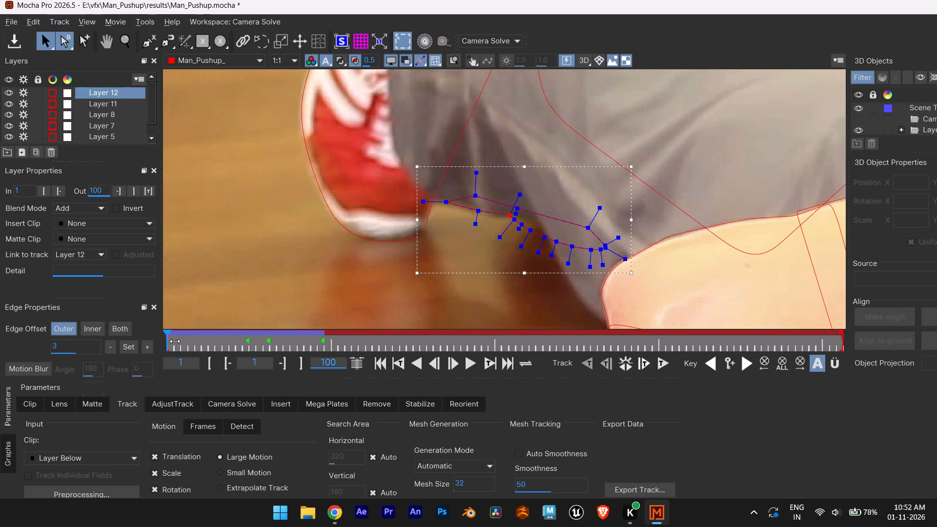
left_click_drag(175, 341, 222, 340)
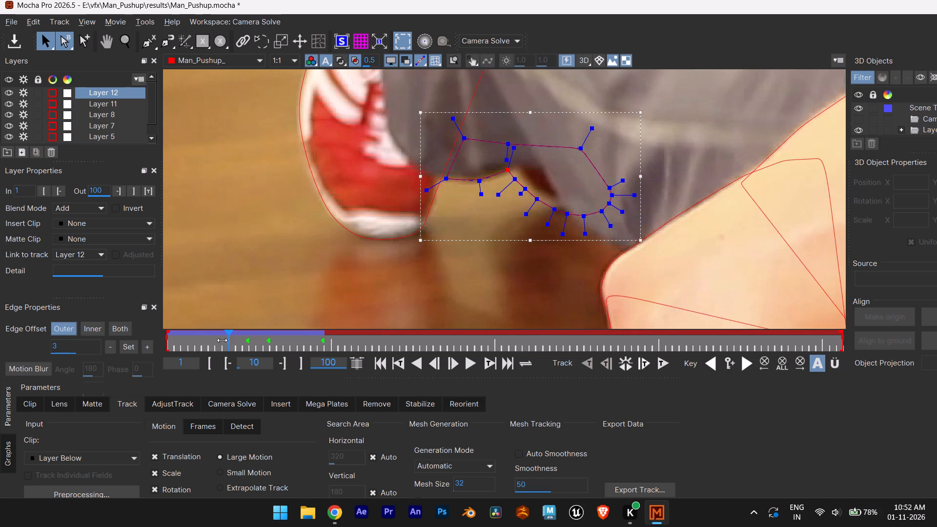
left_click_drag(222, 340, 233, 338)
scroll(490, 236, "up", 7)
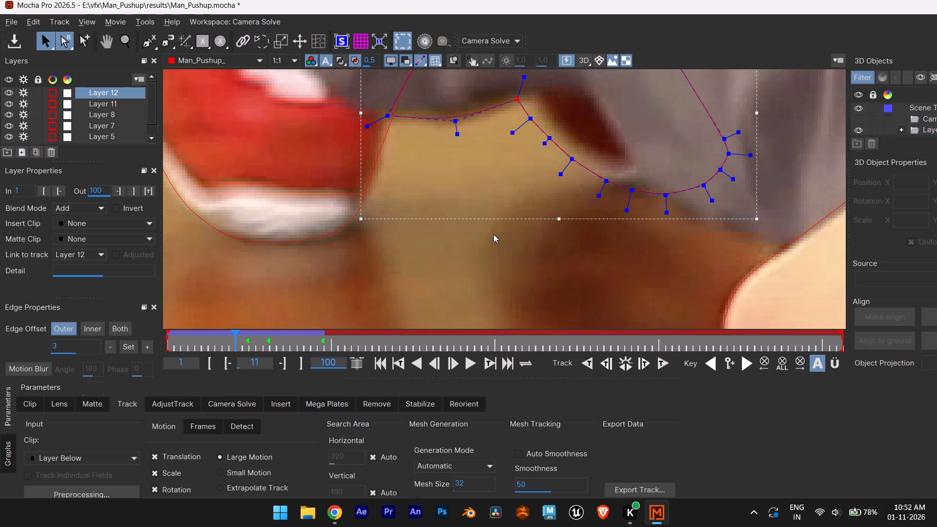
middle_click_drag(585, 266, 522, 322, "alt")
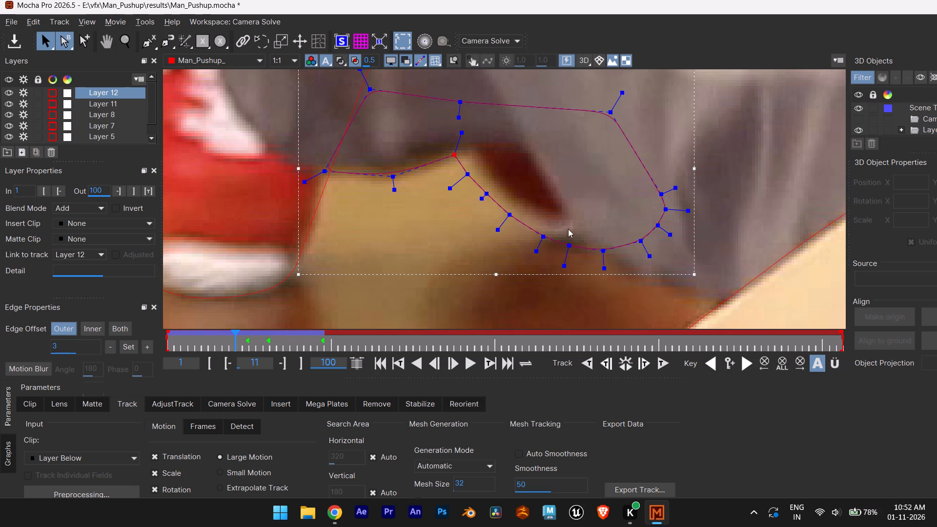
left_click_drag(548, 236, 547, 228)
left_click_drag(512, 217, 514, 211)
left_click_drag(487, 192, 491, 182)
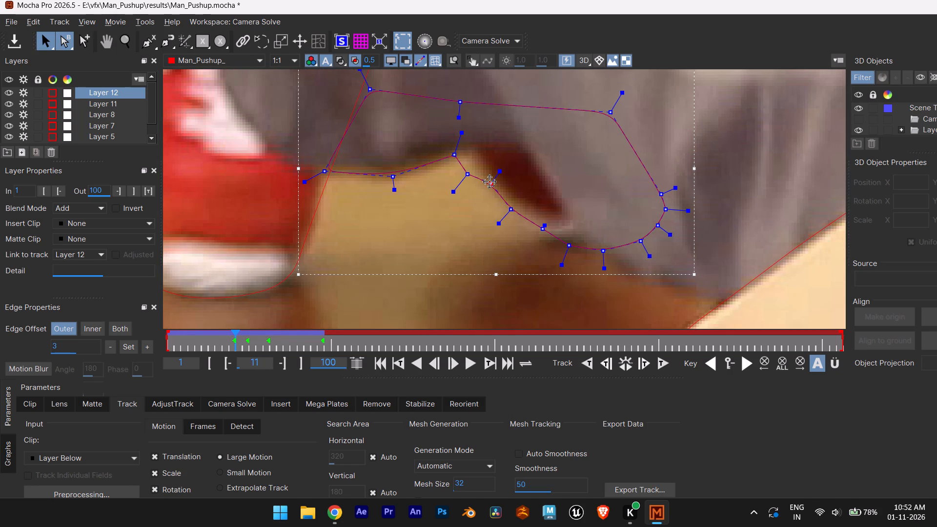
left_click(490, 182)
left_click_drag(464, 175, 470, 161)
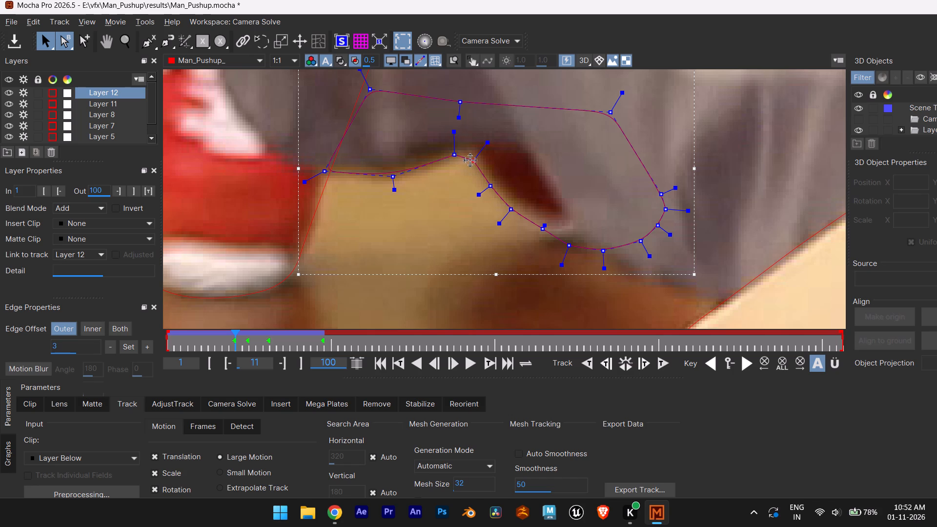
left_click_drag(470, 161, 468, 158)
left_click_drag(543, 228, 547, 219)
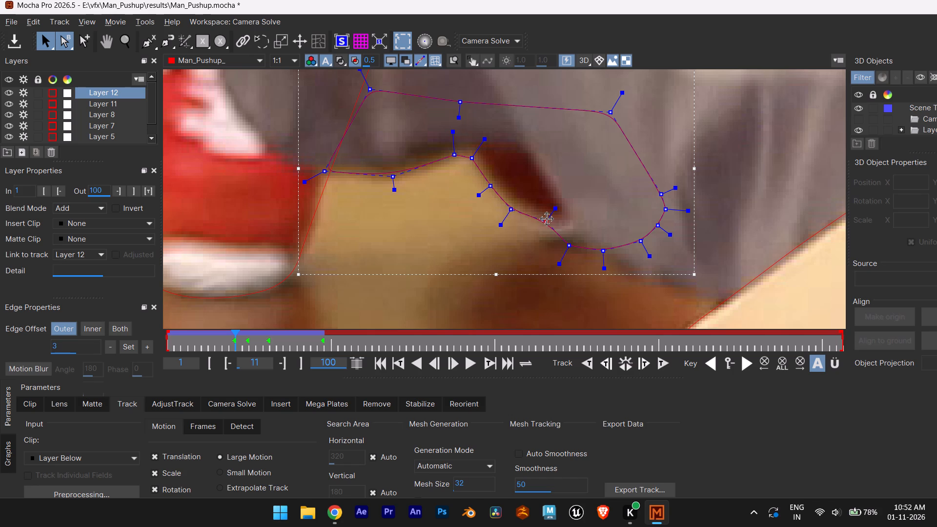
left_click_drag(547, 219, 546, 222)
left_click_drag(574, 245, 580, 225)
At frame 11, move Layer 12's upper corner point toward the near shoe, lower the middle hem point slightly and nudge the near-shoe hem corner.
scroll(580, 227, "down", 5)
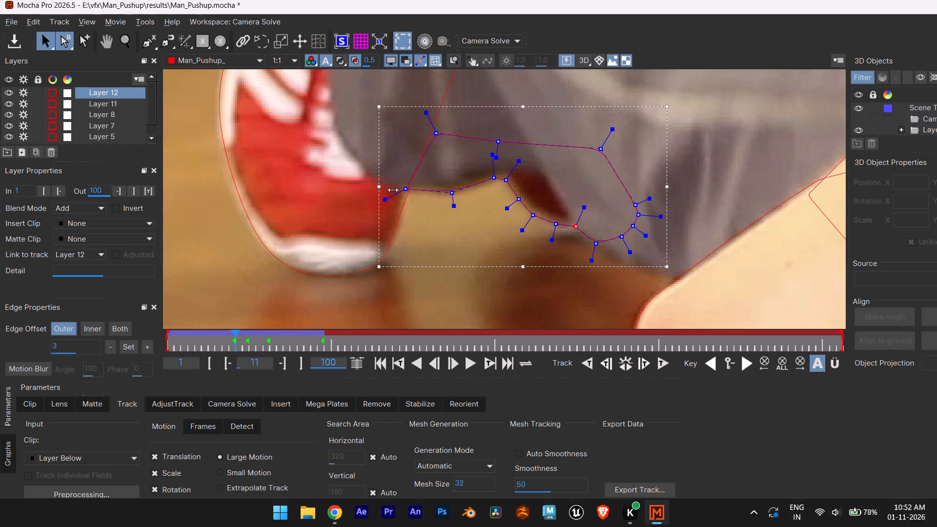
scroll(421, 194, "up", 4)
left_click_drag(463, 116, 425, 114)
left_click_drag(484, 200, 483, 201)
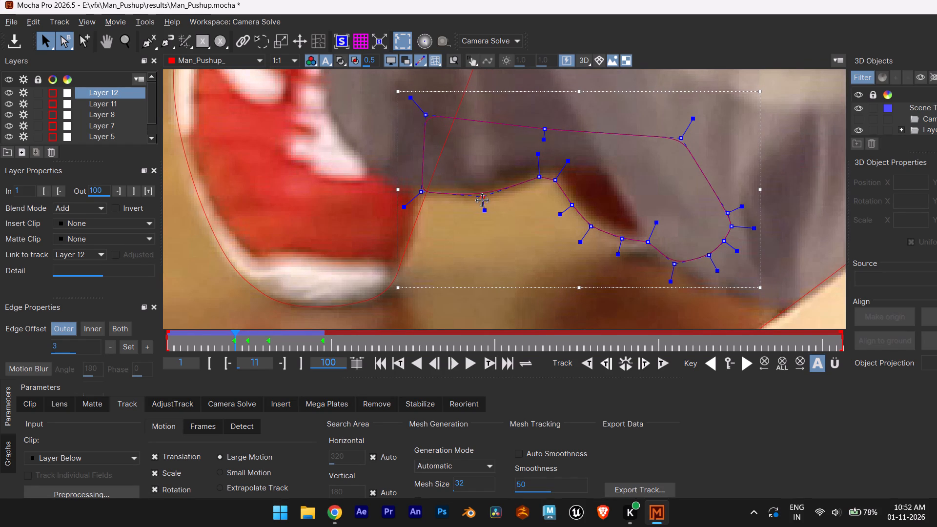
left_click_drag(483, 201, 482, 204)
left_click(422, 189)
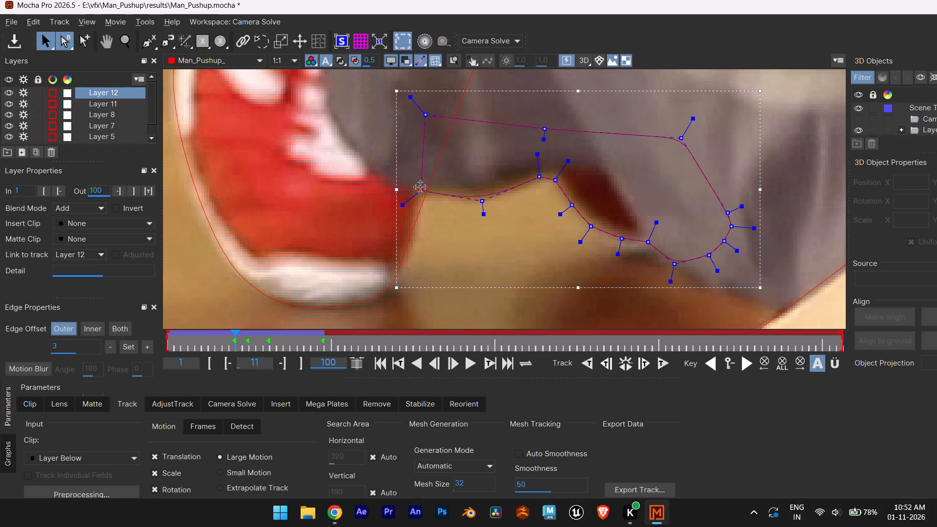
At frame 11, shorten the curve handle on Layer 12's middle hem point and move the near-shoe hem corner onto the shoe's edge.
left_click_drag(482, 216, 482, 205)
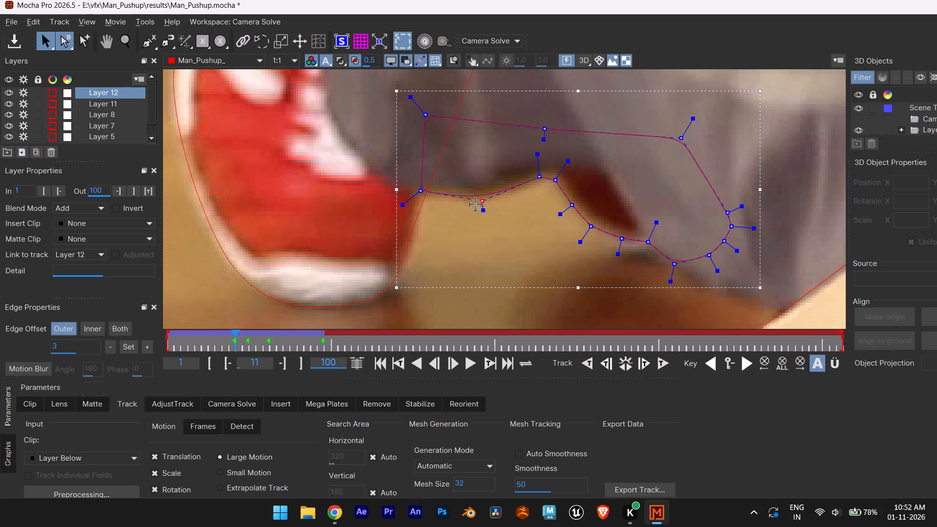
left_click(399, 205)
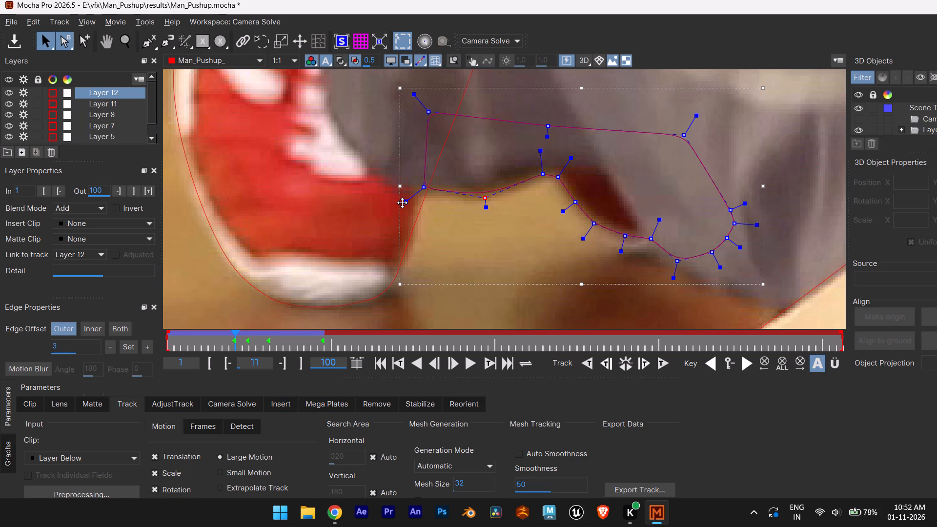
key("ctrl+z")
left_click_drag(400, 204, 406, 201)
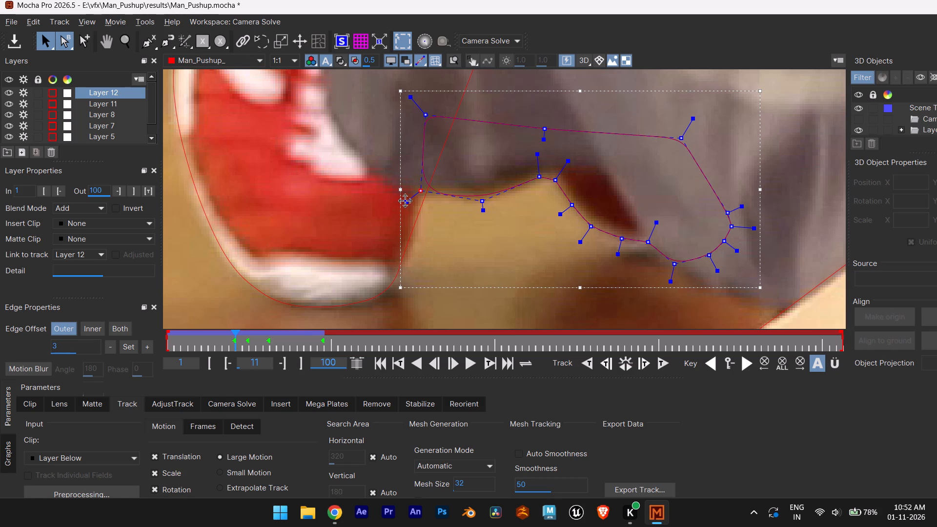
left_click_drag(406, 201, 405, 202)
left_click_drag(421, 186, 412, 187)
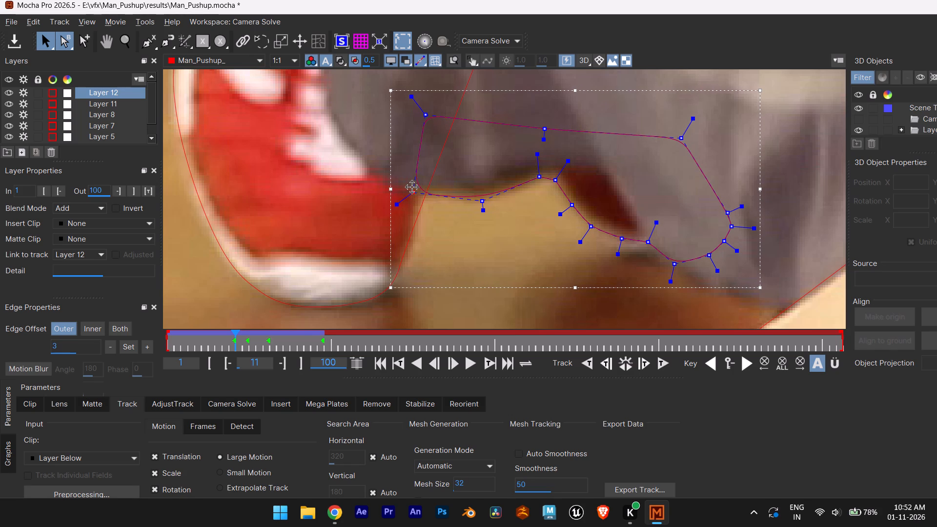
left_click_drag(412, 187, 412, 187)
Track Layer 12 backward from frame 11 to frame 1.
scroll(491, 182, "down", 6)
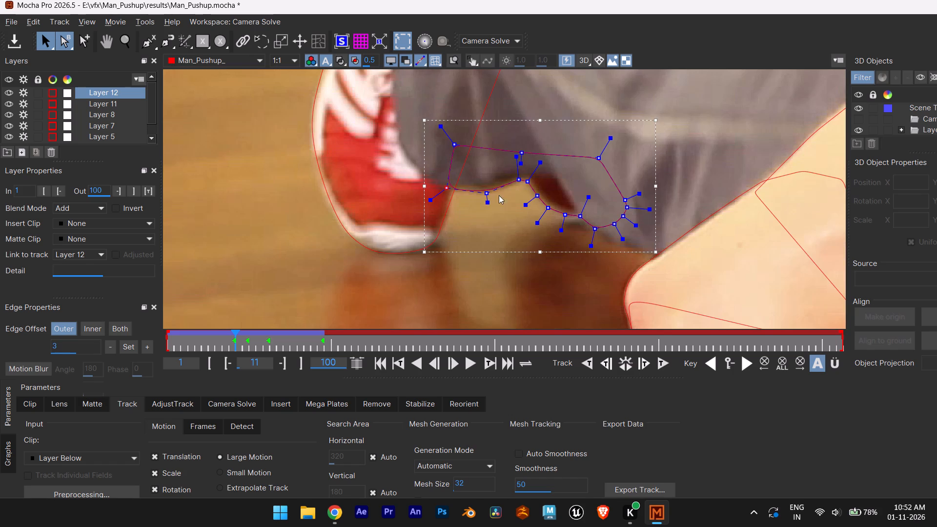
left_click(593, 361)
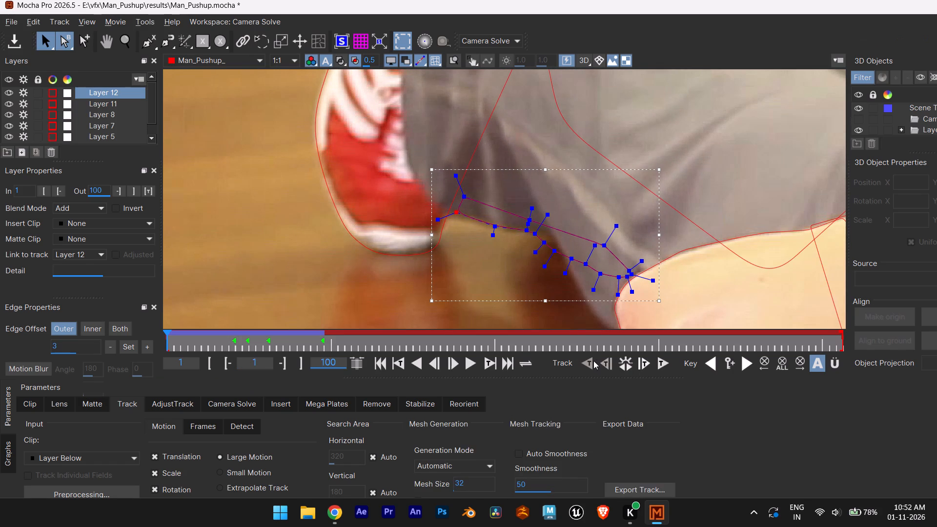
At frame 6, move Layer 12's points at the hem's far bend outward and down onto the edge of the far trouser leg.
left_click_drag(177, 334, 207, 340)
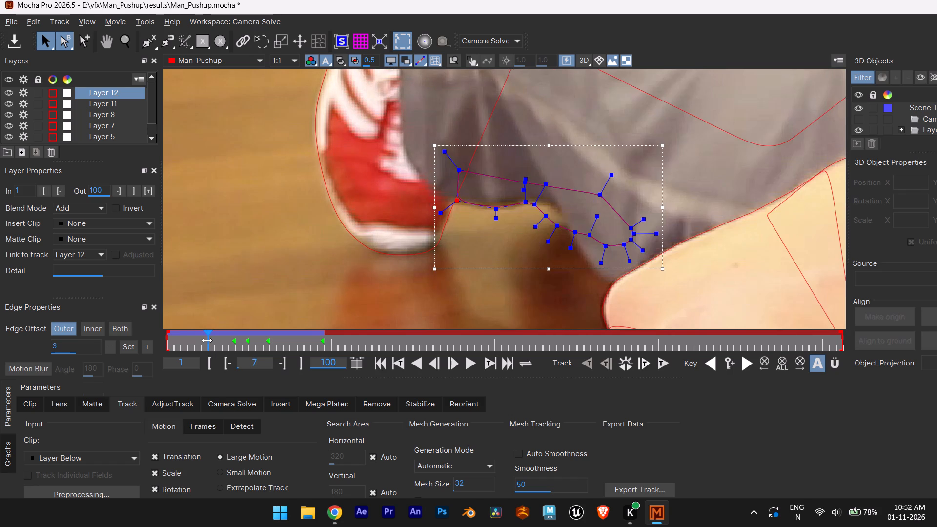
left_click_drag(207, 340, 198, 349)
scroll(509, 263, "up", 6)
left_click_drag(569, 186, 577, 176)
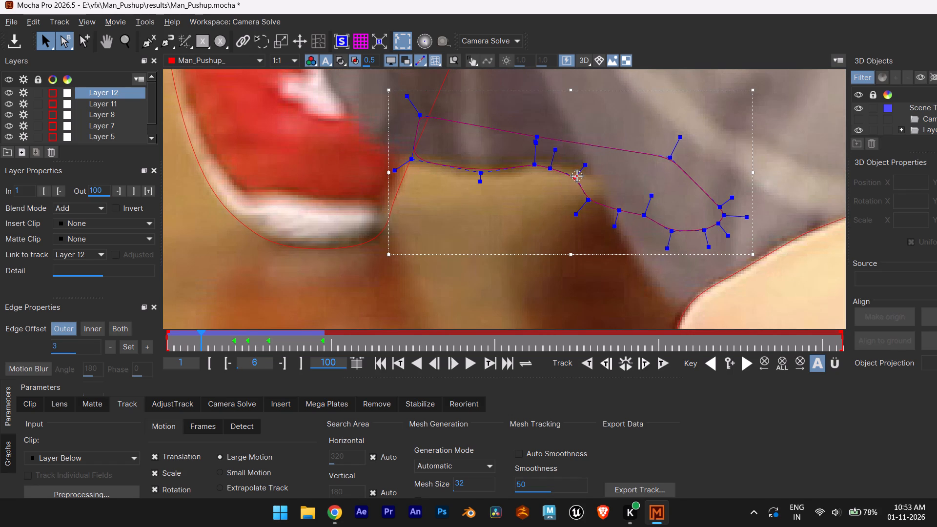
left_click_drag(577, 176, 578, 173)
left_click_drag(589, 204, 591, 186)
left_click_drag(621, 212, 613, 220)
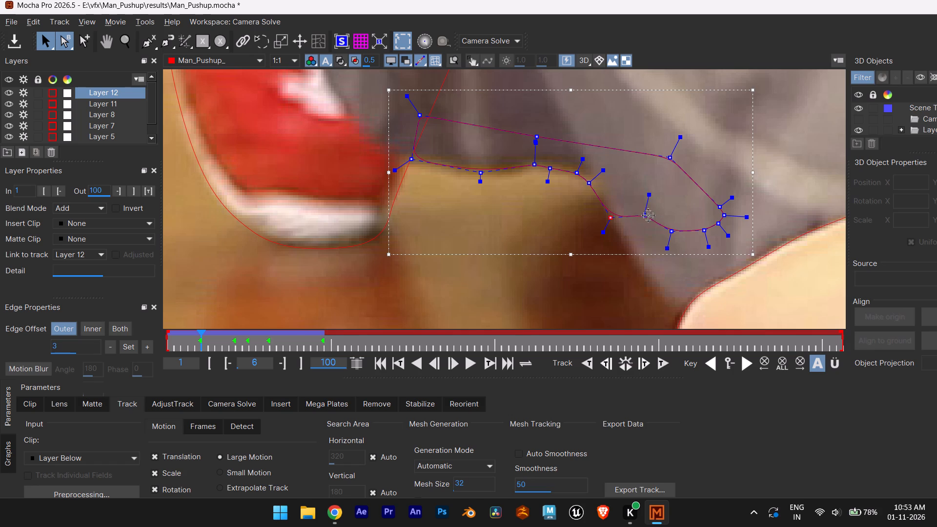
left_click_drag(648, 215, 647, 250)
left_click_drag(591, 178, 592, 177)
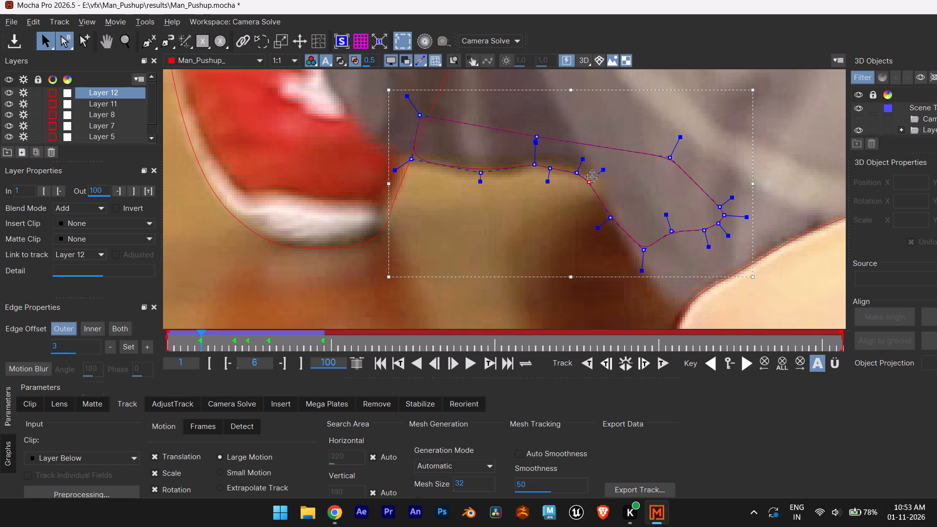
left_click_drag(592, 177, 596, 175)
left_click_drag(645, 246, 625, 242)
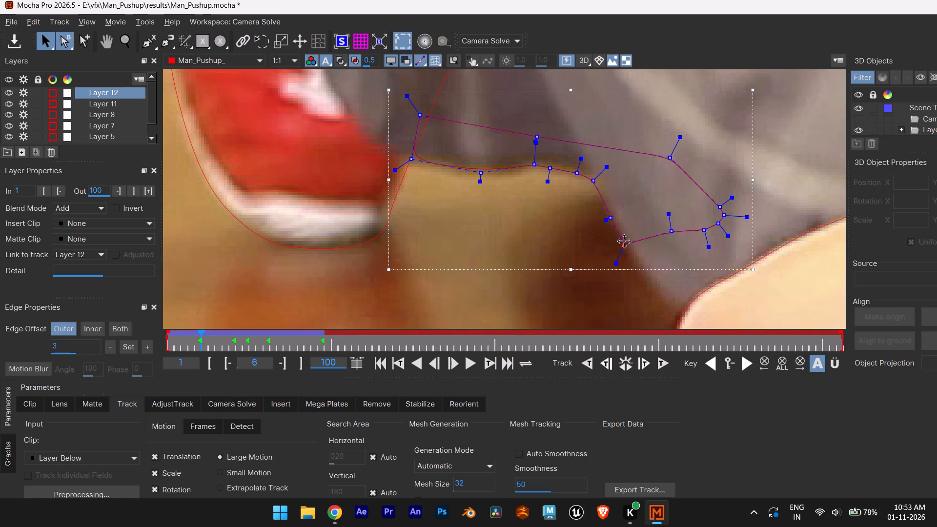
left_click_drag(625, 242, 625, 242)
At frame 6, refine Layer 12's hem points between the shoes, shifting the inner one toward the near shoe and lowering the far bend slightly.
left_click_drag(533, 166, 531, 170)
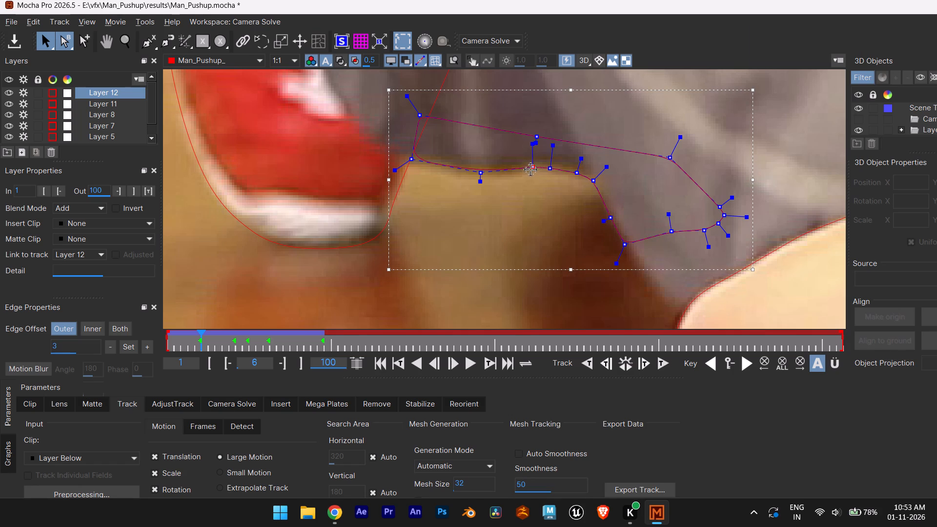
left_click_drag(531, 170, 523, 176)
left_click_drag(523, 176, 527, 169)
left_click(482, 170)
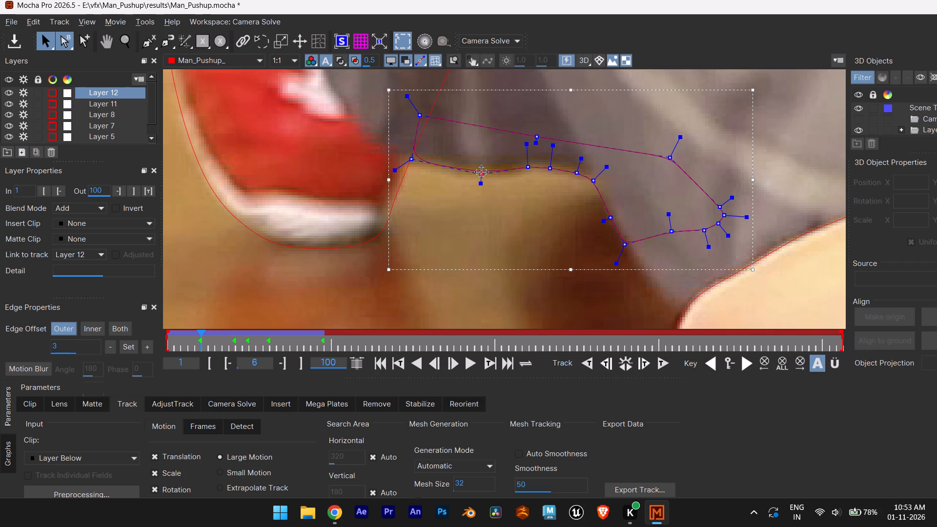
left_click(530, 168)
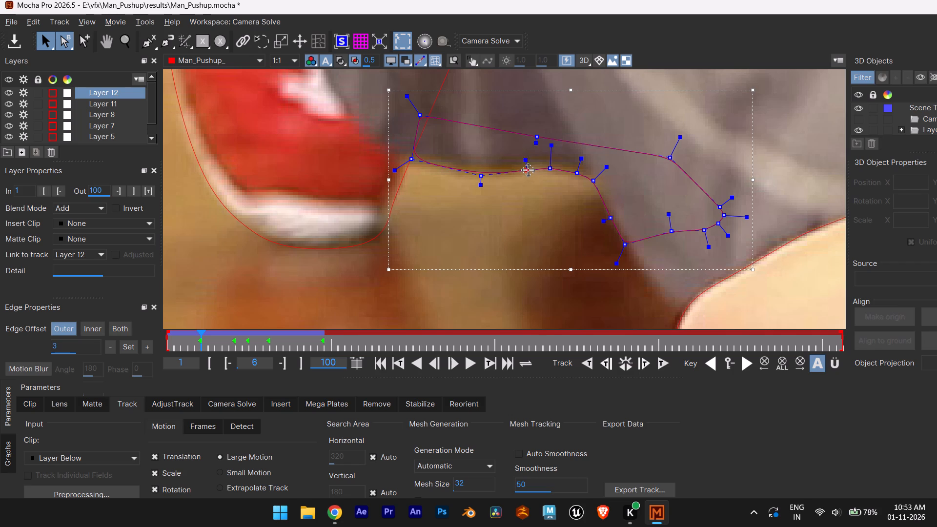
left_click_drag(596, 180, 595, 182)
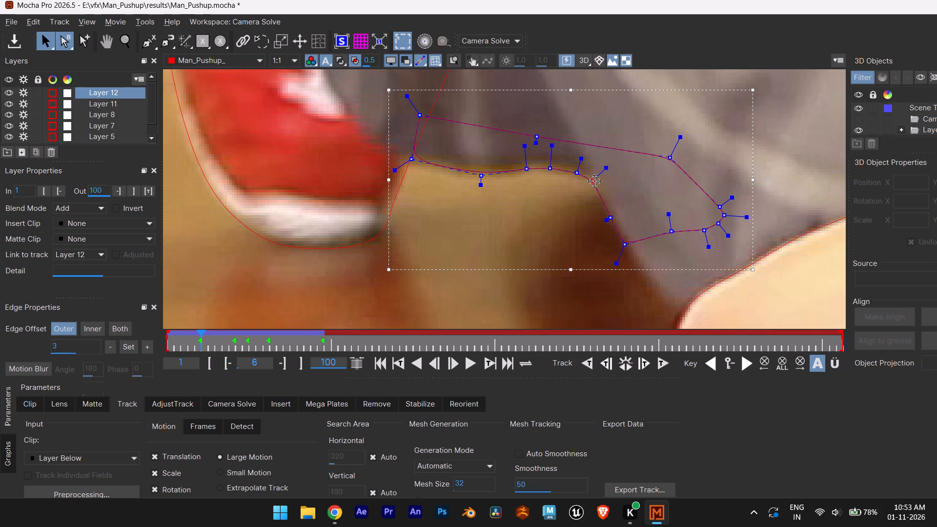
left_click_drag(595, 182, 593, 185)
left_click(552, 169)
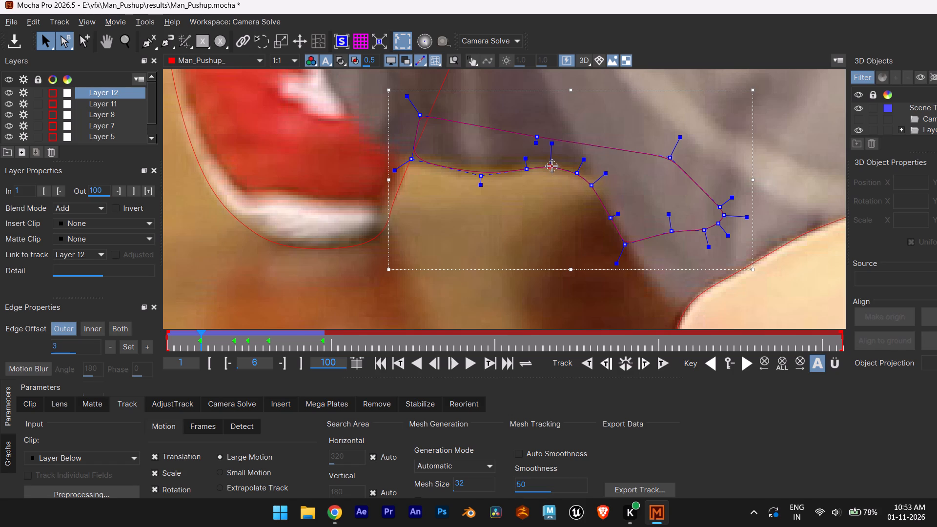
At frame 6, move Layer 12's near-shoe hem corner and upper corner over to the near shoe's edge.
left_click_drag(408, 158, 388, 155)
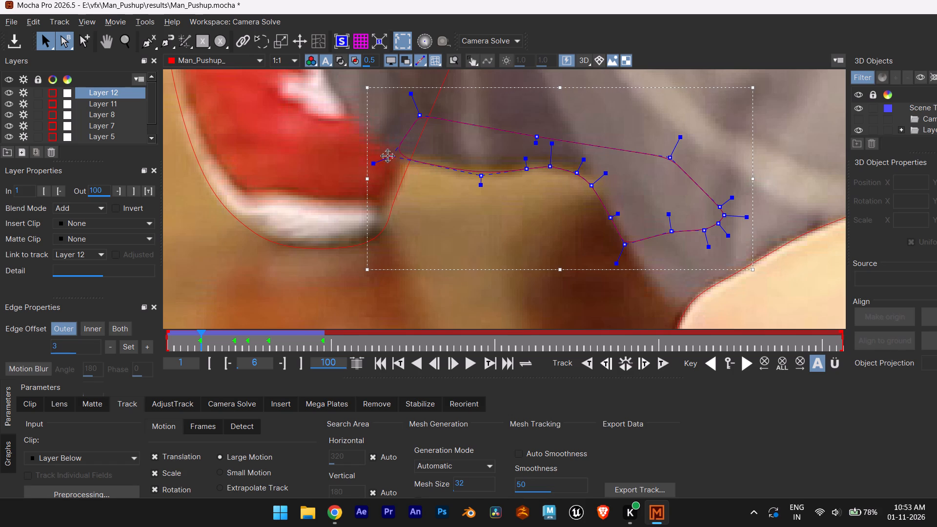
left_click_drag(422, 115, 379, 105)
left_click(395, 153)
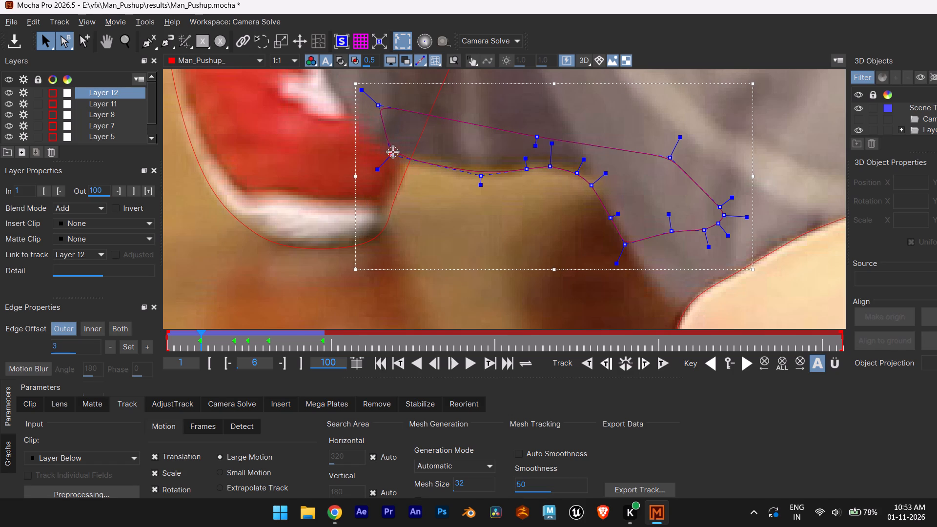
Track Layer 12 backward from frame 6 to frame 1.
scroll(515, 124, "down", 6)
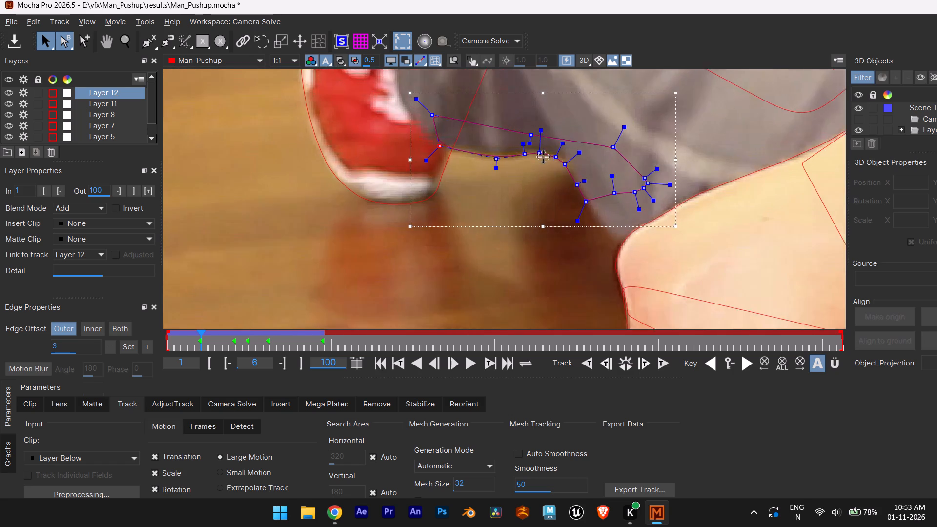
scroll(544, 157, "down", 1)
scroll(564, 166, "up", 6)
middle_click_drag(787, 165, 773, 207, "alt")
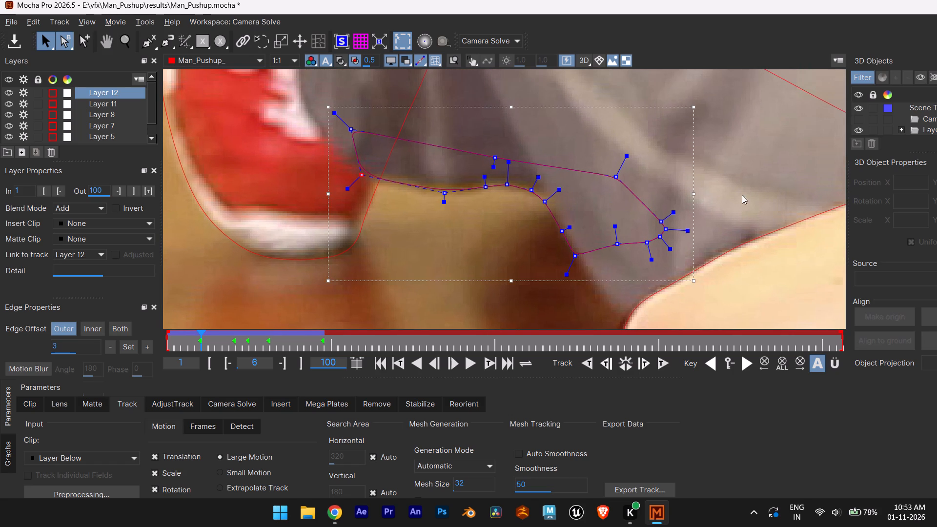
scroll(551, 207, "down", 7)
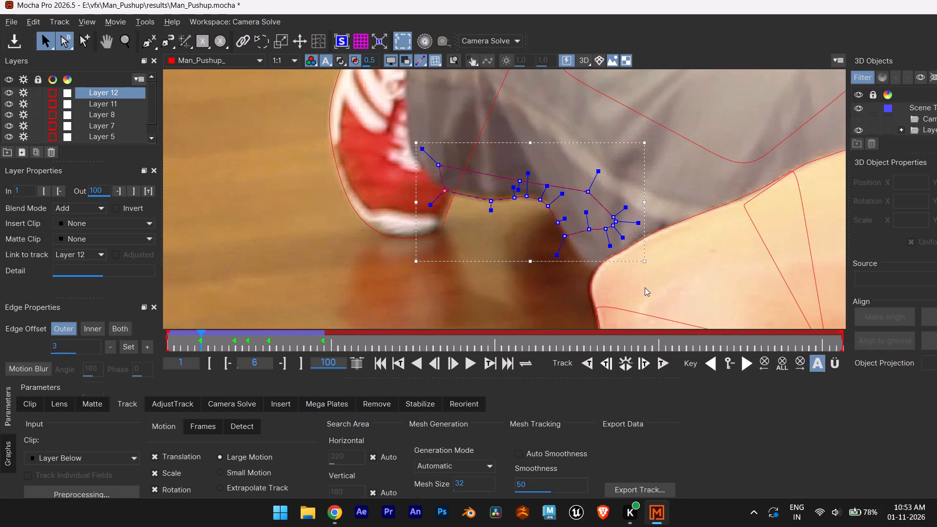
left_click(587, 361)
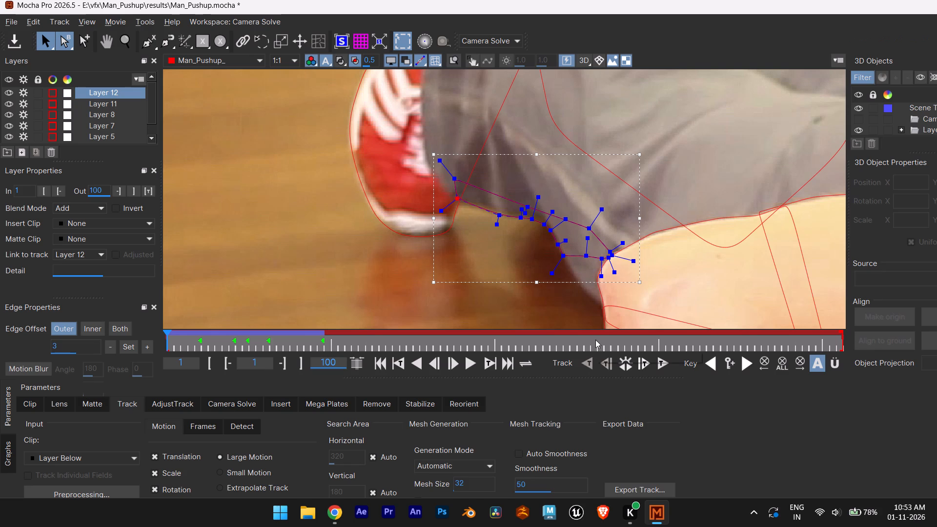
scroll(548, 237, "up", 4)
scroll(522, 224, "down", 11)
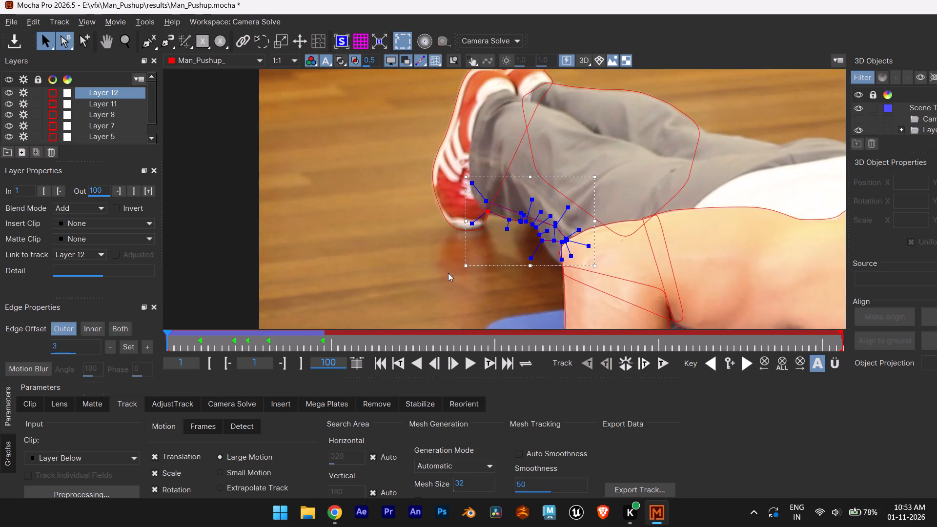
Scrub back and forth between frames 1 and 29 to check how Layer 12's shape follows the trouser hem and far shoe.
left_click_drag(168, 337, 229, 333)
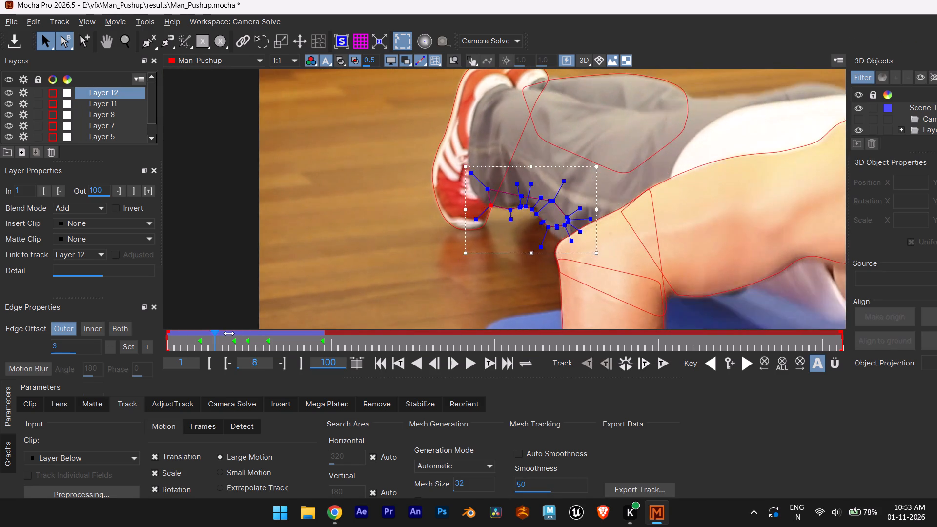
left_click_drag(229, 333, 358, 332)
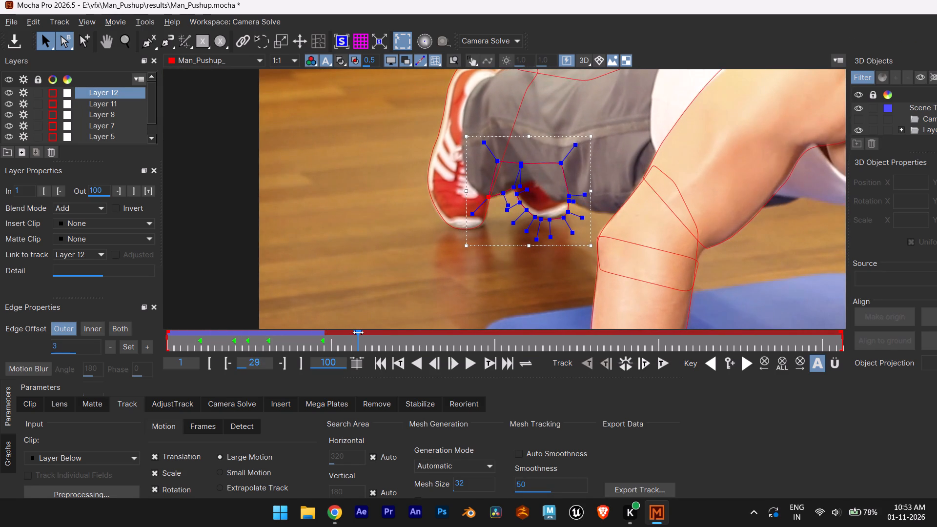
left_click_drag(358, 332, 352, 345)
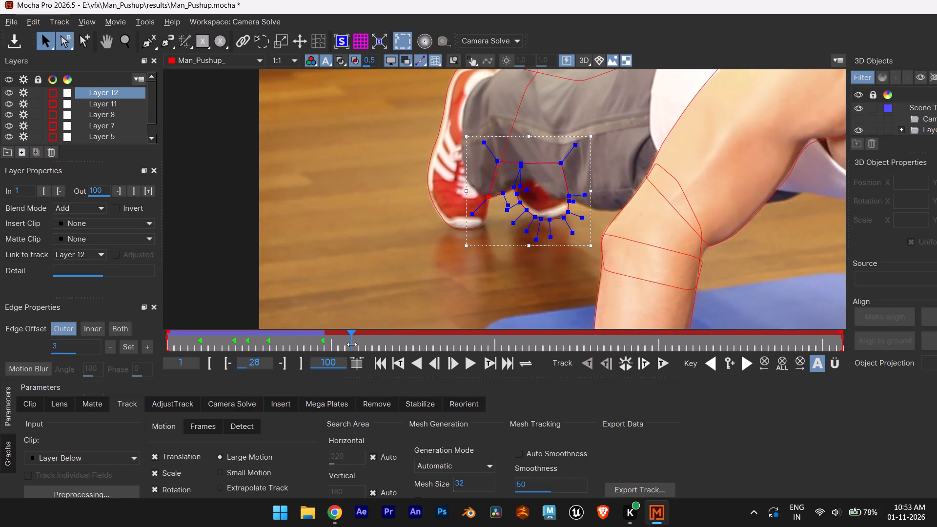
left_click_drag(352, 345, 166, 359)
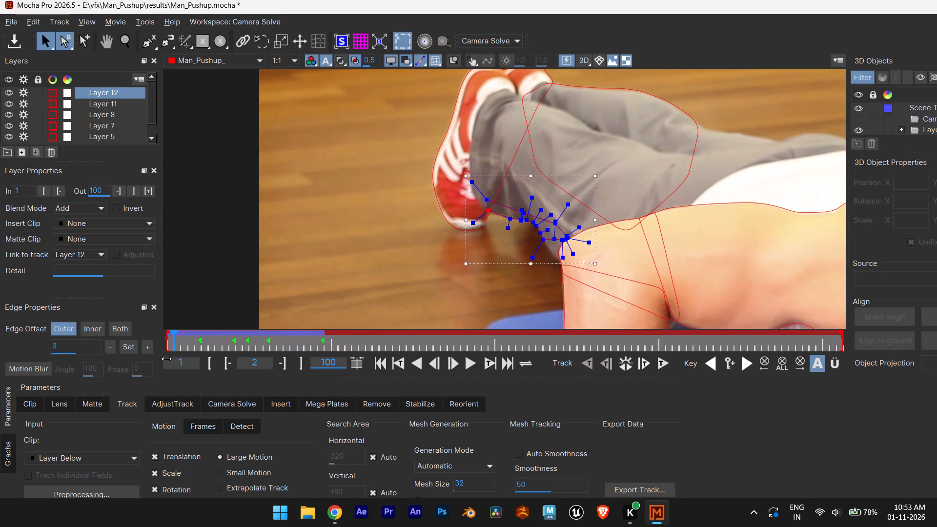
left_click_drag(166, 359, 259, 346)
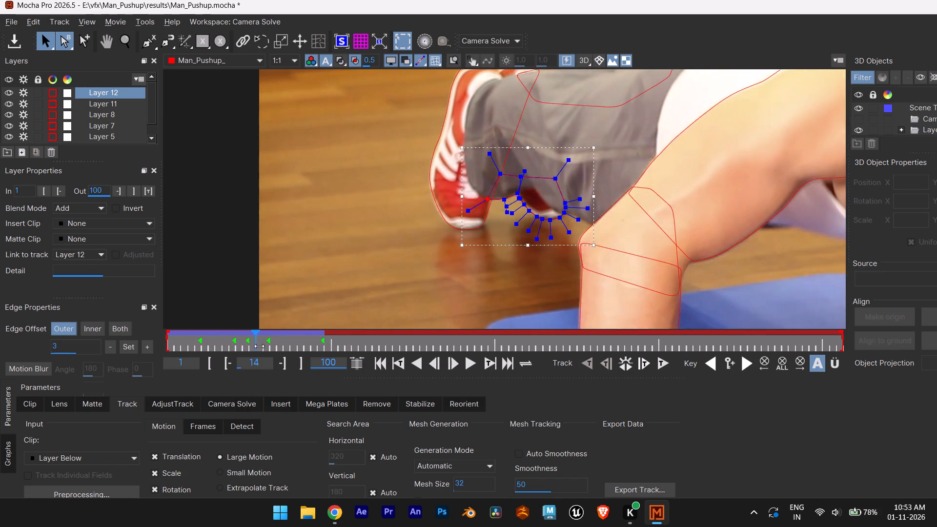
left_click_drag(259, 346, 205, 358)
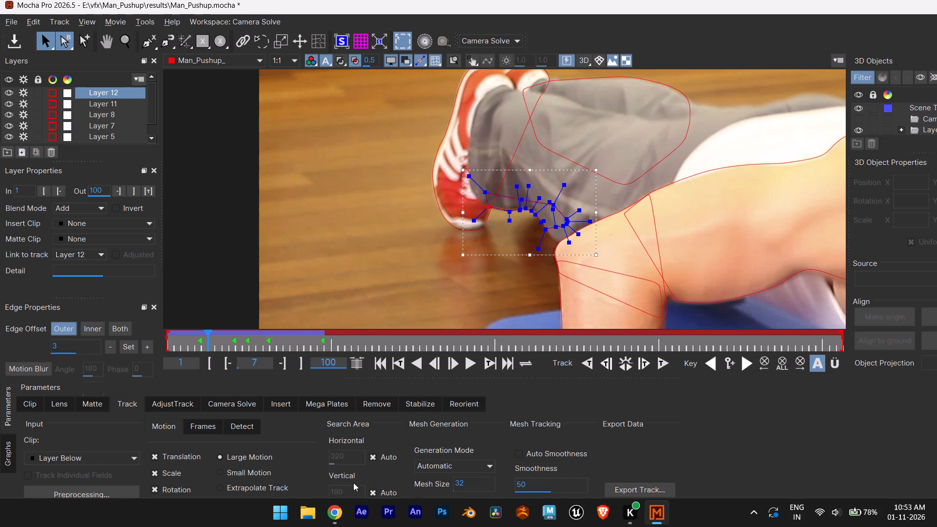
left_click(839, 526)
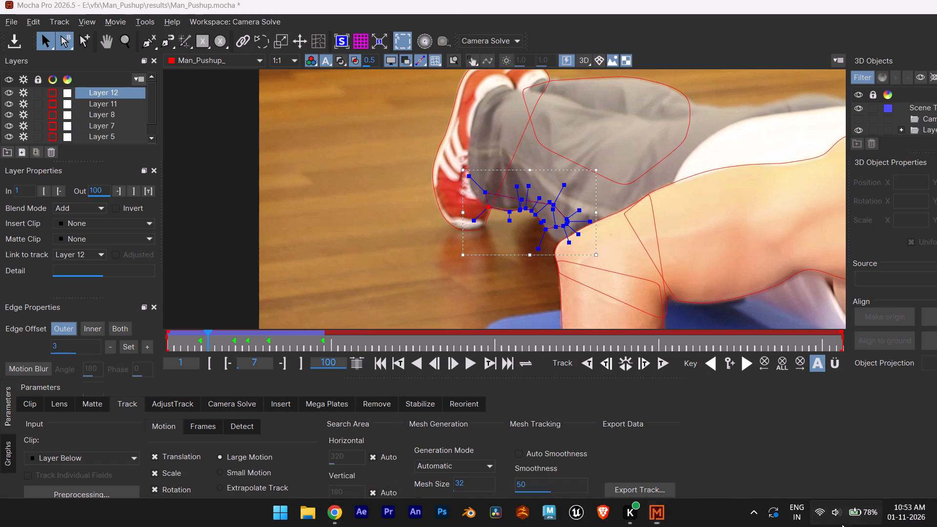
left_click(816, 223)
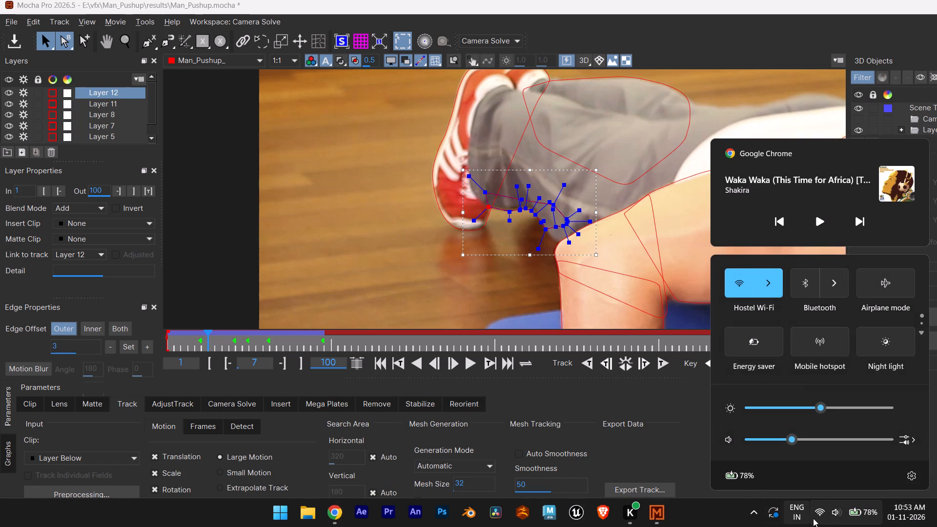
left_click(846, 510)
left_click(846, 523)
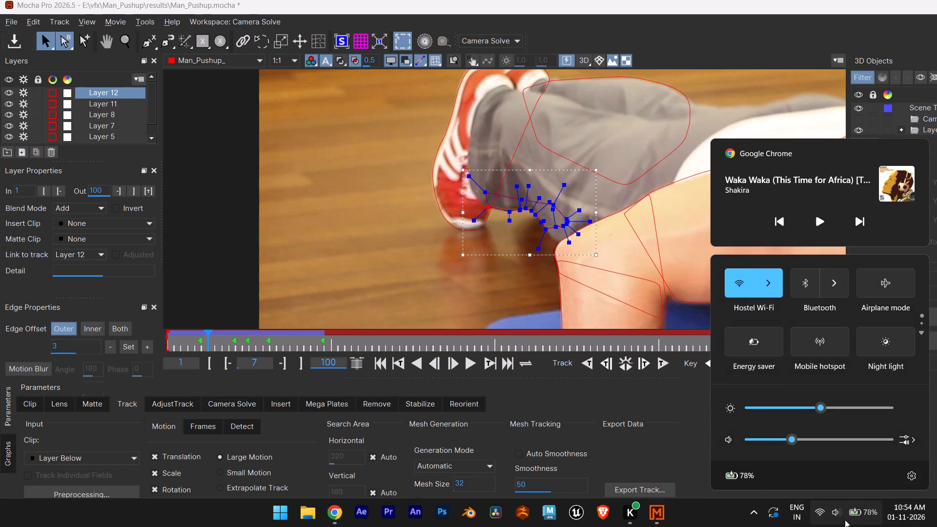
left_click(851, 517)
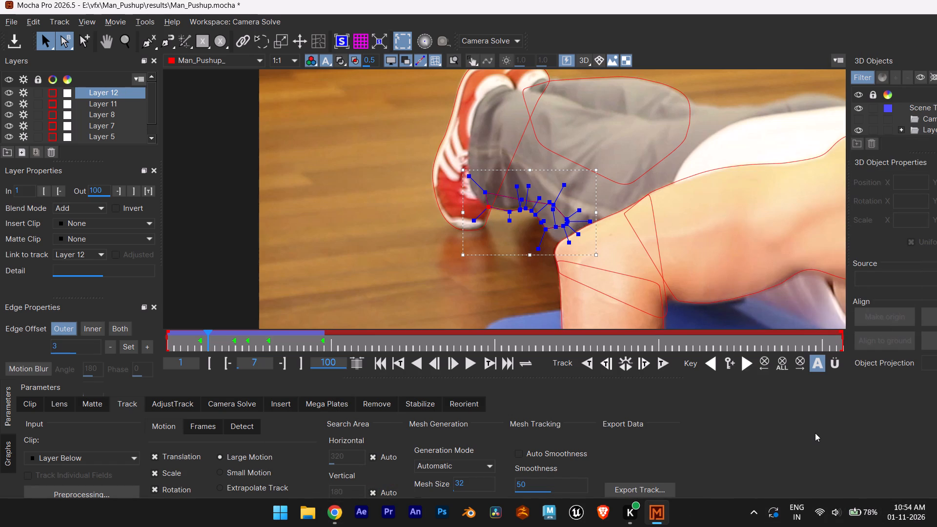
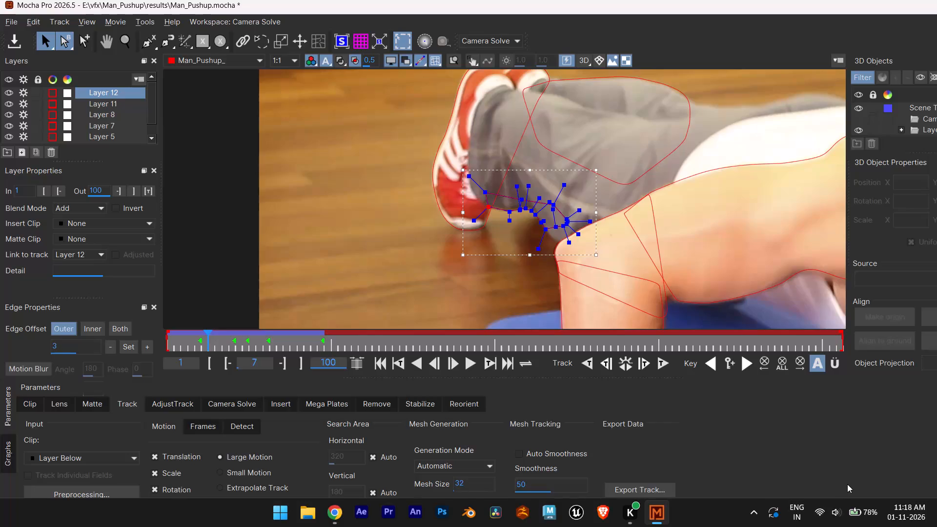
Resume the Waka Waka song paused in Google Chrome from the Windows quick settings media controls.
left_click(873, 523)
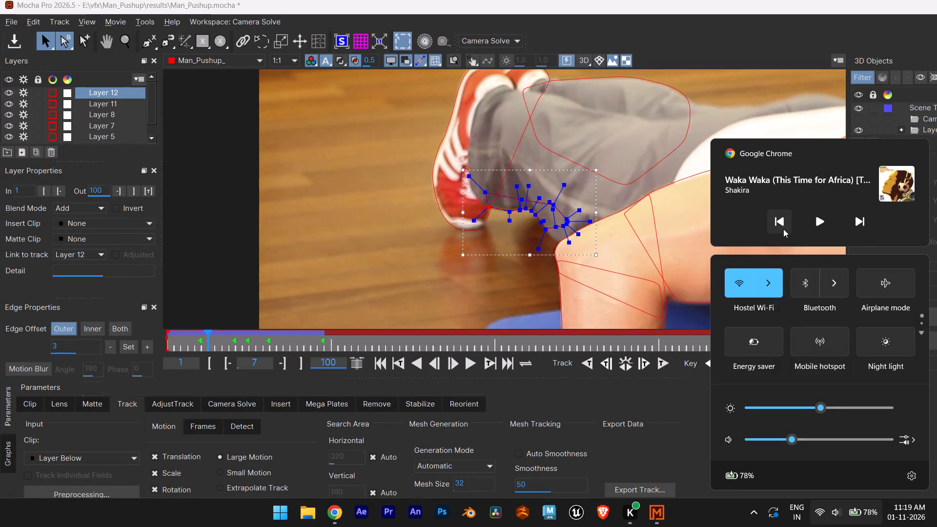
left_click(808, 226)
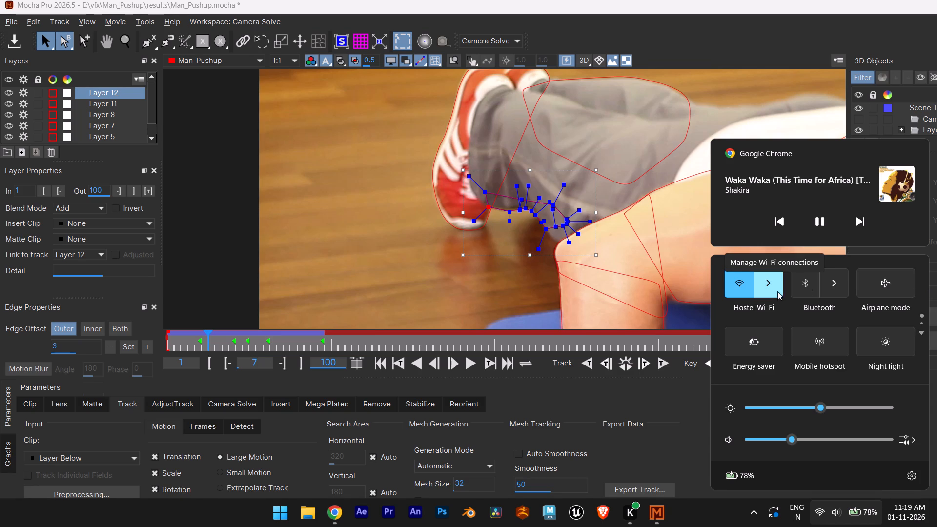
Track Layer 12 forward from frame 24 to extend its track toward the end of the clip.
left_click(838, 526)
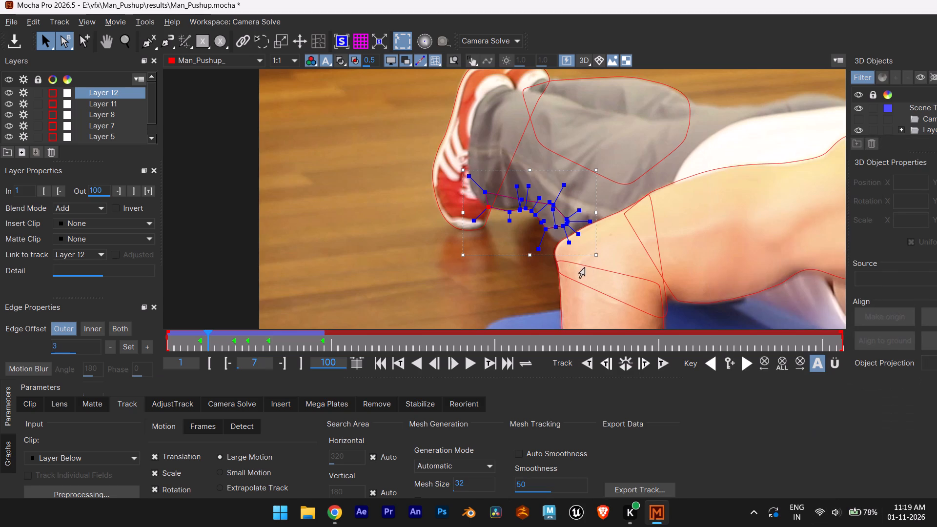
scroll(562, 257, "up", 5)
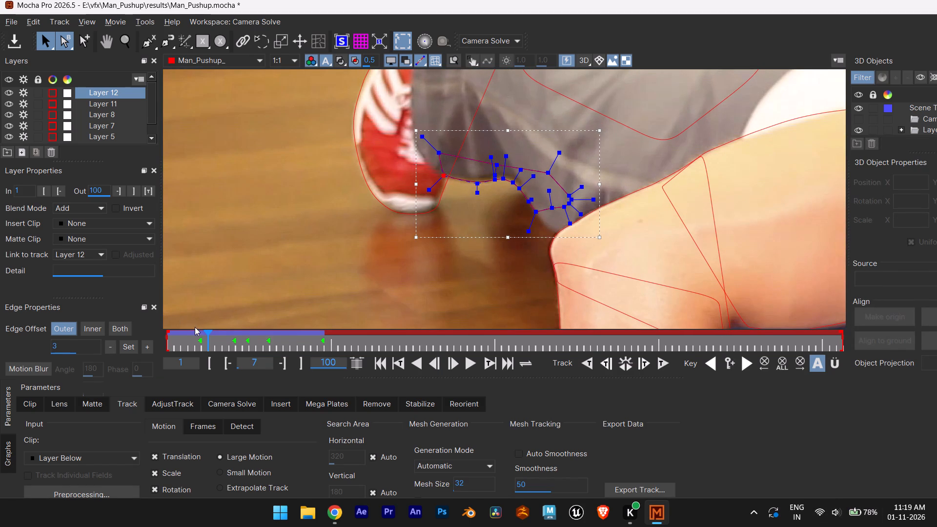
left_click_drag(209, 340, 236, 338)
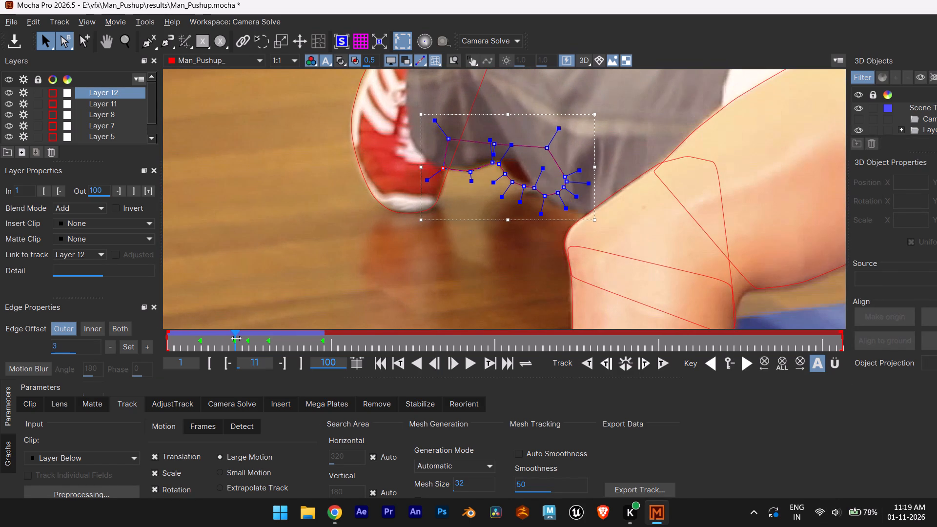
left_click_drag(236, 338, 308, 342)
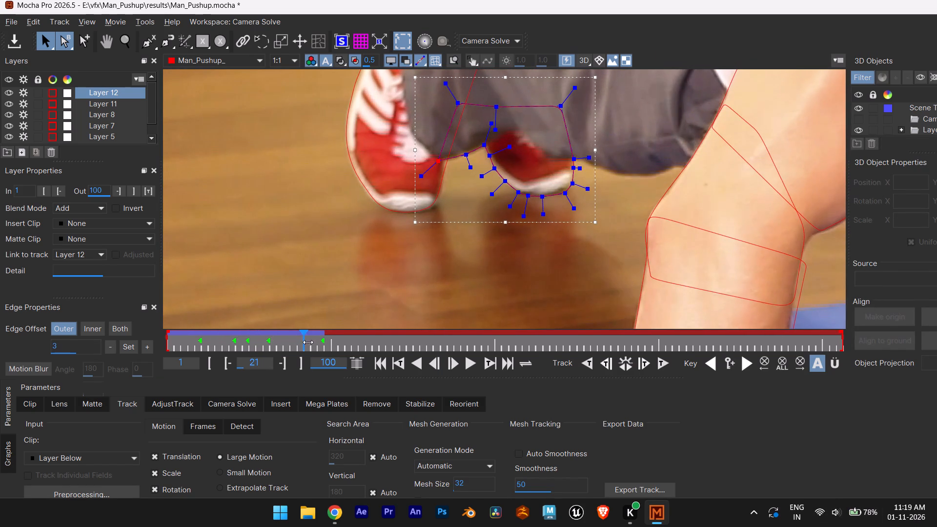
left_click_drag(308, 342, 355, 344)
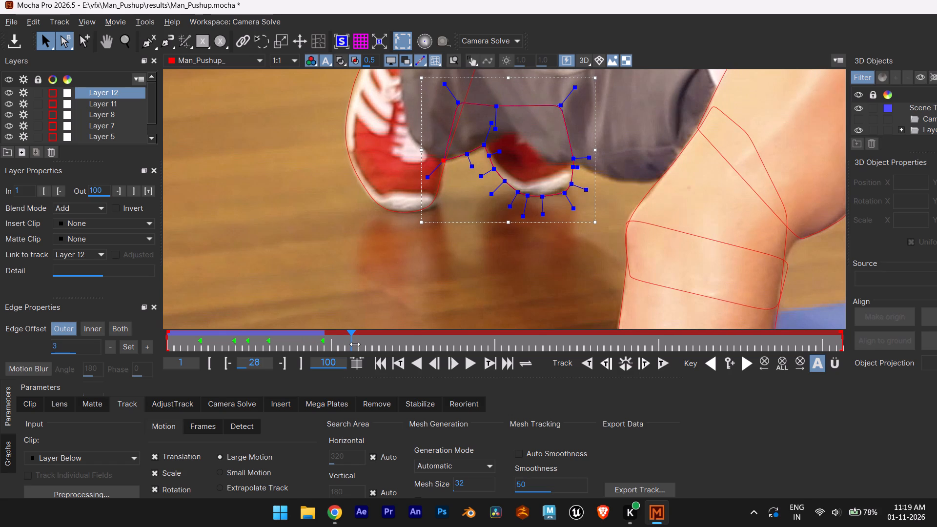
left_click_drag(355, 344, 322, 352)
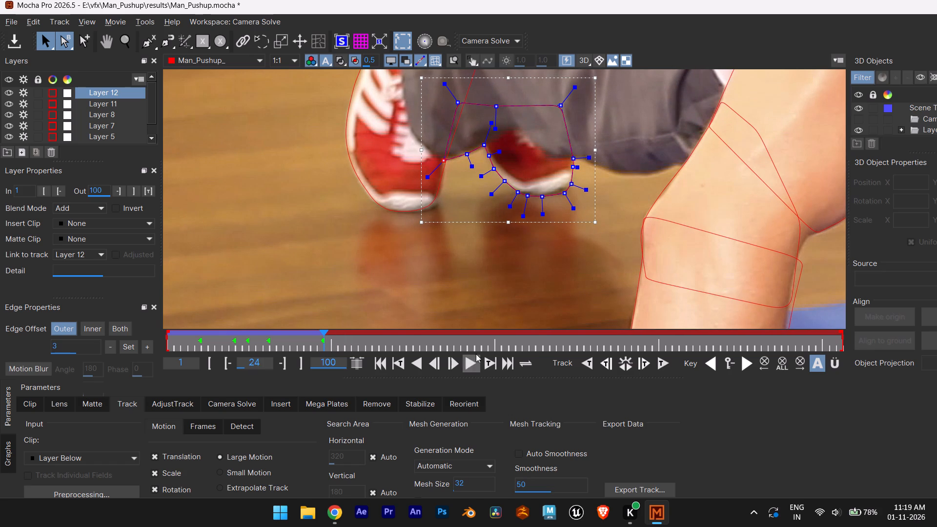
left_click(662, 361)
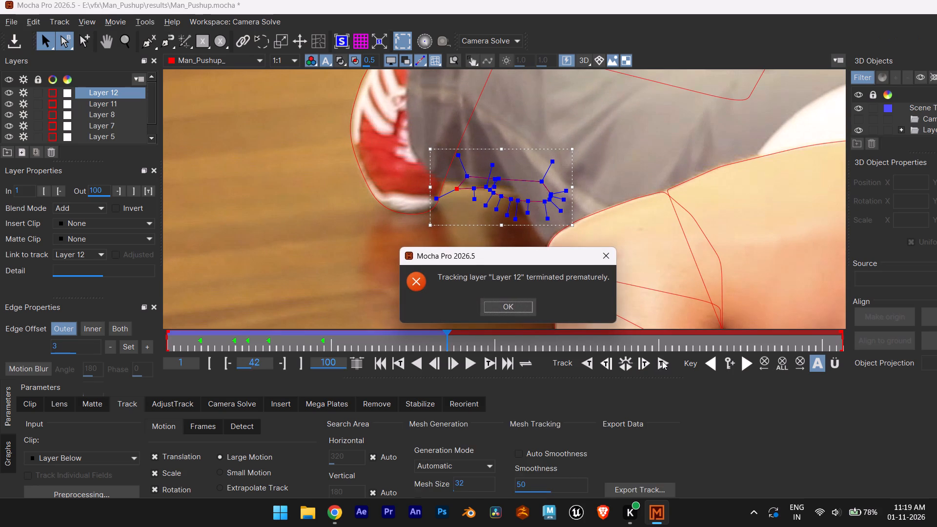
left_click(527, 304)
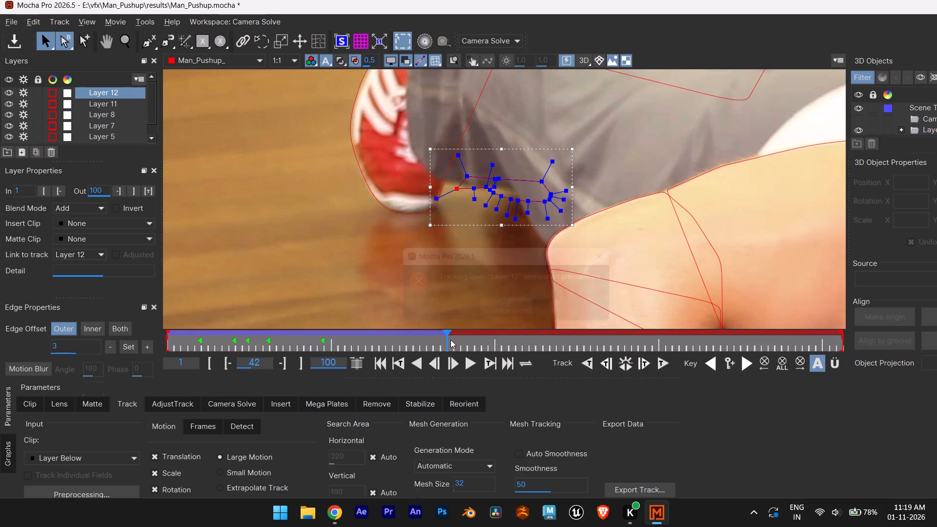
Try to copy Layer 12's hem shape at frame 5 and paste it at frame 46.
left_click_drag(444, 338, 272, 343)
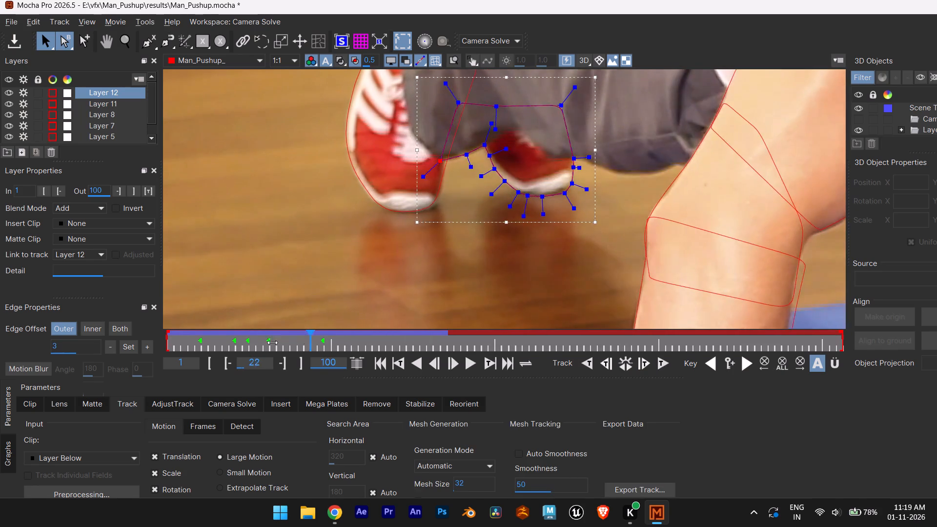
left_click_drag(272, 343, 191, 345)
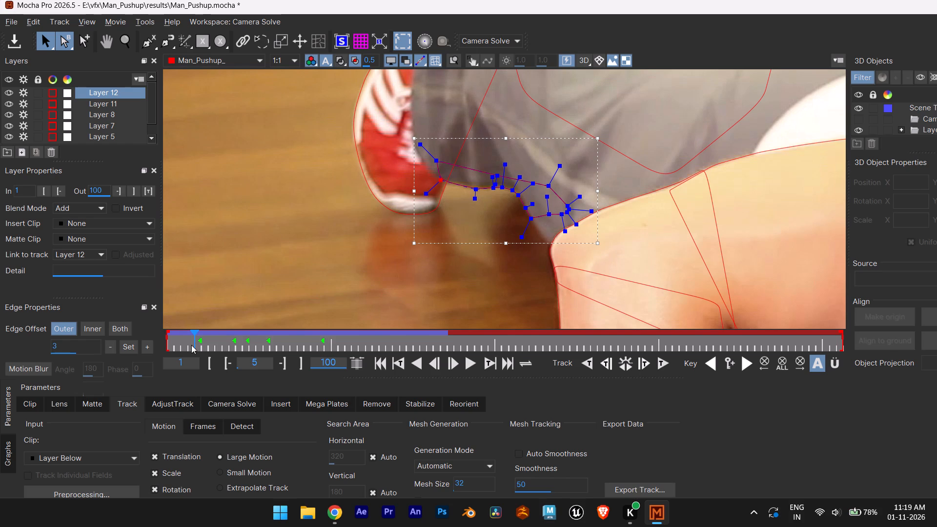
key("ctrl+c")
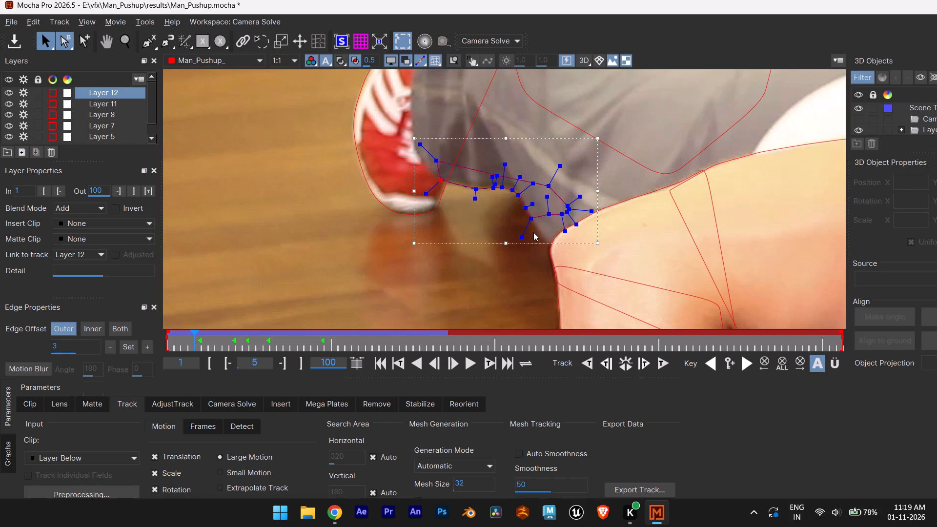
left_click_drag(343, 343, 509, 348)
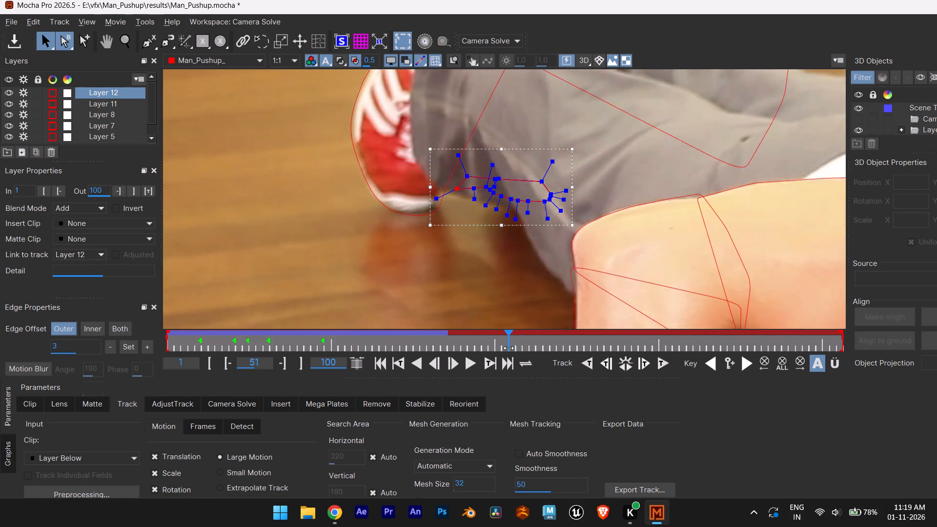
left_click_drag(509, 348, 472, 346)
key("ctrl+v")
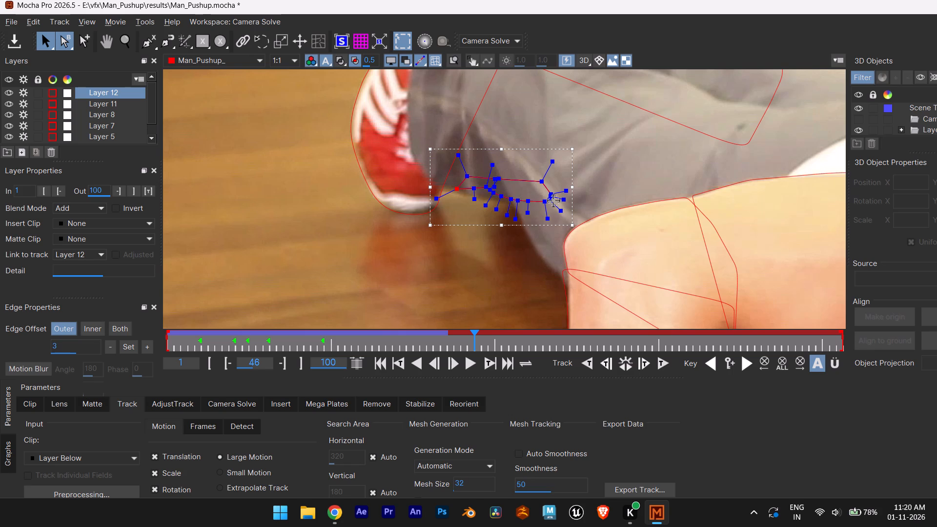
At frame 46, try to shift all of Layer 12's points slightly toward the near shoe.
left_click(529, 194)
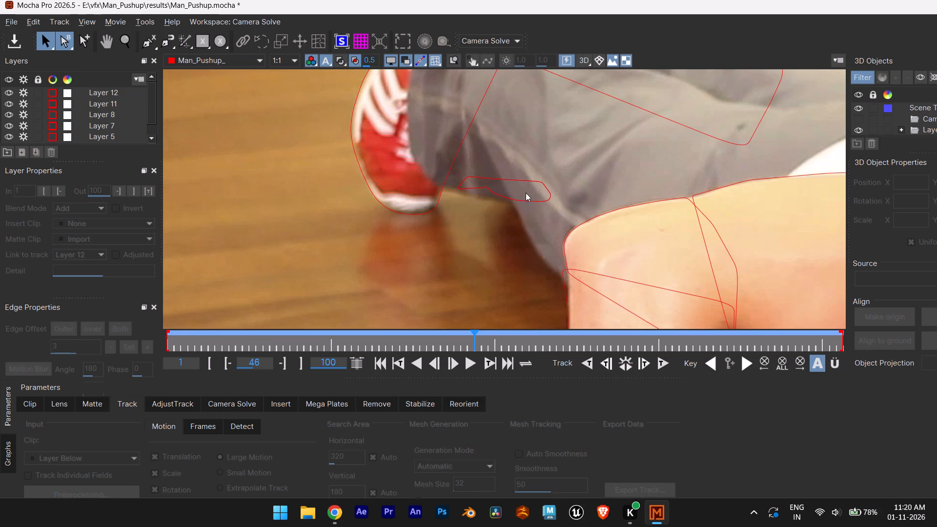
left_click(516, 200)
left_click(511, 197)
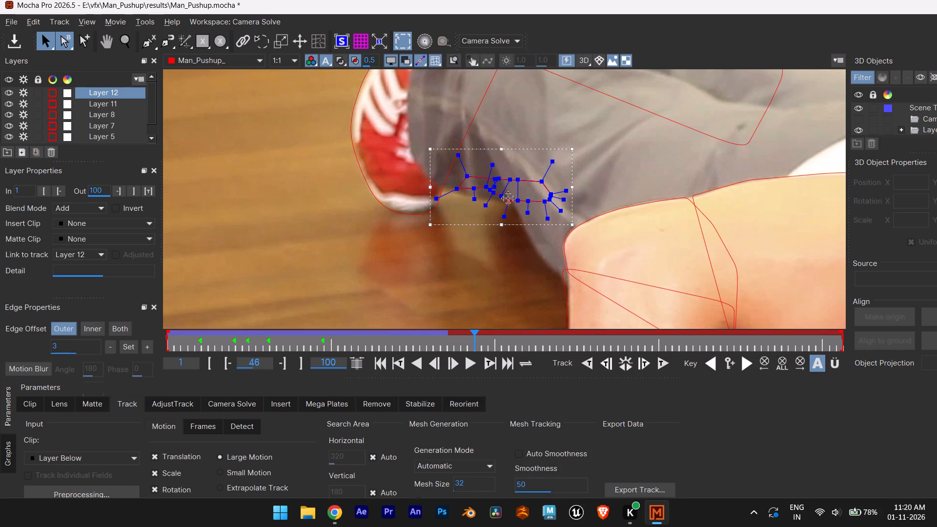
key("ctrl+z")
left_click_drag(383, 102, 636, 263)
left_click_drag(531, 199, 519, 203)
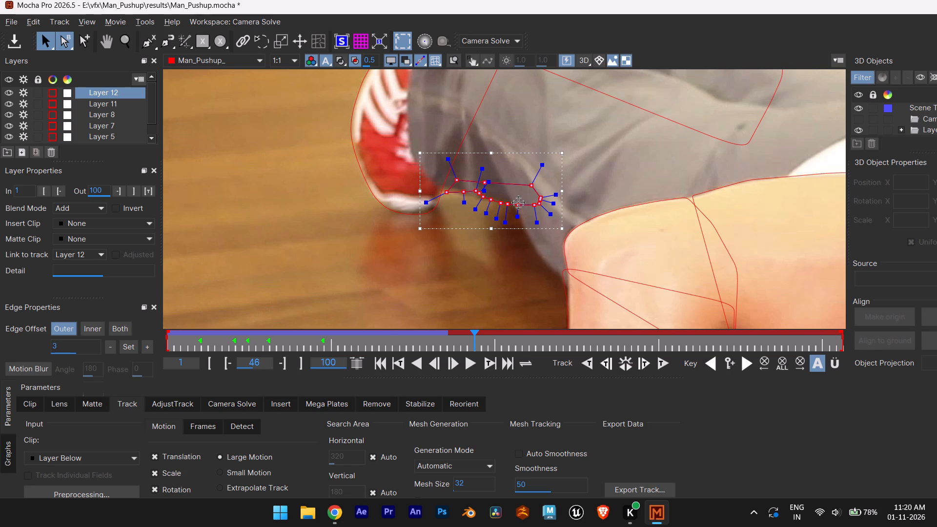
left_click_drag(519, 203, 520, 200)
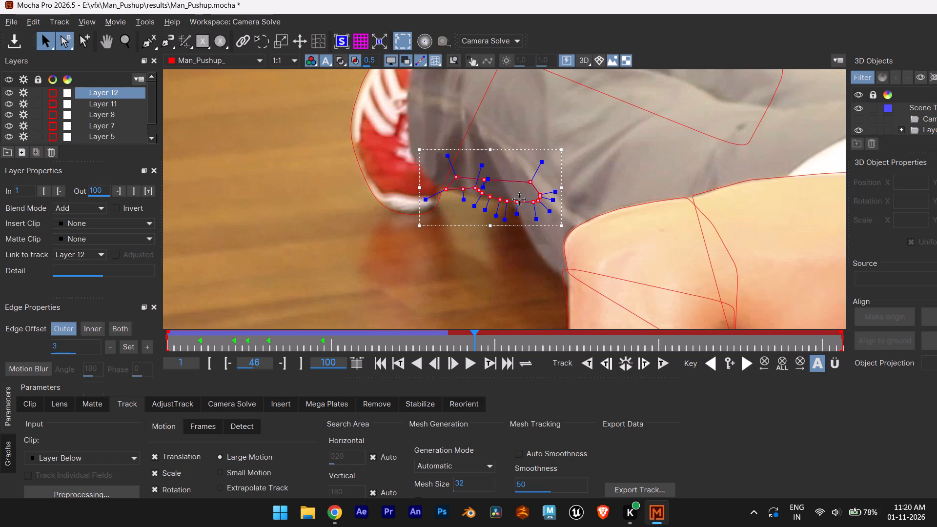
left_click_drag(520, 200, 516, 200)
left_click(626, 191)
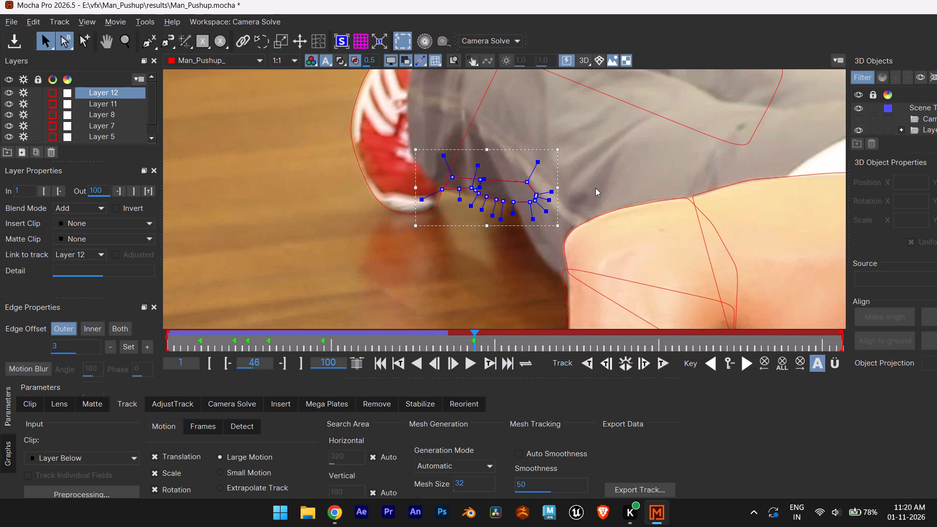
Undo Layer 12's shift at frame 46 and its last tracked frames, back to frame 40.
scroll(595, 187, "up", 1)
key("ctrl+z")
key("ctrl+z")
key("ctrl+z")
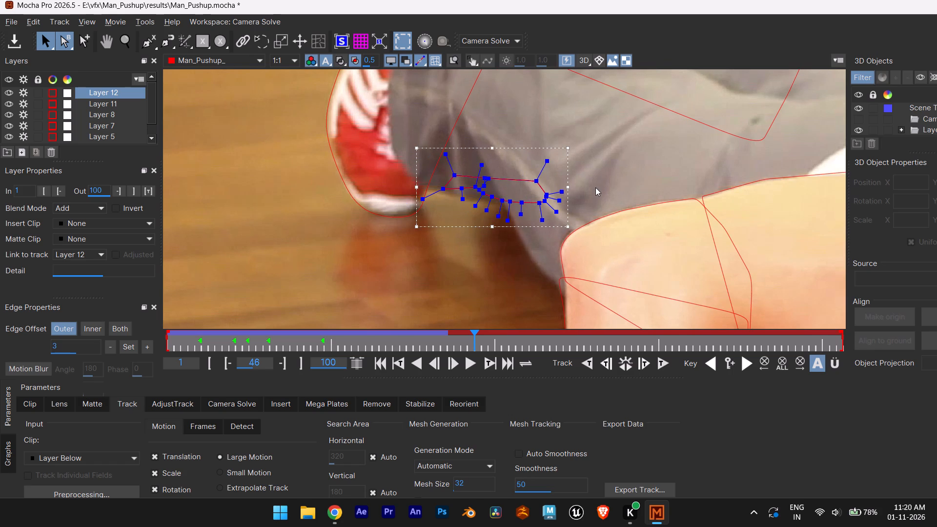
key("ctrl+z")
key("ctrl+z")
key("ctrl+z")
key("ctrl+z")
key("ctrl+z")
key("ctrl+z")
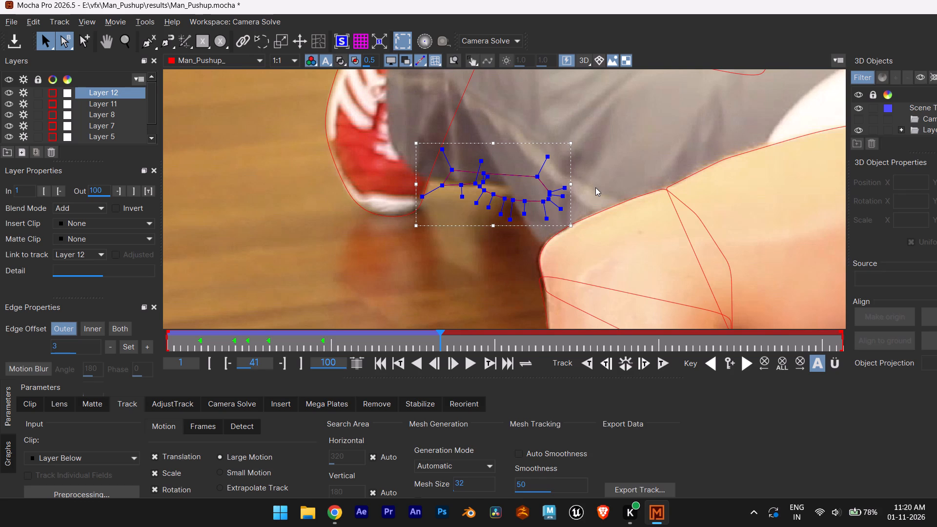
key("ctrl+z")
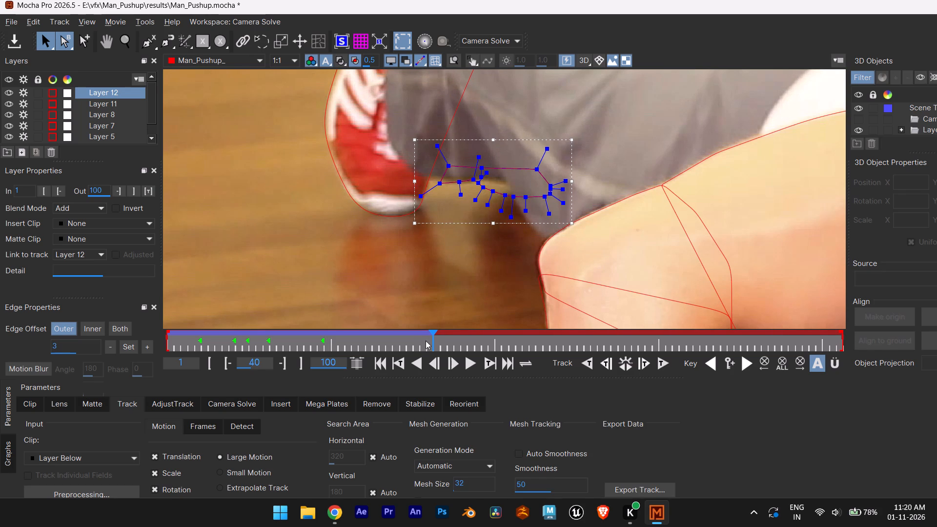
At frame 33, move Layer 12's near-shoe hem corner over onto the near shoe's edge.
left_click_drag(431, 337, 387, 335)
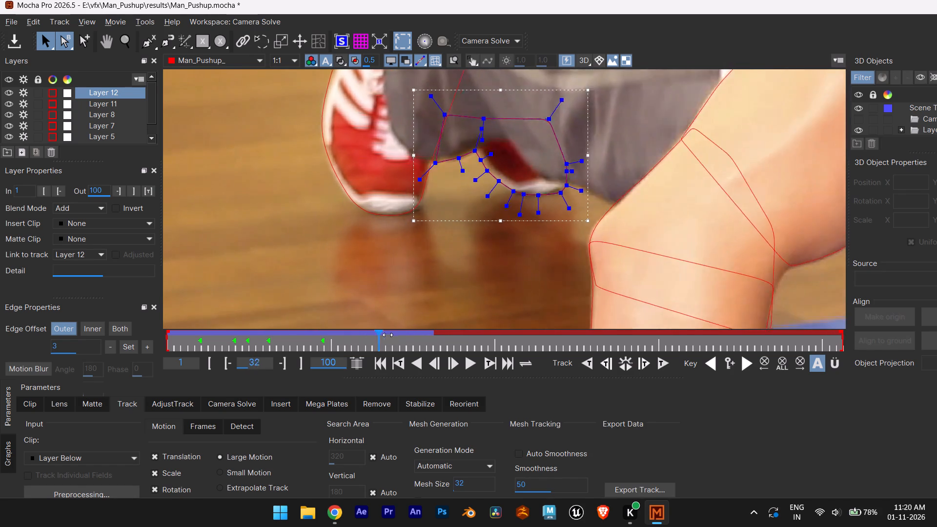
left_click_drag(387, 335, 451, 330)
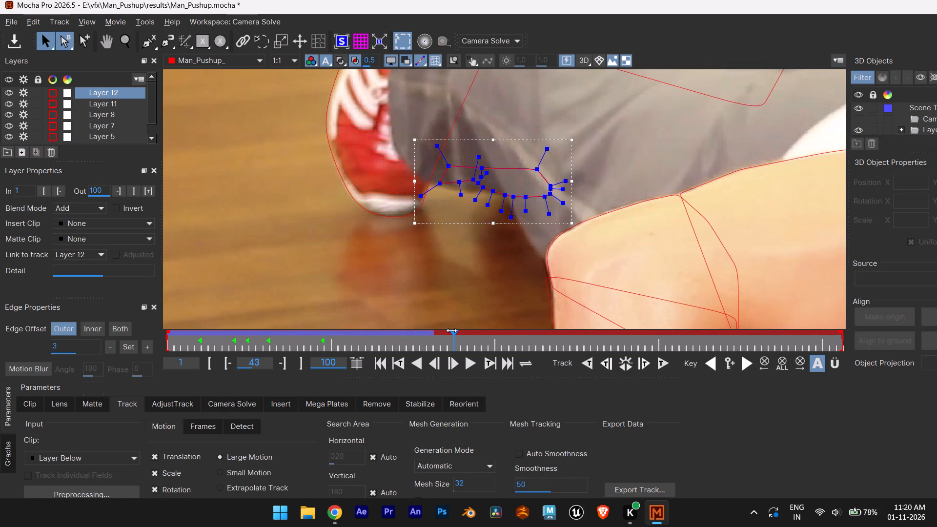
left_click_drag(451, 330, 363, 321)
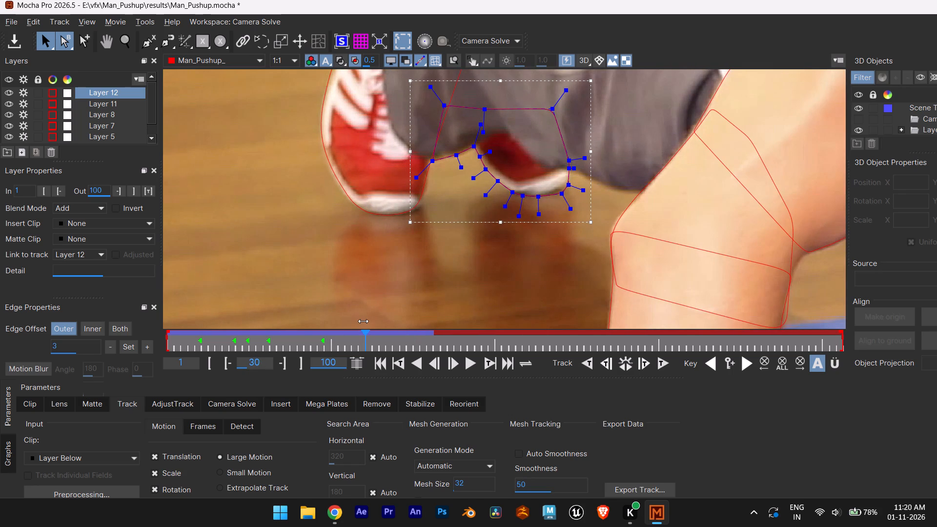
left_click_drag(363, 321, 382, 322)
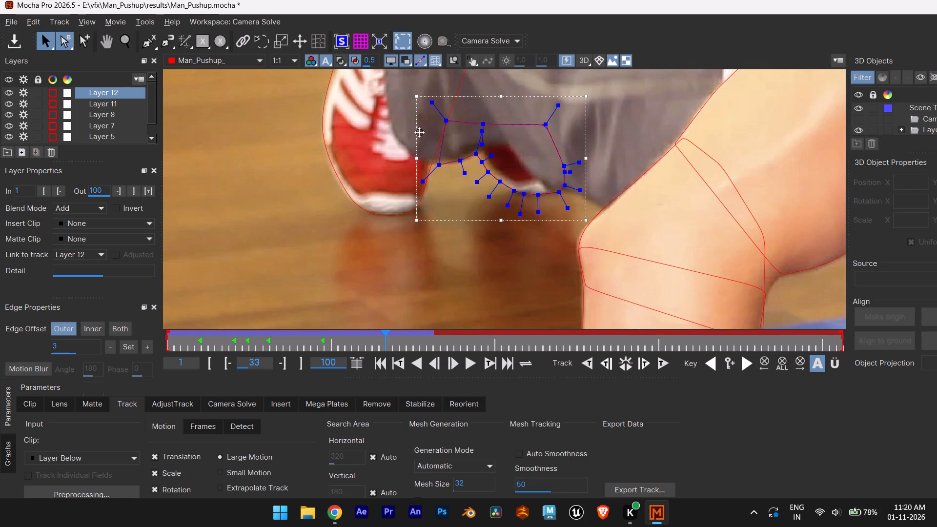
left_click_drag(441, 167, 428, 164)
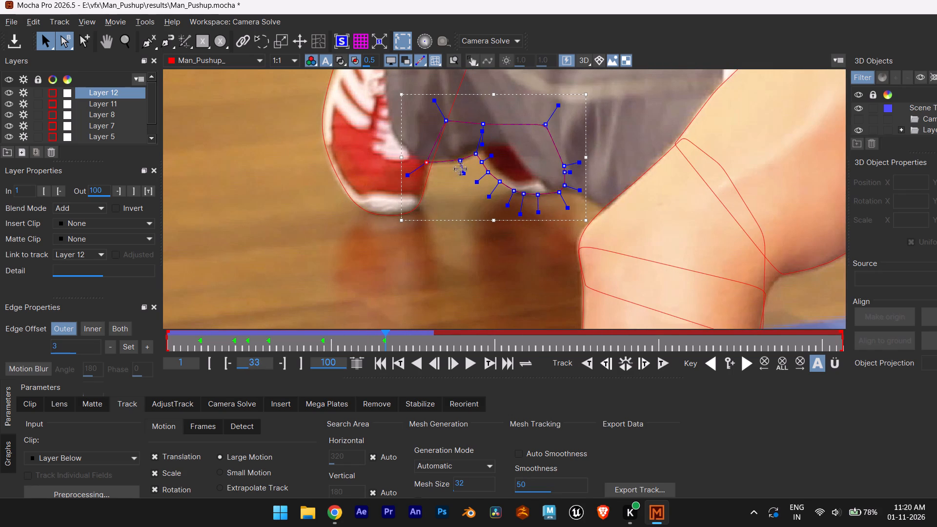
Track Layer 12 forward again from frame 33 and stop at frame 48.
left_click(484, 366)
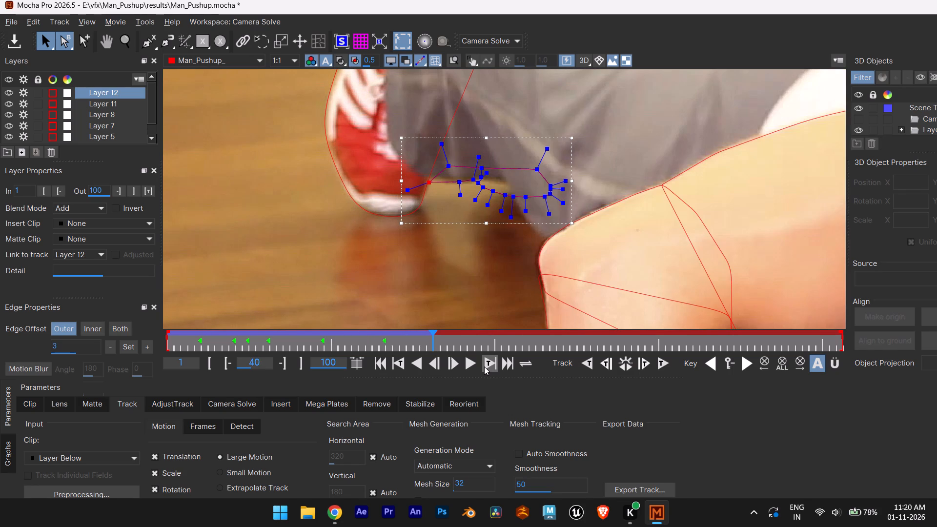
left_click_drag(431, 338, 367, 341)
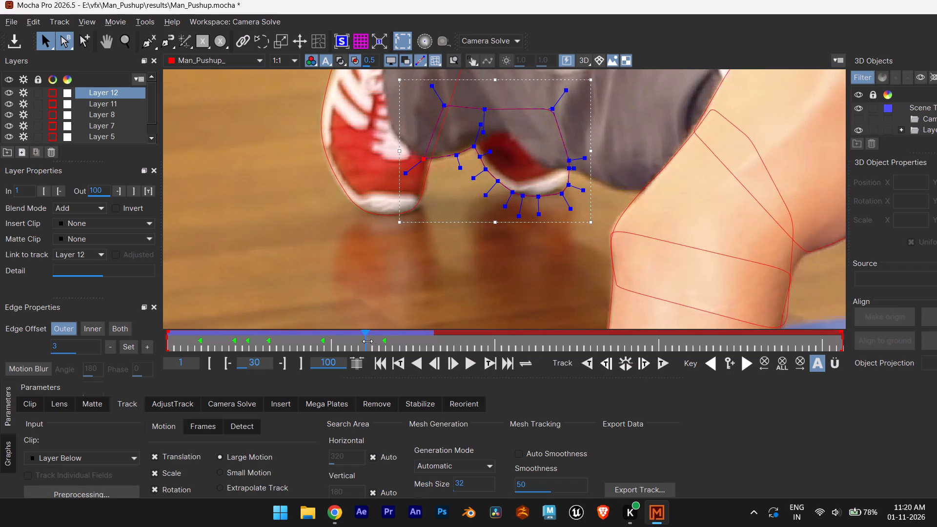
left_click_drag(367, 341, 381, 344)
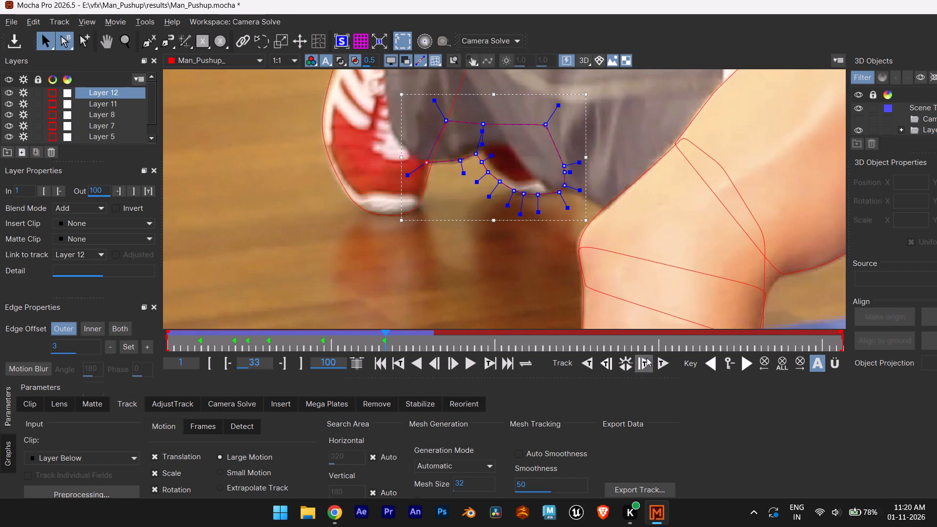
left_click(653, 358)
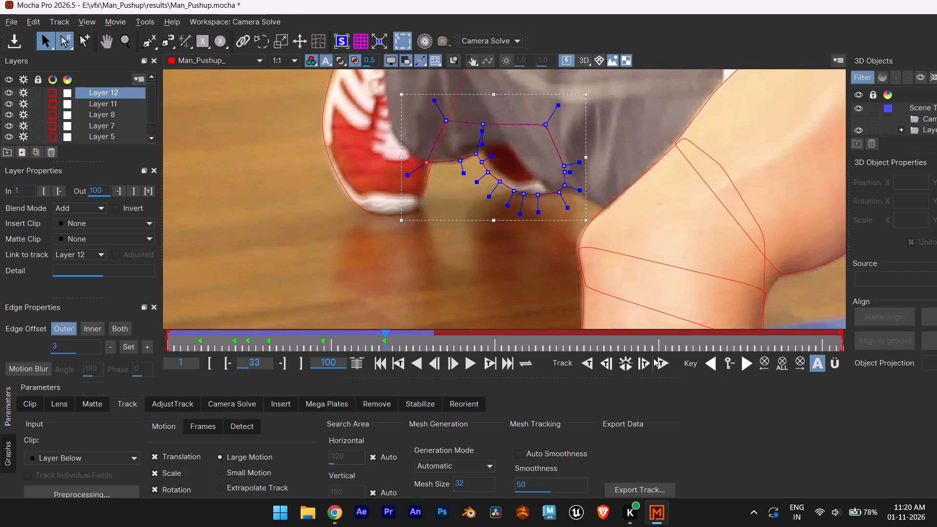
left_click(663, 365)
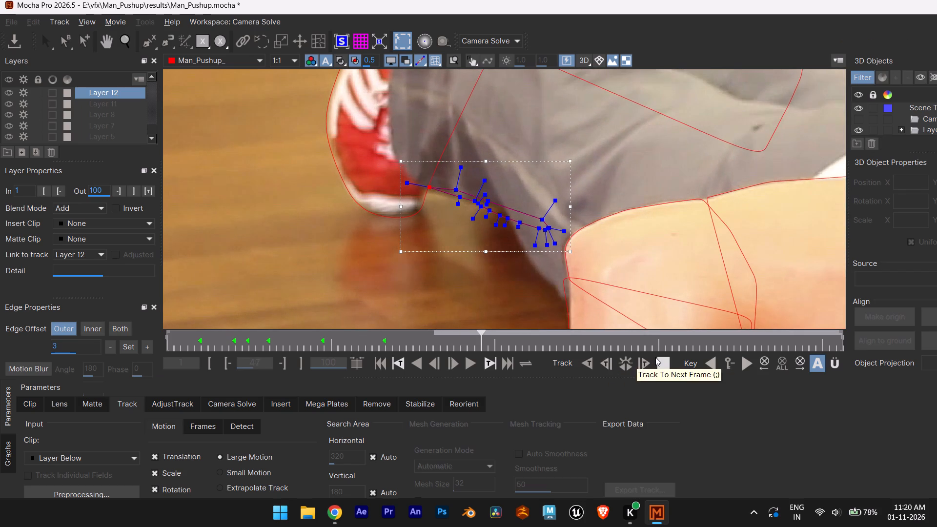
left_click(660, 357)
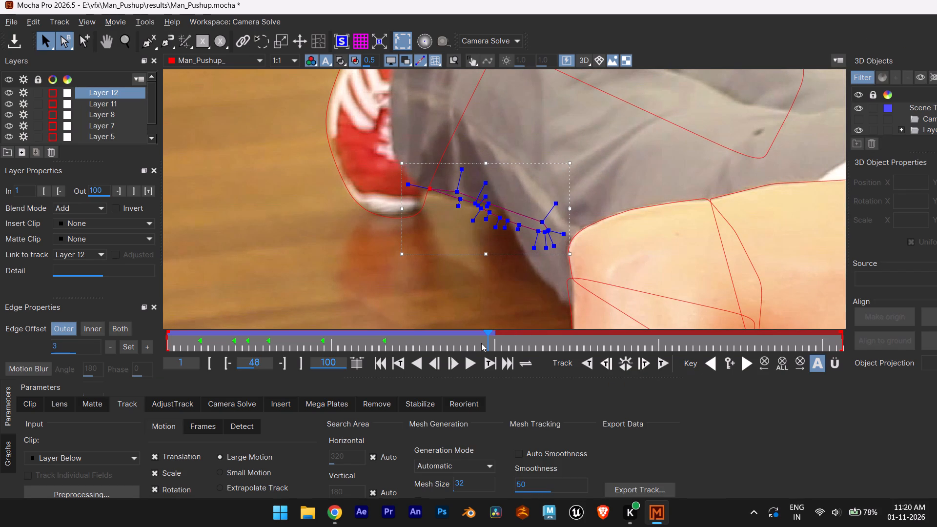
At frame 36, refit Layer 12's near-shoe corner, its upper corner and the adjoining hem points to the shoe edge and trouser hem.
left_click_drag(485, 340, 409, 340)
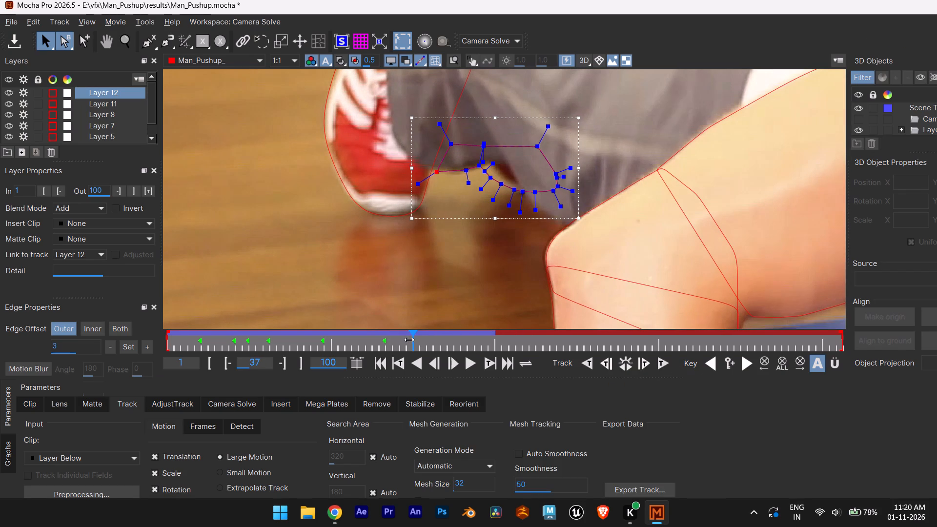
left_click_drag(409, 340, 404, 342)
scroll(440, 188, "up", 5)
left_click_drag(438, 159, 400, 159)
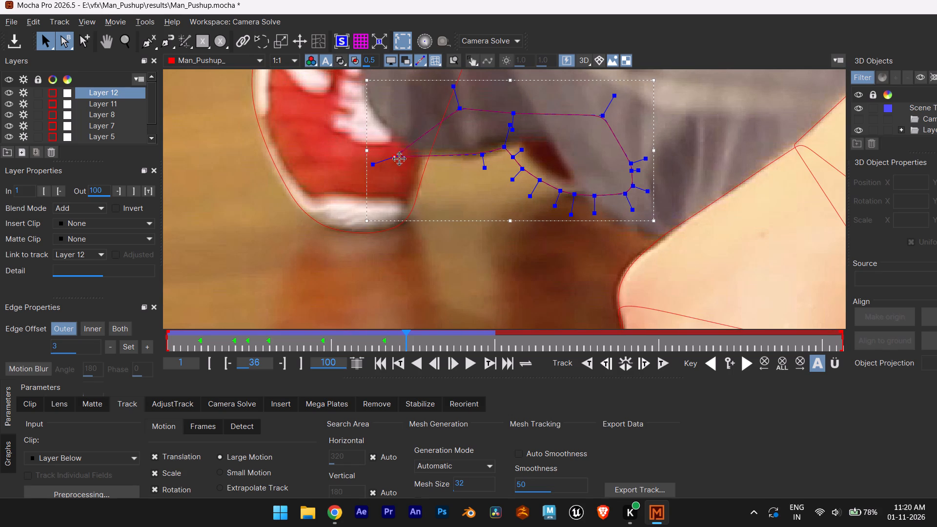
left_click_drag(400, 159, 423, 159)
left_click_drag(462, 106, 451, 101)
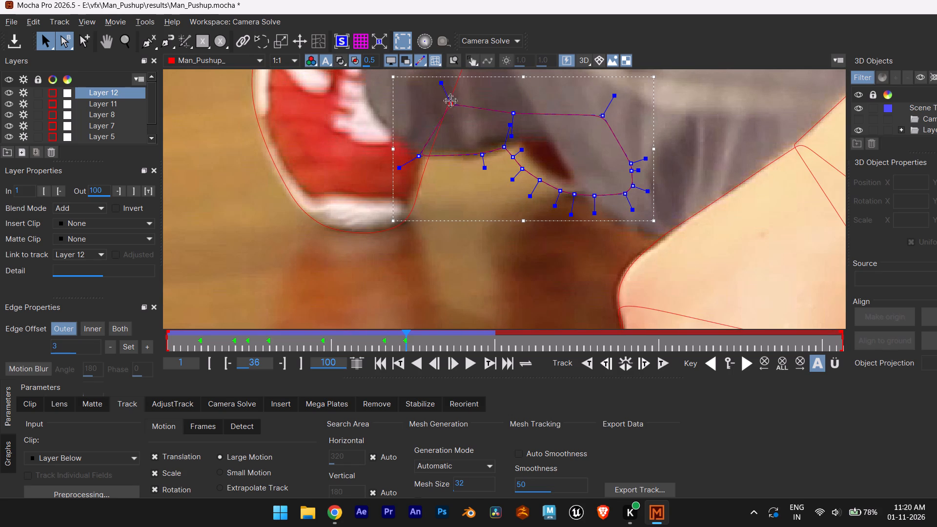
left_click_drag(451, 101, 440, 99)
left_click_drag(485, 159, 465, 160)
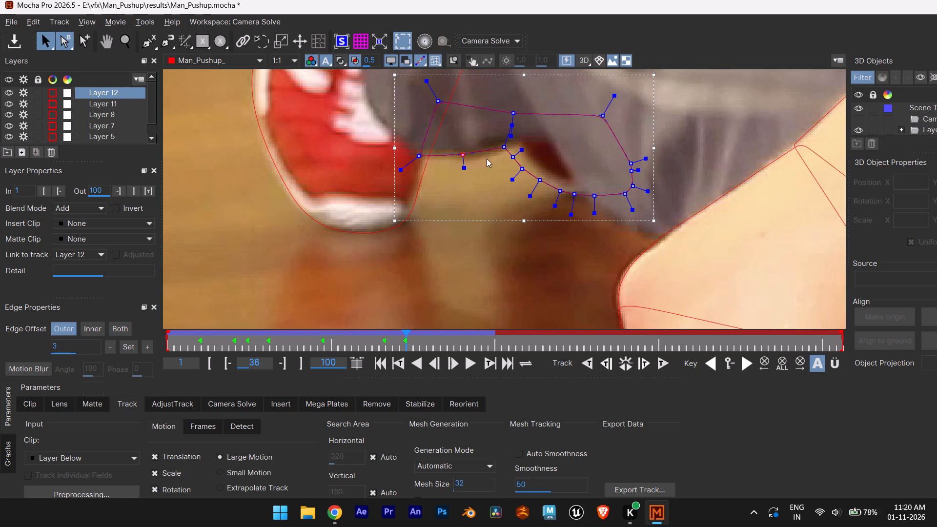
left_click(504, 146)
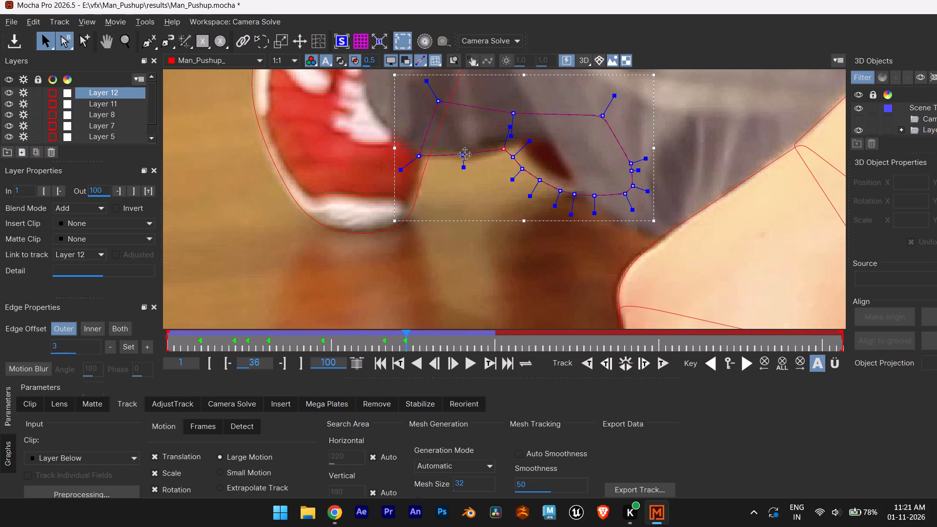
left_click_drag(465, 155, 464, 160)
left_click_drag(421, 155, 421, 150)
left_click(504, 148)
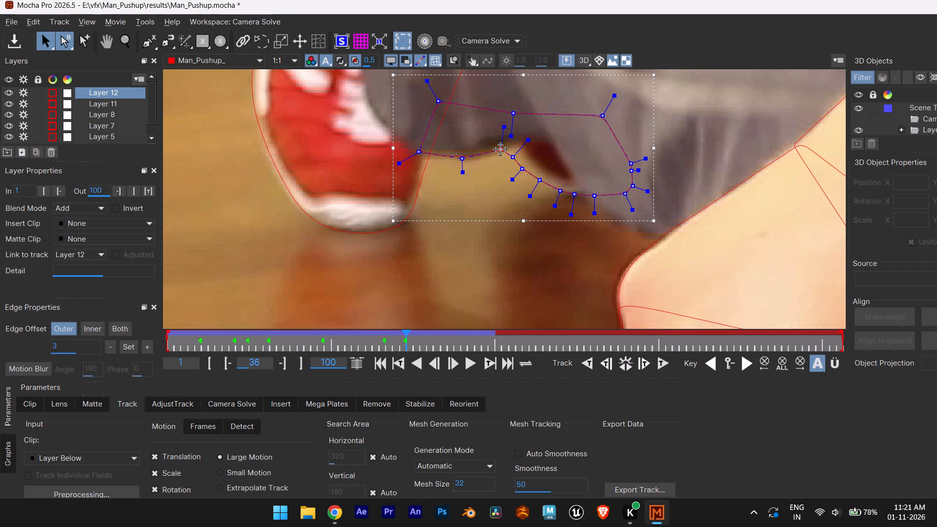
left_click(466, 157)
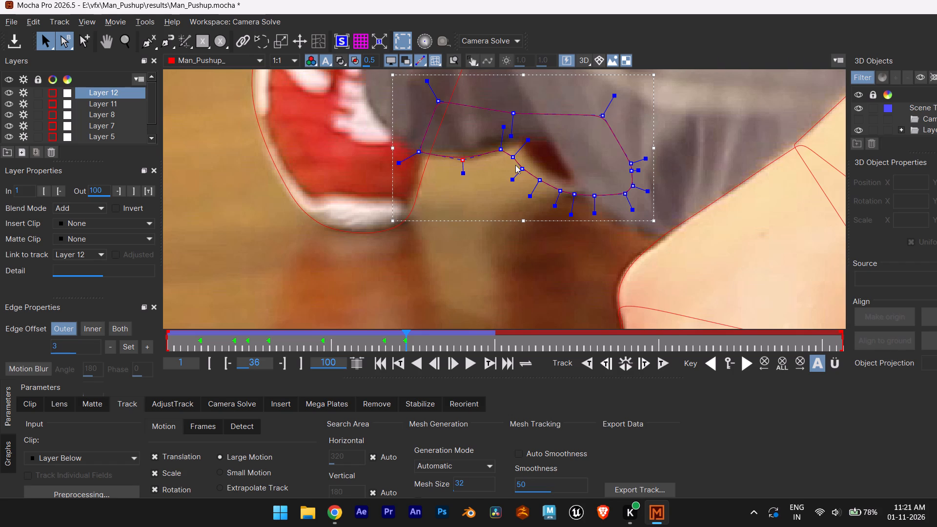
At frame 36, reshape Layer 12's lower edge point by point along the far shoe's opening and down to the trouser's lower tip.
left_click_drag(518, 159, 521, 149)
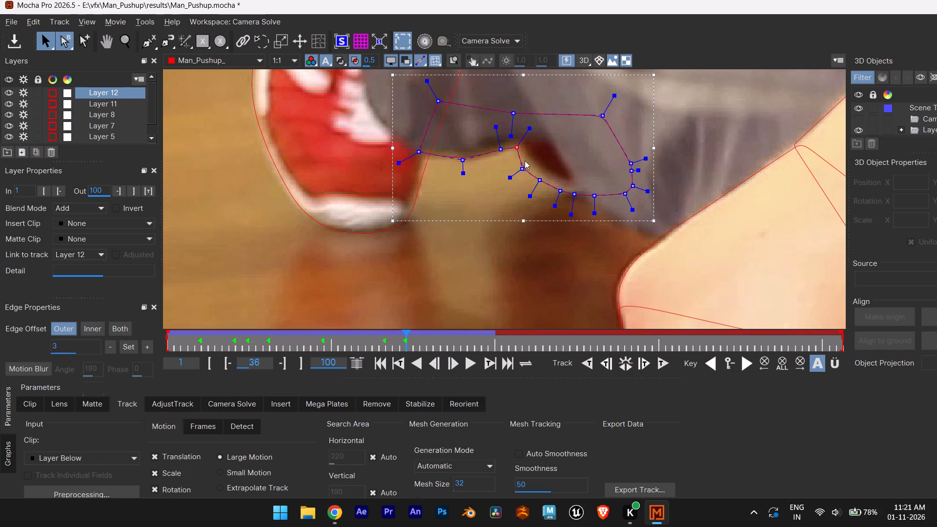
left_click_drag(524, 168, 530, 163)
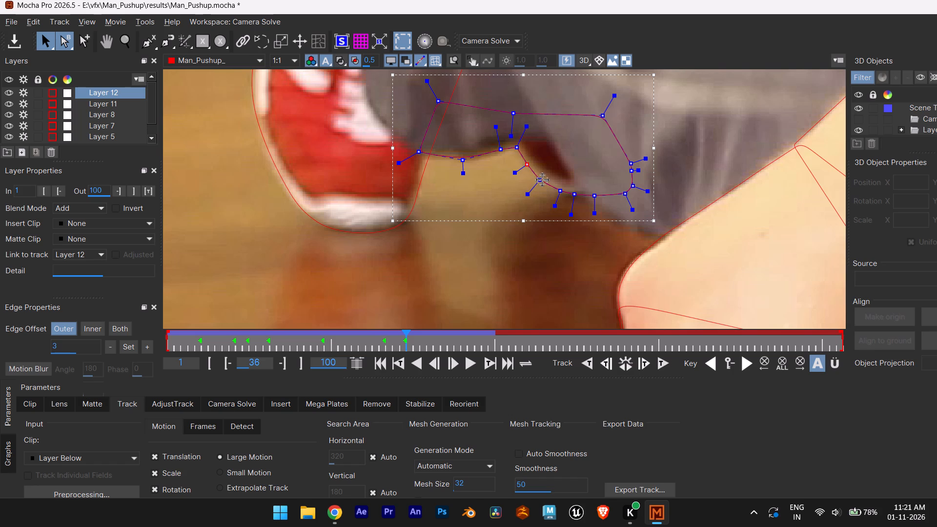
left_click_drag(543, 180, 541, 174)
left_click_drag(562, 191, 562, 183)
left_click_drag(580, 196, 579, 190)
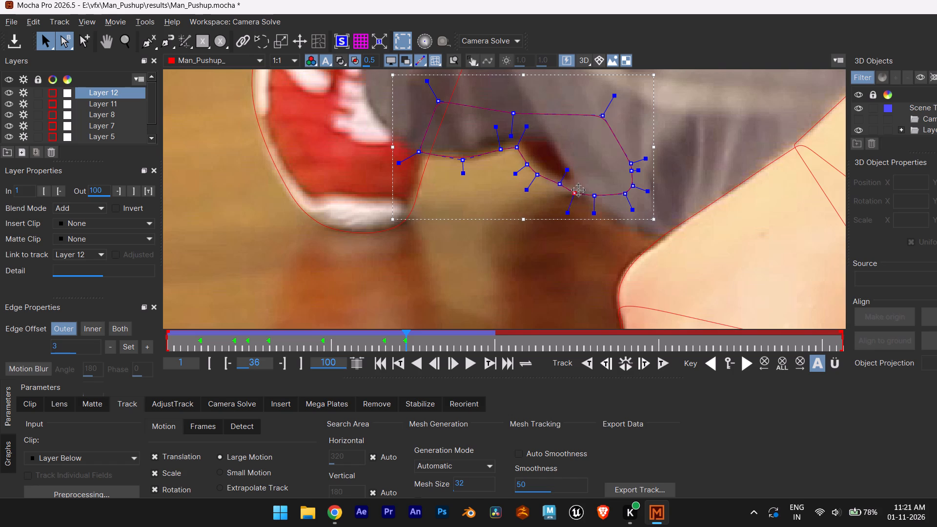
left_click_drag(579, 190, 578, 188)
left_click_drag(595, 195, 590, 199)
left_click_drag(628, 198, 613, 221)
Track Layer 12 forward from frame 36 and stop around frame 53.
scroll(609, 203, "down", 2)
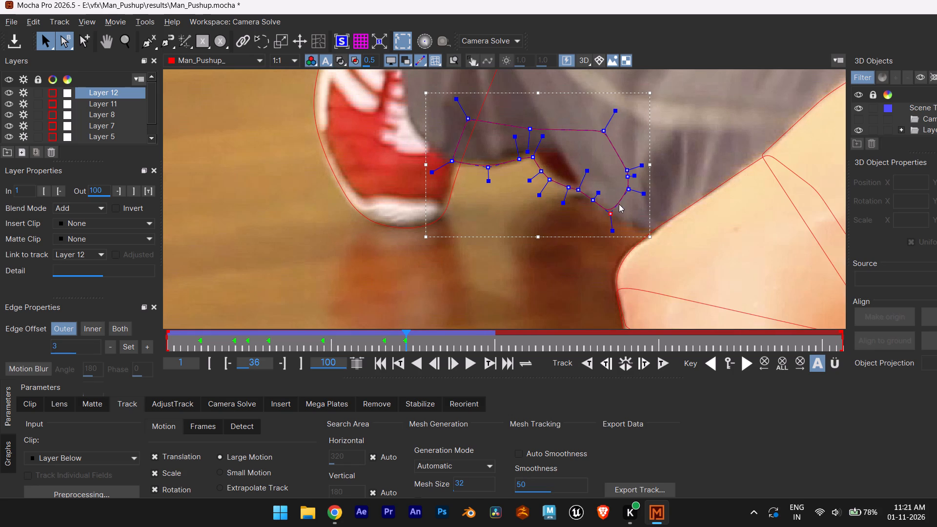
left_click(655, 362)
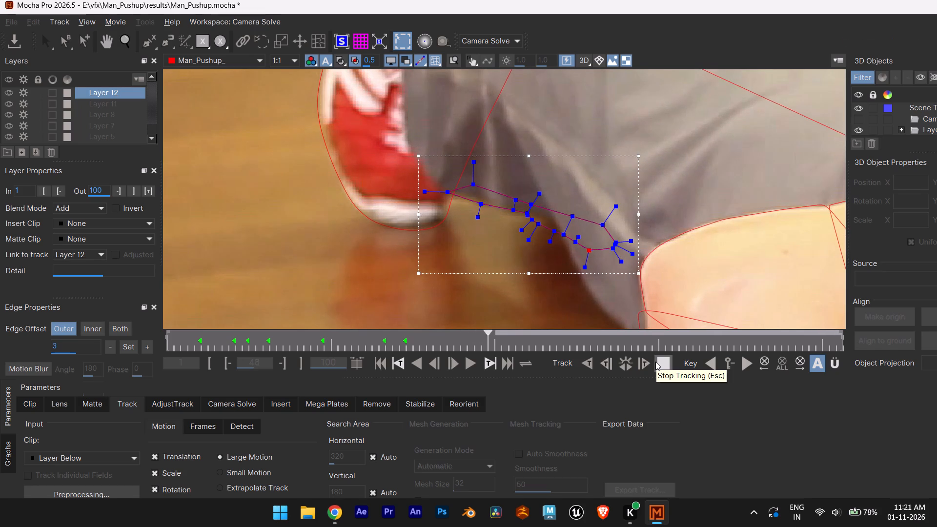
left_click(660, 362)
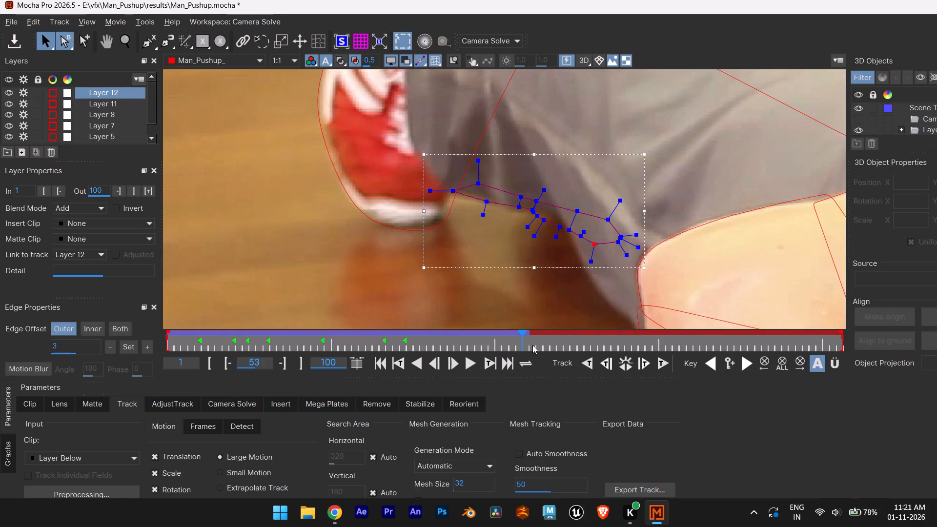
At frame 37, fit Layer 12's points to the peak of the hem arch and raise its middle upper-edge point into the trouser.
left_click_drag(520, 344, 424, 349)
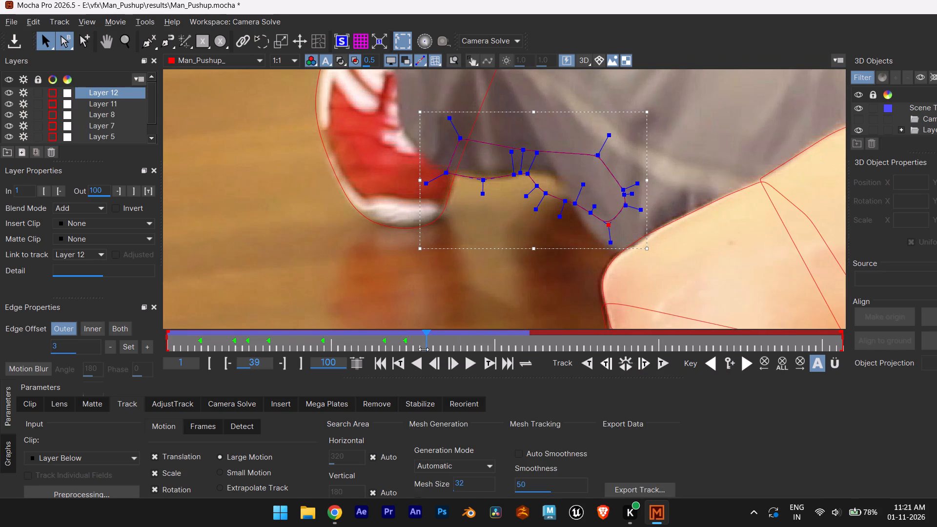
left_click_drag(424, 349, 393, 352)
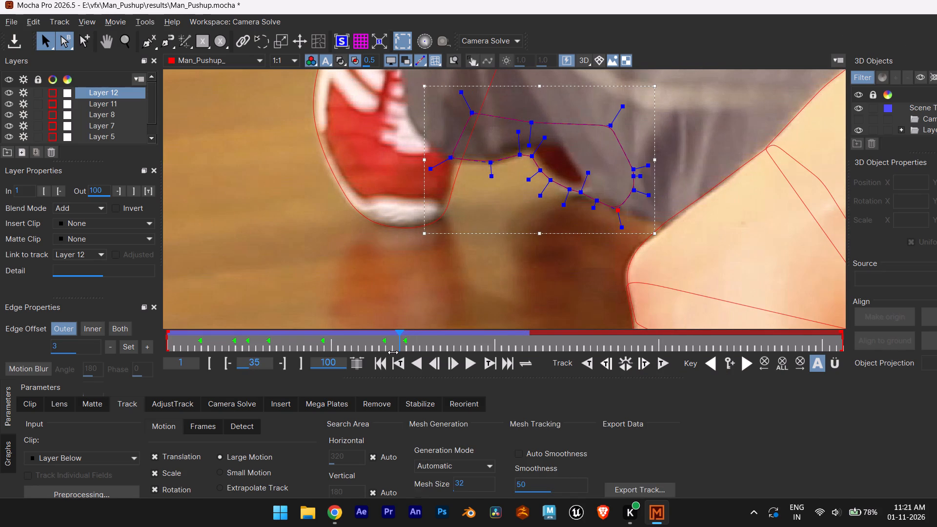
left_click_drag(393, 352, 402, 349)
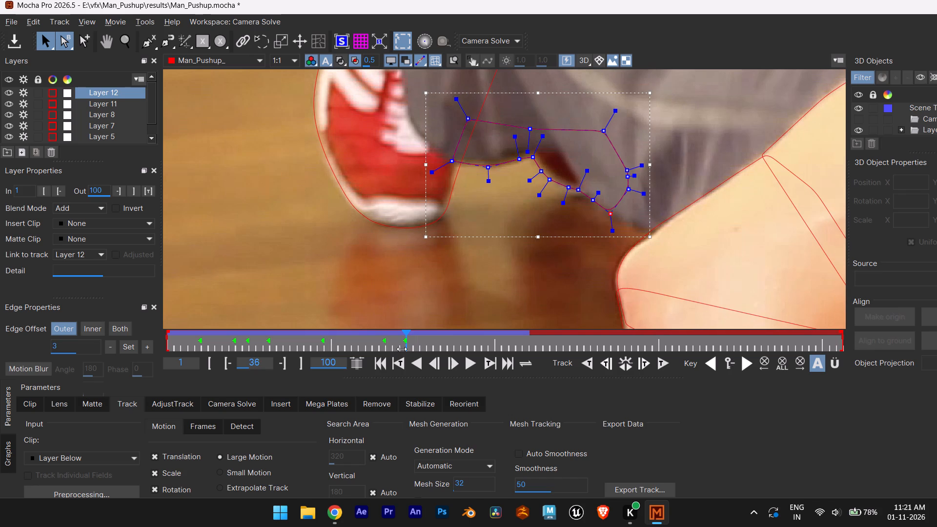
left_click_drag(402, 349, 412, 347)
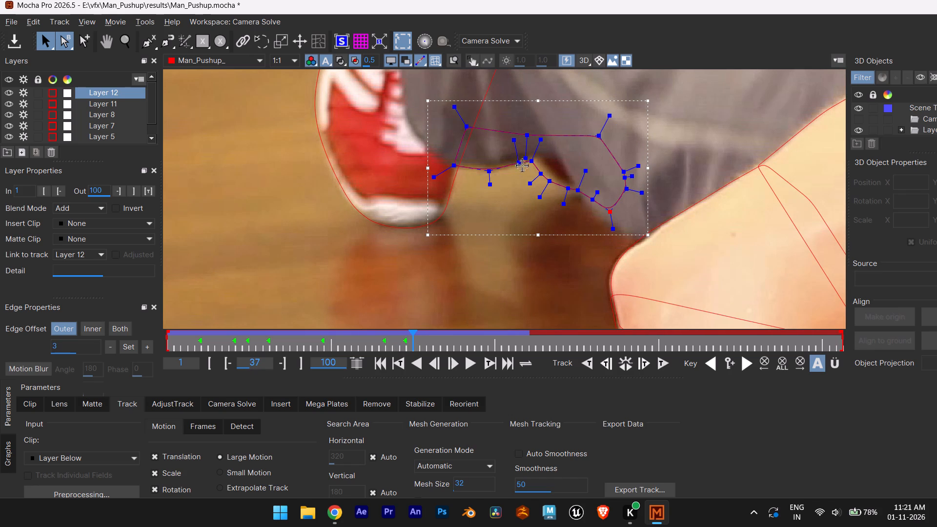
scroll(536, 164, "up", 3)
left_click_drag(545, 180, 547, 162)
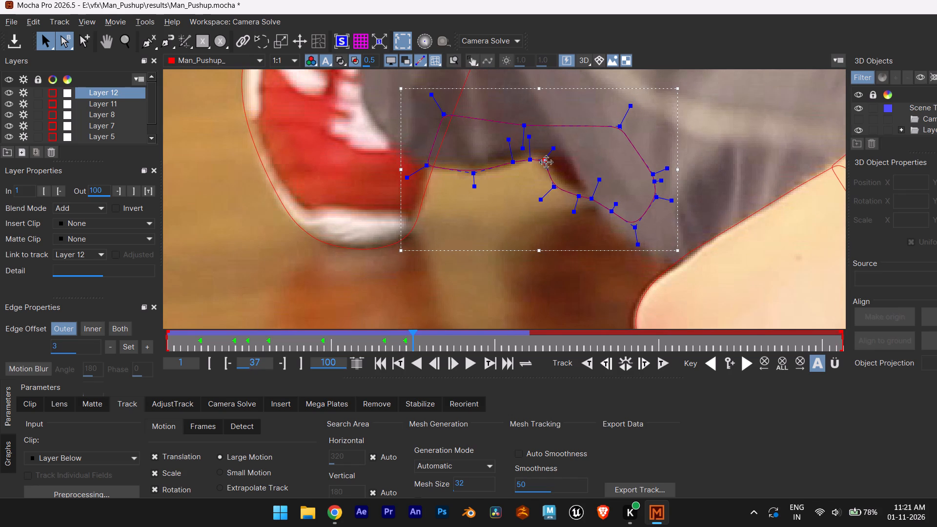
left_click_drag(547, 162, 546, 163)
left_click_drag(515, 165, 516, 165)
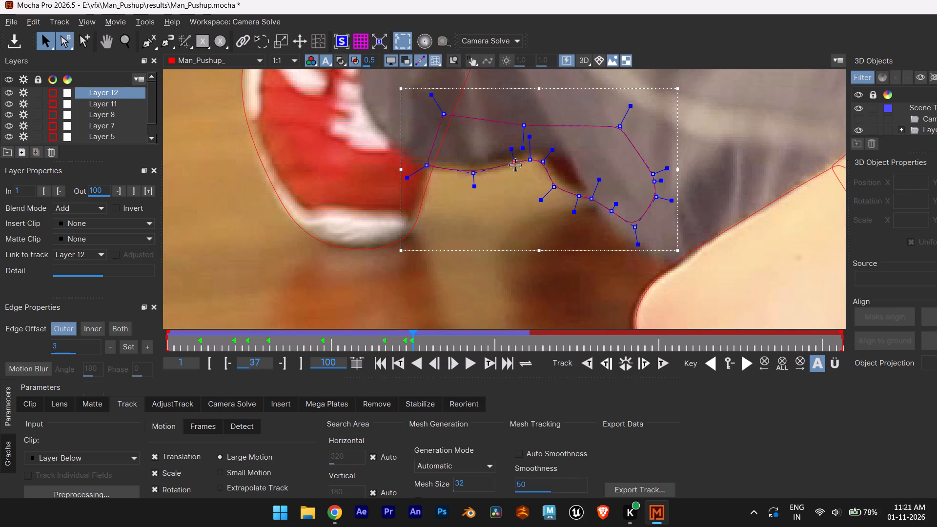
left_click_drag(516, 165, 516, 170)
left_click(531, 163)
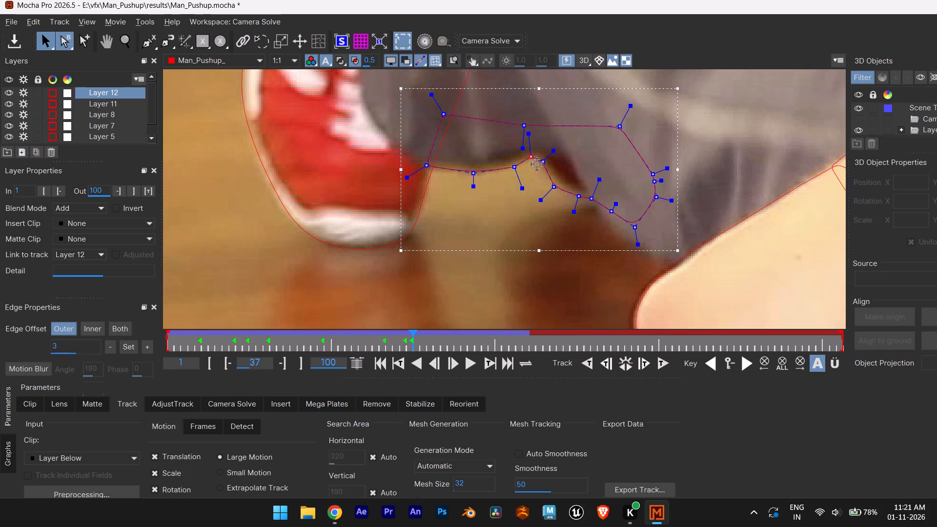
left_click_drag(523, 125, 524, 97)
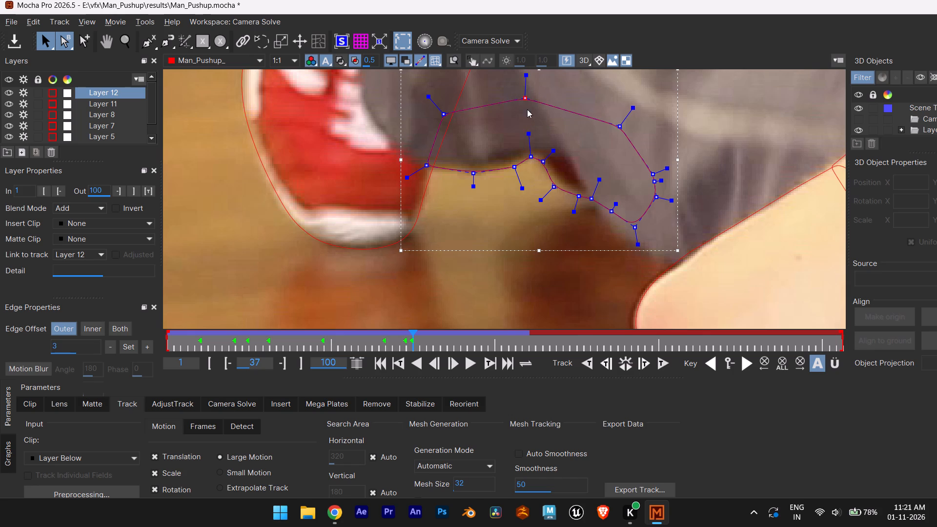
At frame 37, fit Layer 12's lower-edge points along the far shoe and extend its bottom point to the trouser's lower tip.
left_click(547, 165)
left_click_drag(558, 188, 561, 180)
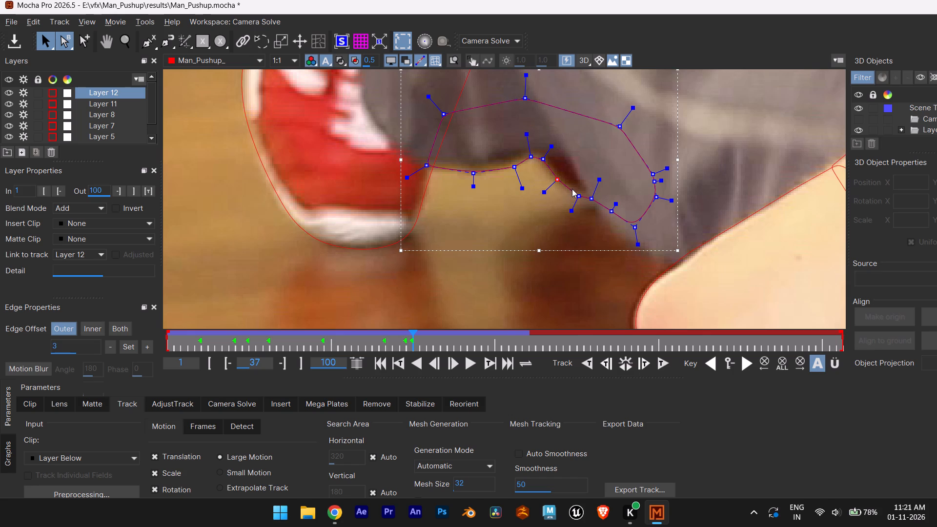
left_click(562, 182)
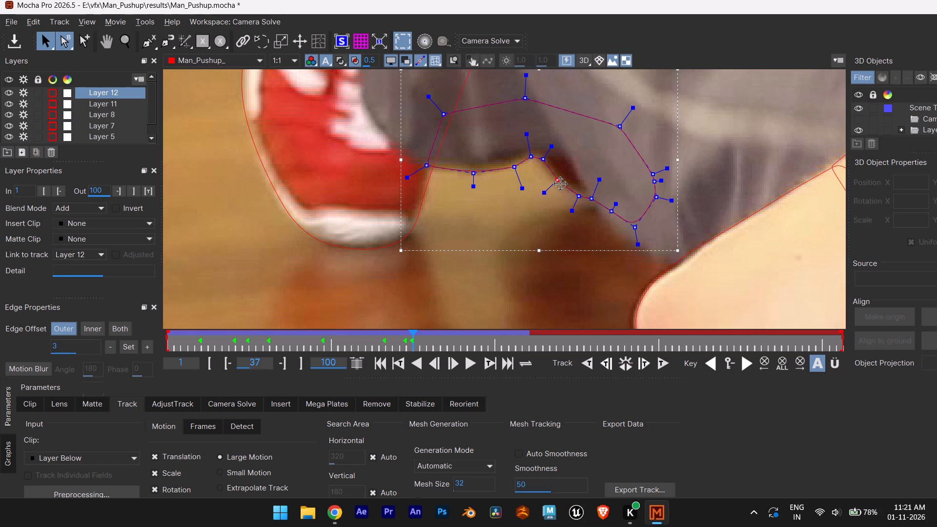
left_click(581, 197)
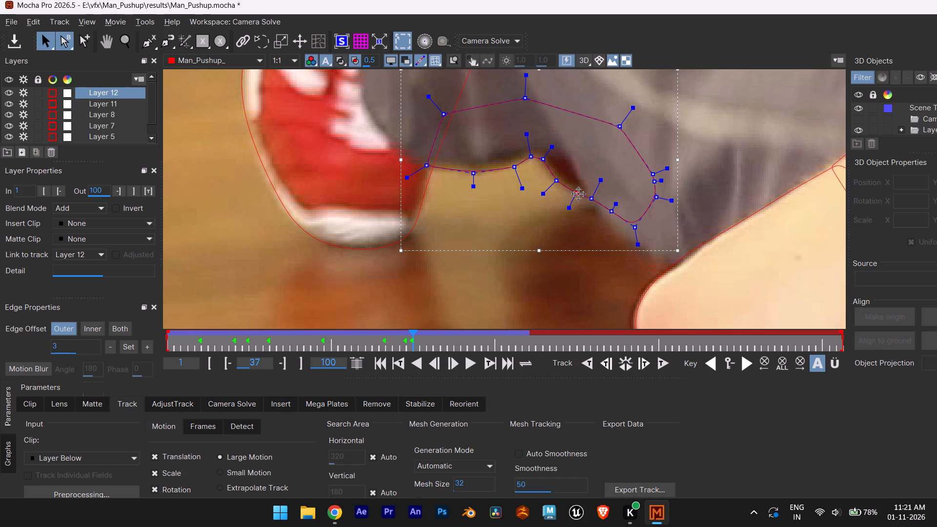
left_click(592, 200)
left_click_drag(616, 214, 610, 222)
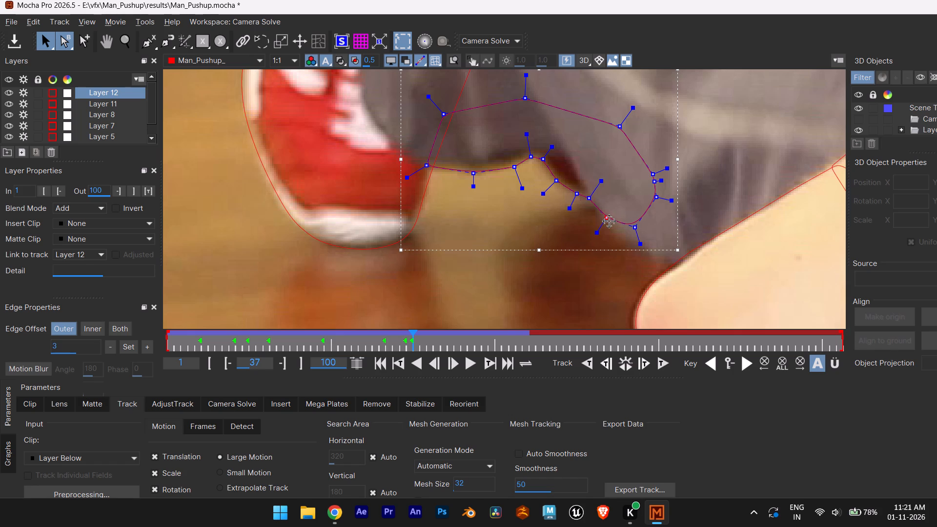
left_click_drag(634, 224, 633, 240)
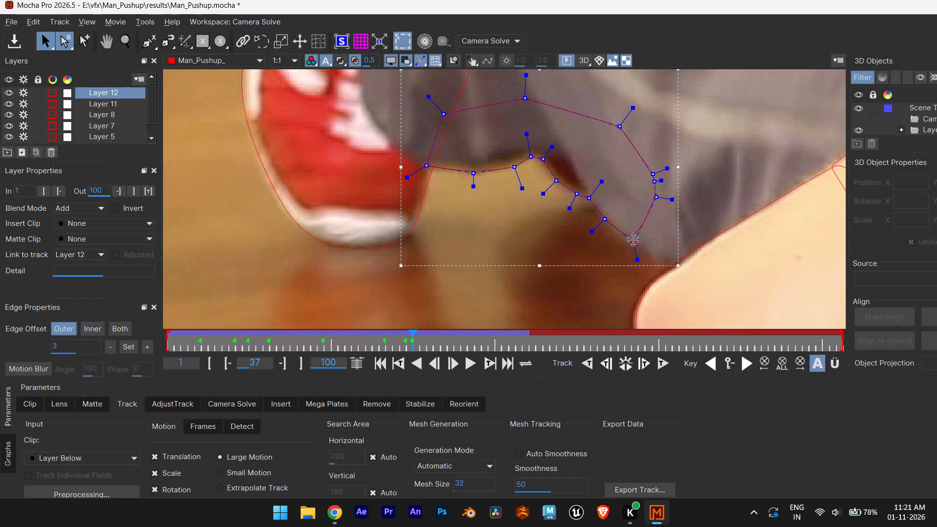
left_click_drag(633, 240, 629, 243)
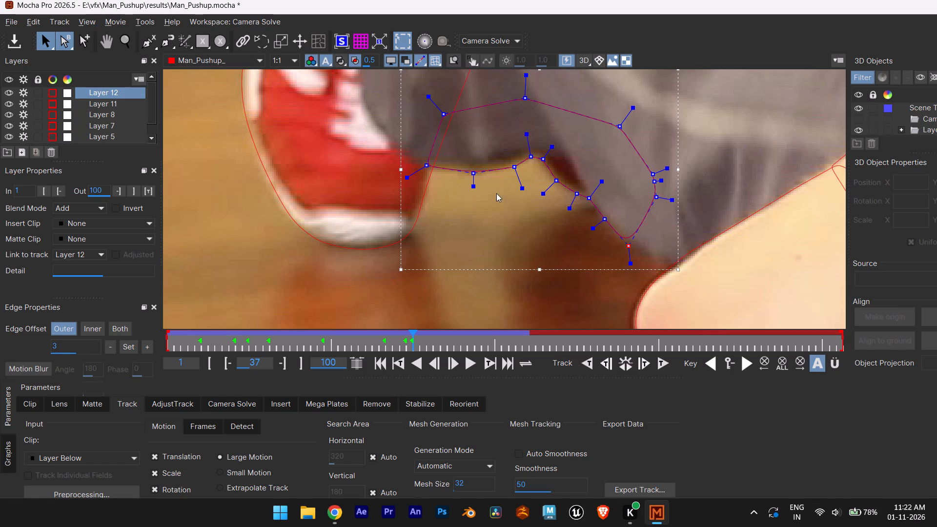
At frame 37, fine-tune Layer 12's near-shoe corner and the next two hem points against the trouser hem.
left_click(427, 169)
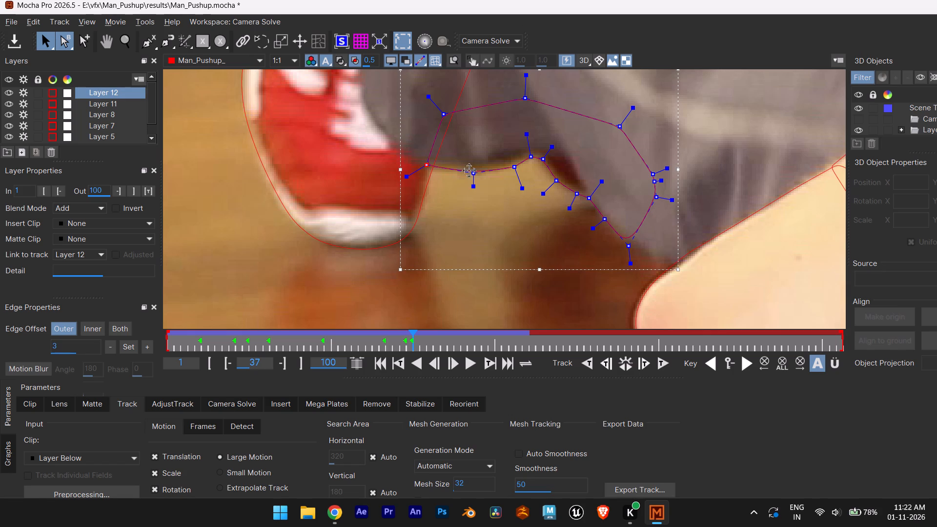
left_click(475, 172)
left_click(517, 168)
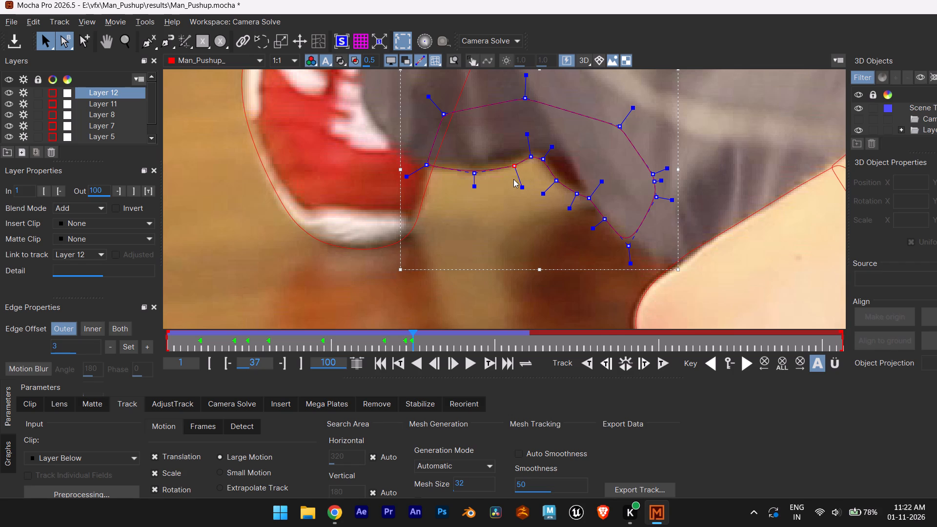
Track Layer 12 forward from frame 37 and stop around frame 55.
scroll(629, 208, "down", 9)
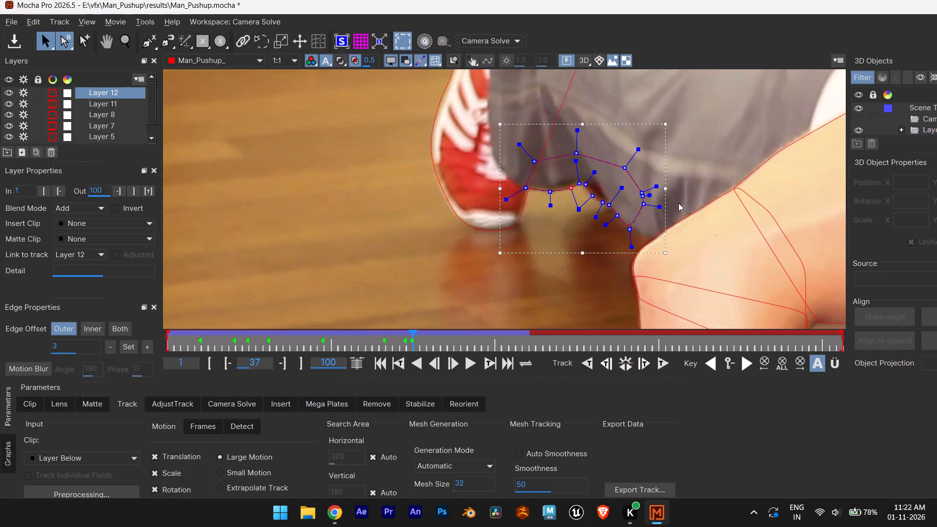
scroll(685, 200, "up", 7)
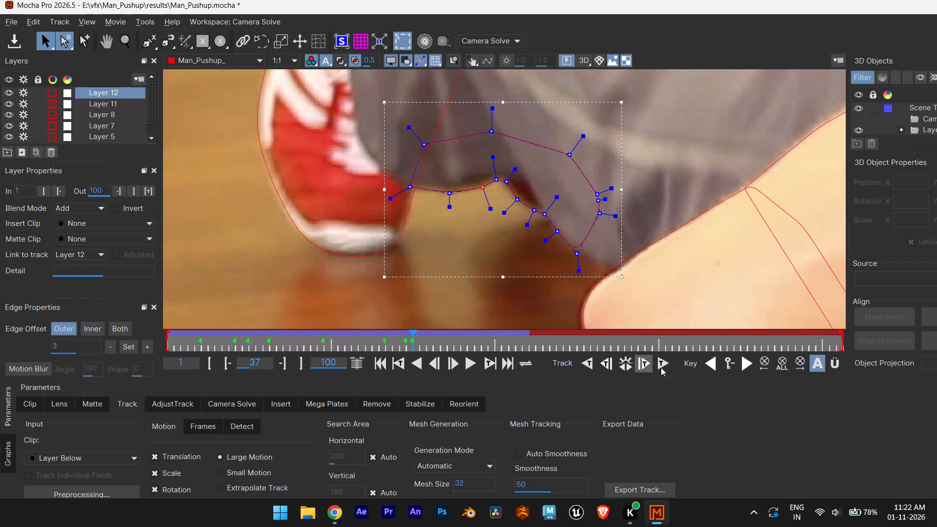
left_click(662, 364)
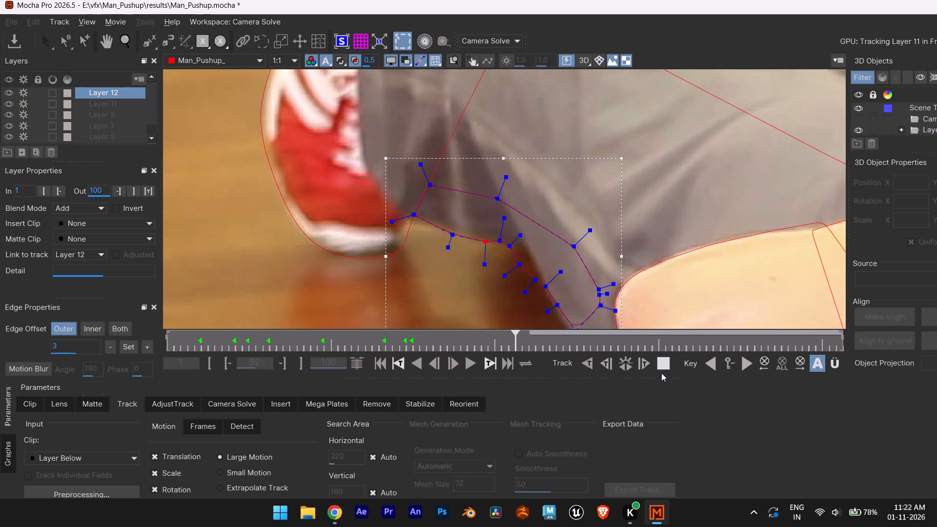
left_click(663, 360)
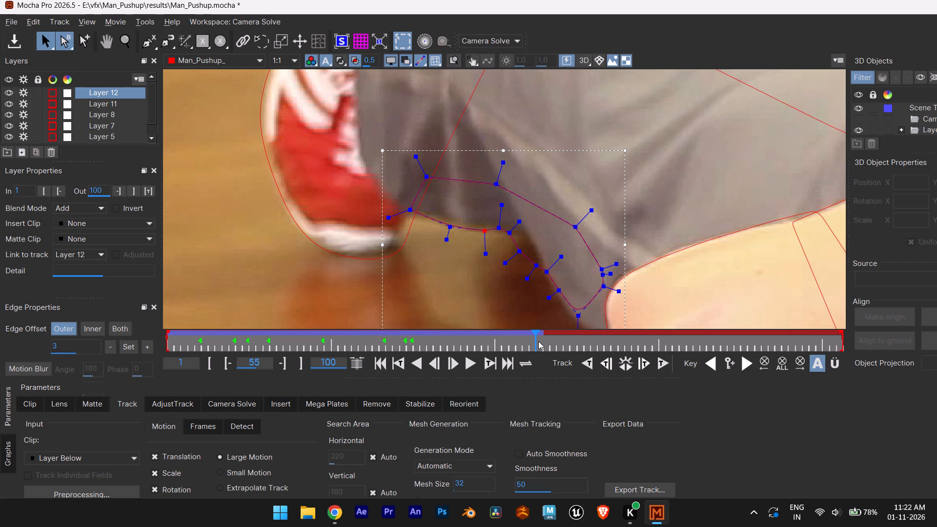
At frame 38, fit Layer 12's points from the peak of the hem arch down the sloping trouser edge towards the lower tip.
left_click_drag(532, 341, 428, 353)
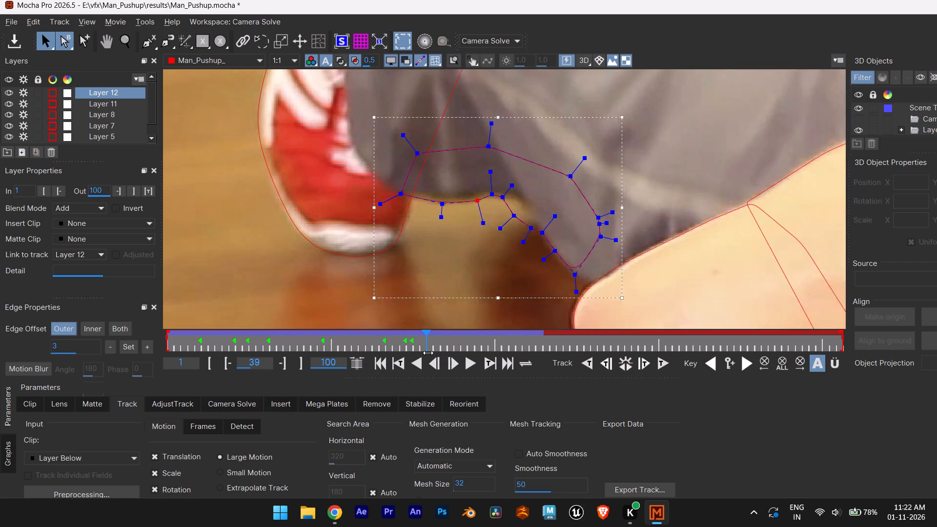
left_click_drag(428, 353, 410, 356)
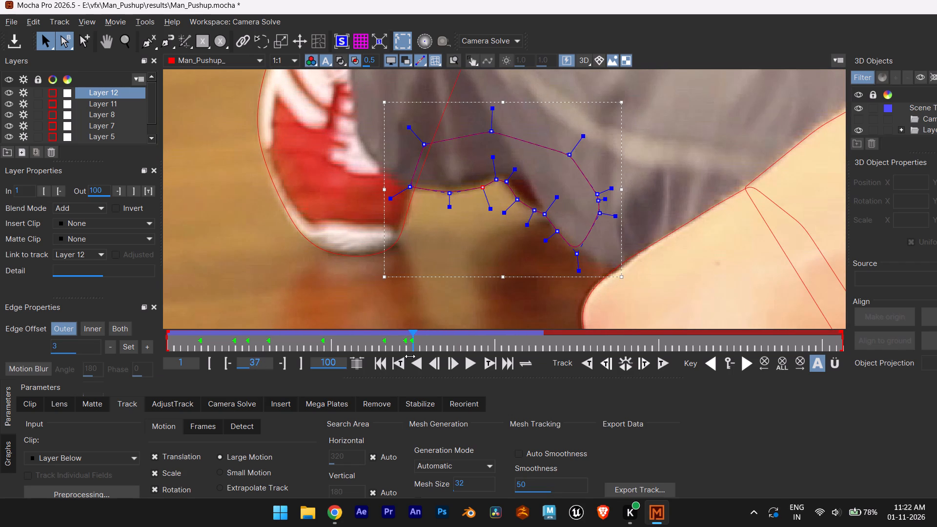
left_click_drag(410, 356, 417, 353)
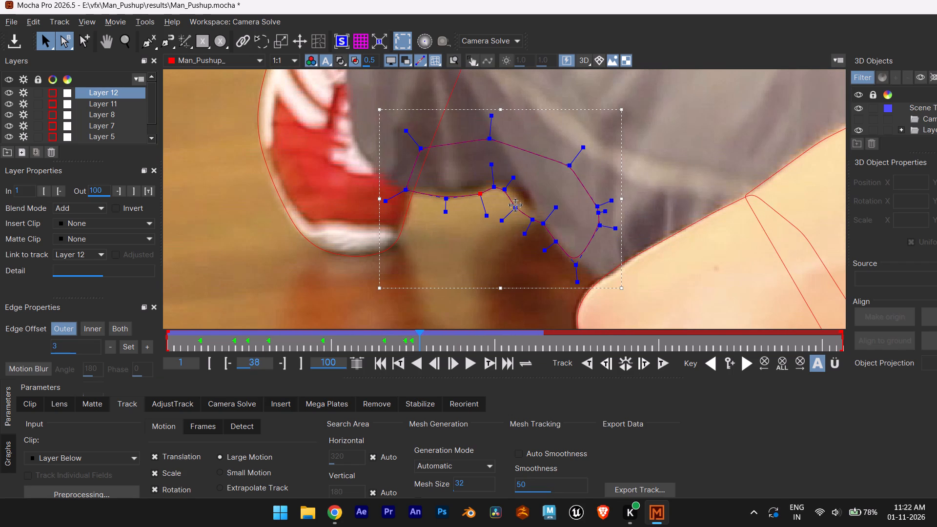
left_click_drag(517, 206, 519, 200)
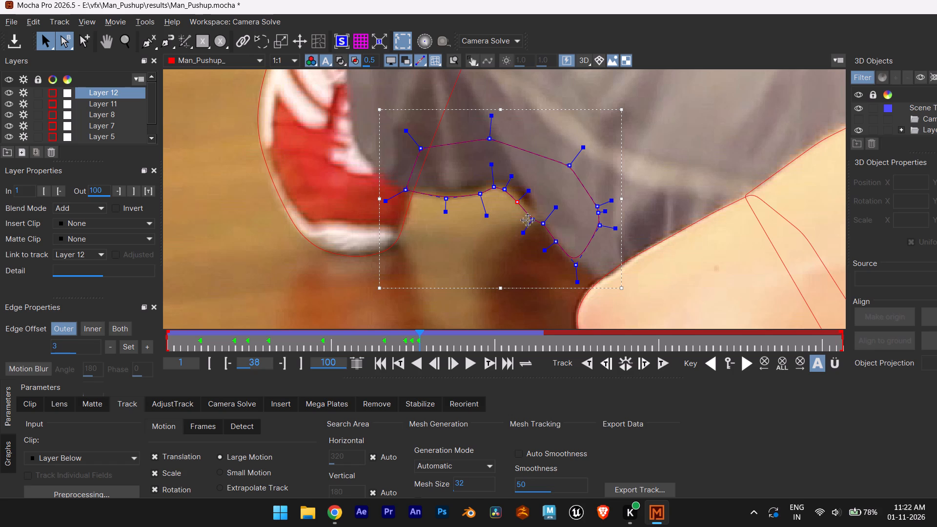
left_click_drag(530, 219, 531, 214)
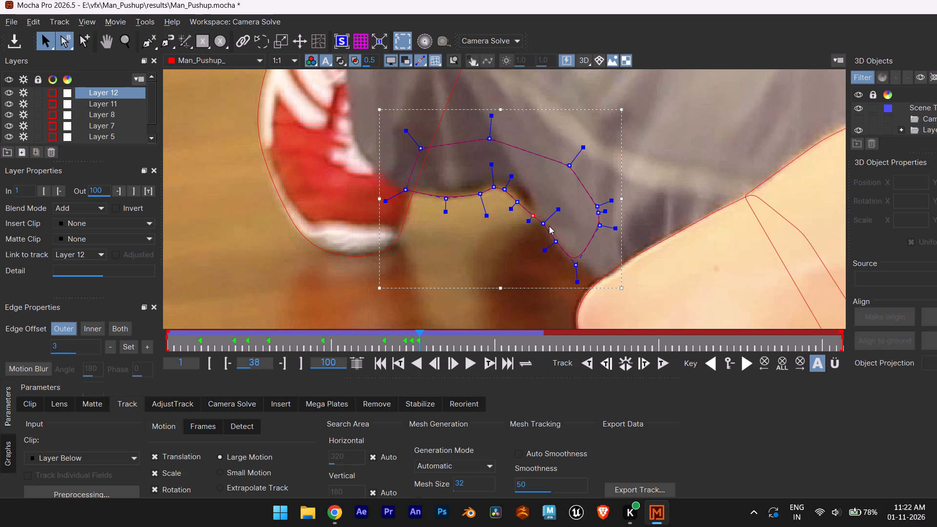
left_click(545, 225)
left_click(559, 243)
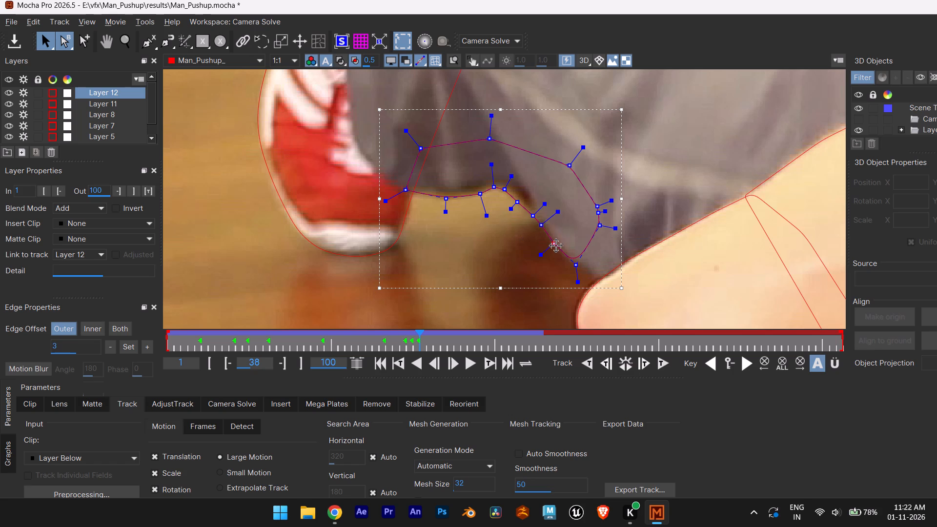
left_click_drag(517, 202, 518, 198)
left_click_drag(518, 198, 518, 196)
left_click(506, 192)
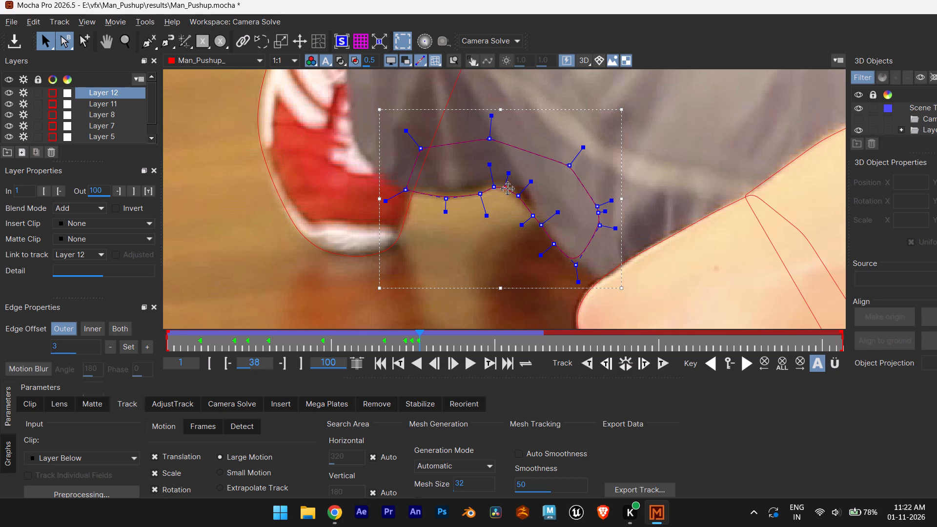
left_click(508, 189)
At frame 38, fine-tune Layer 12's near-shoe corner and the next two hem points, shortening the second hem point's handle.
scroll(415, 191, "up", 6)
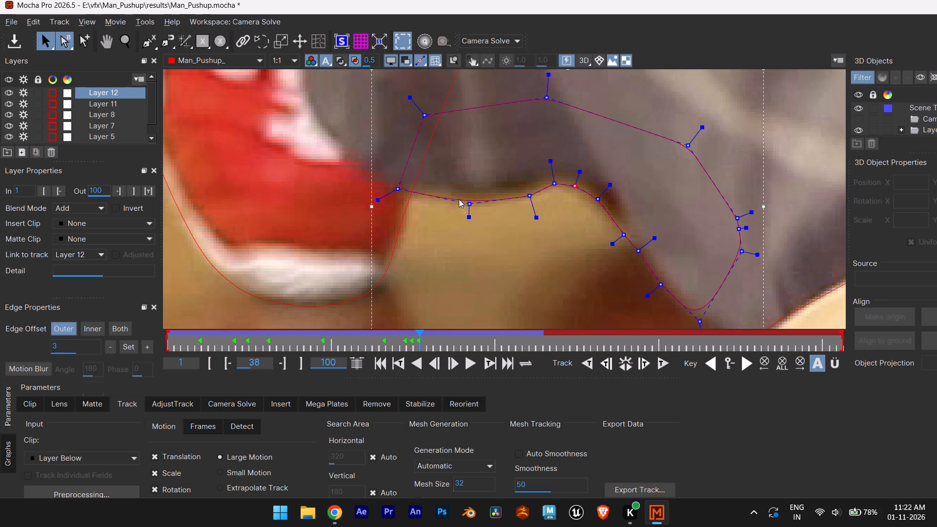
left_click_drag(471, 204, 457, 200)
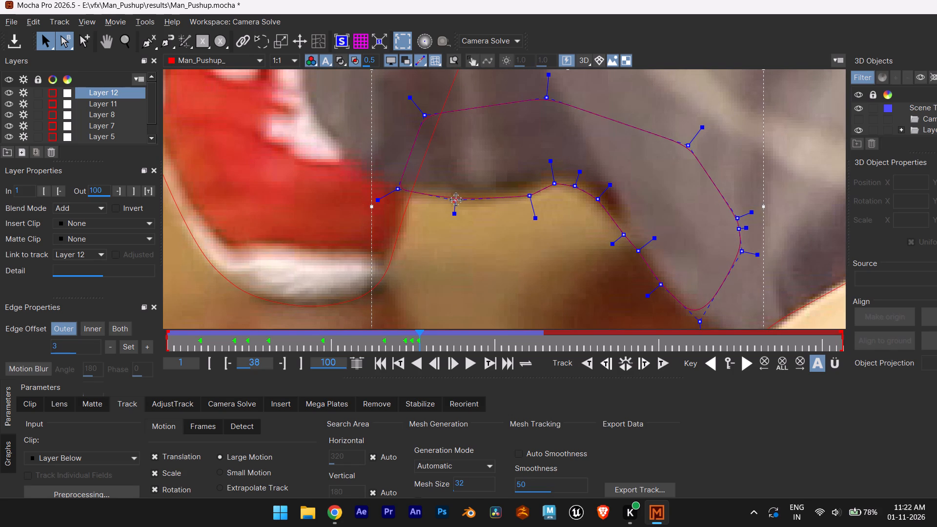
left_click_drag(456, 200, 470, 206)
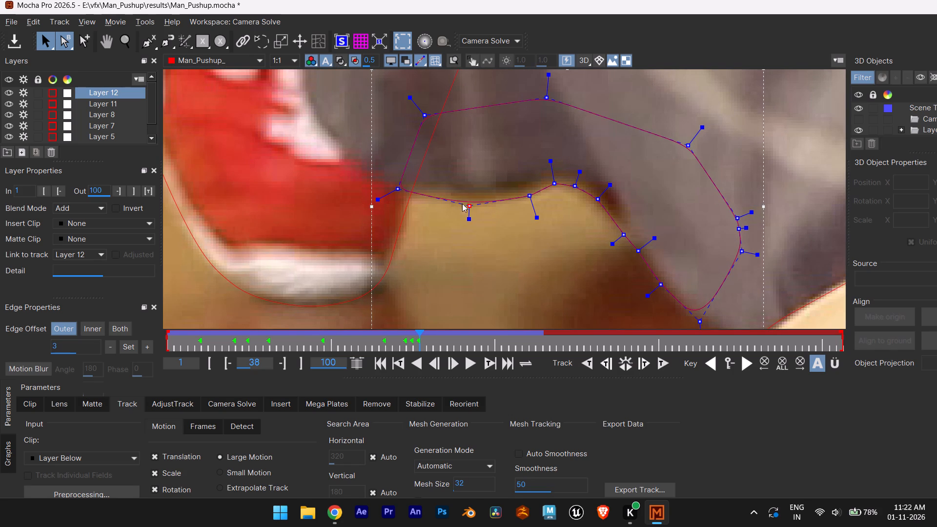
left_click(400, 187)
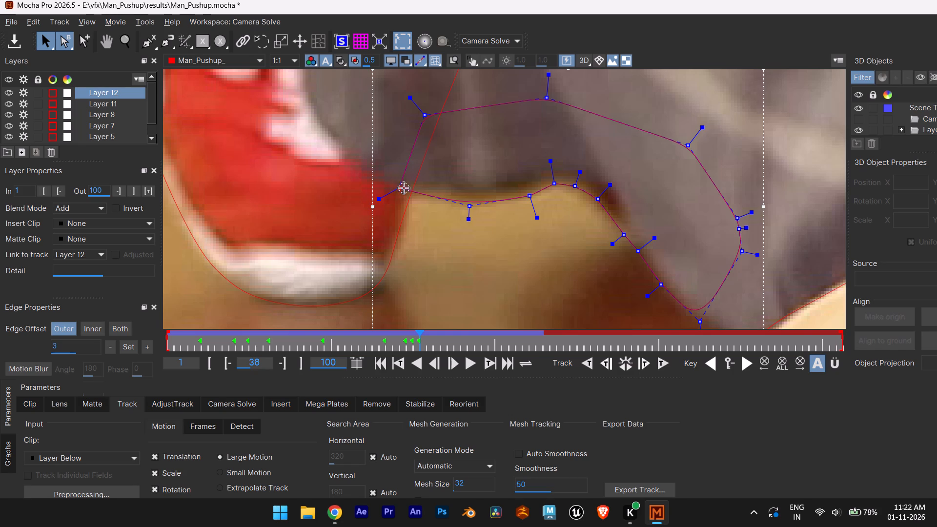
left_click(469, 205)
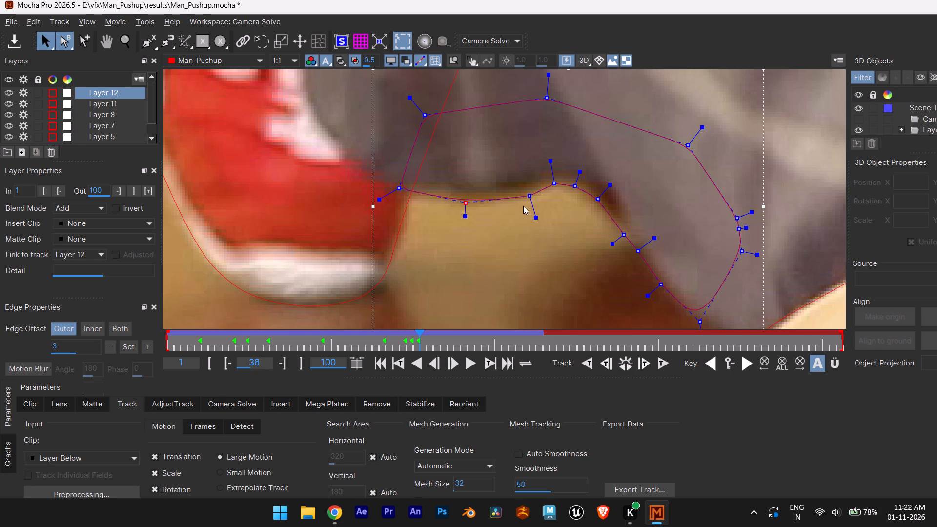
left_click(532, 195)
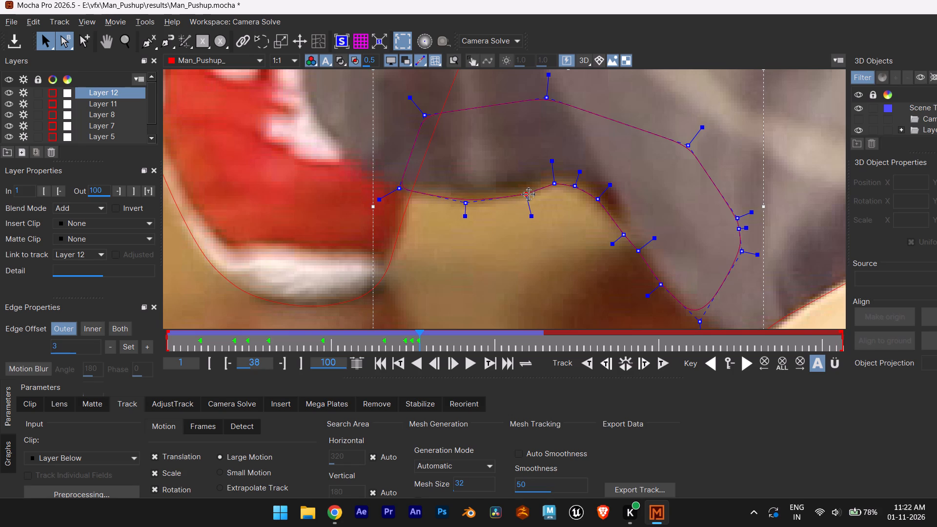
left_click_drag(532, 216, 532, 208)
left_click(529, 197)
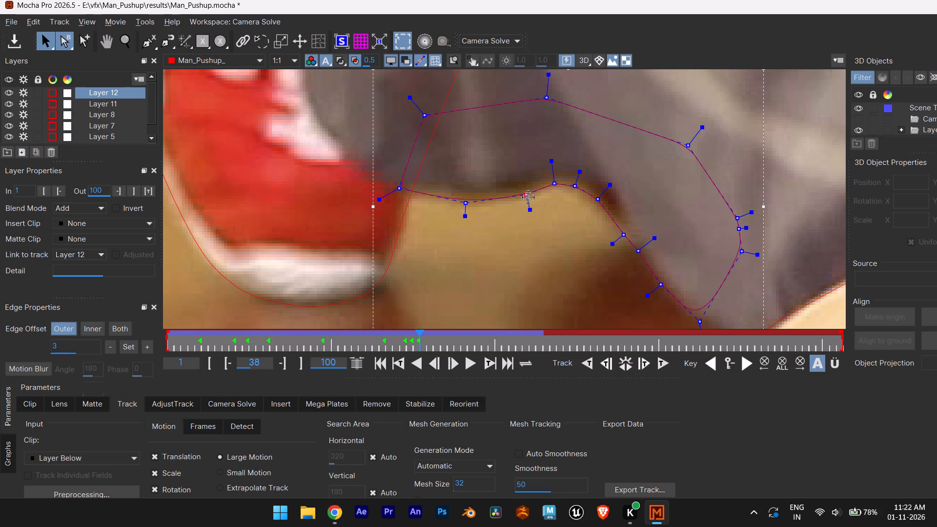
Track Layer 12 forward from frame 38, letting the run continue until it stops by itself.
scroll(554, 223, "down", 5)
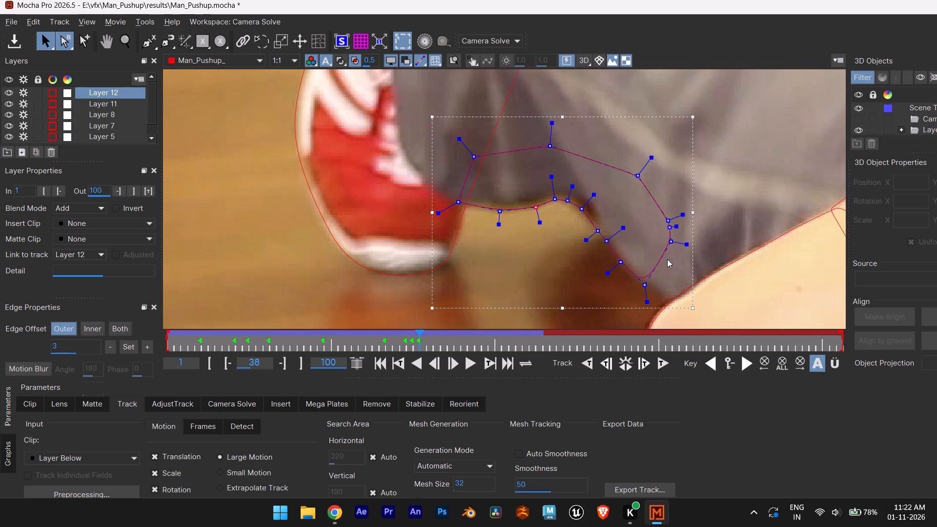
left_click(658, 361)
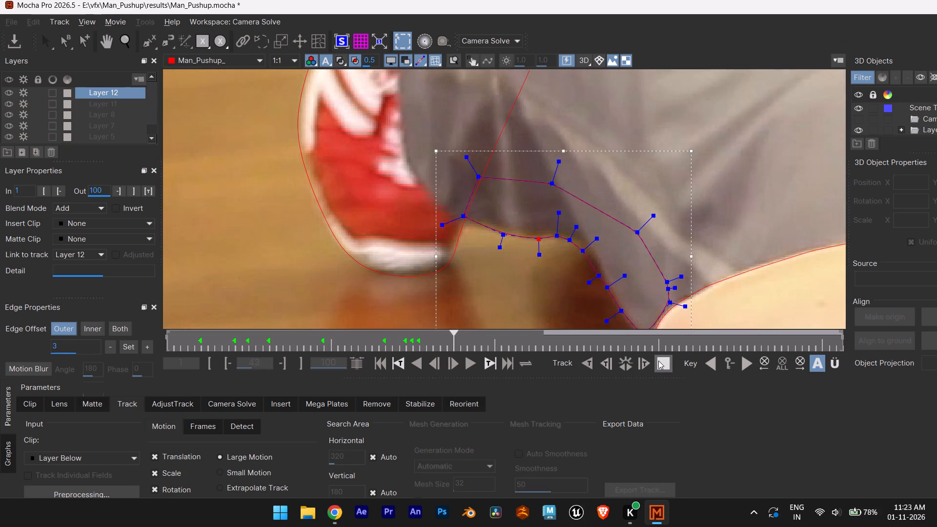
scroll(646, 335, "down", 10)
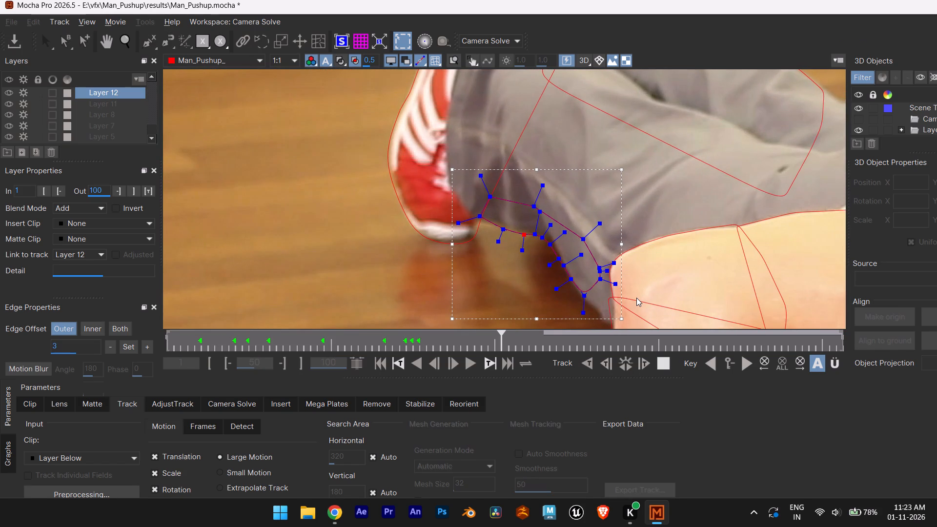
scroll(622, 290, "up", 6)
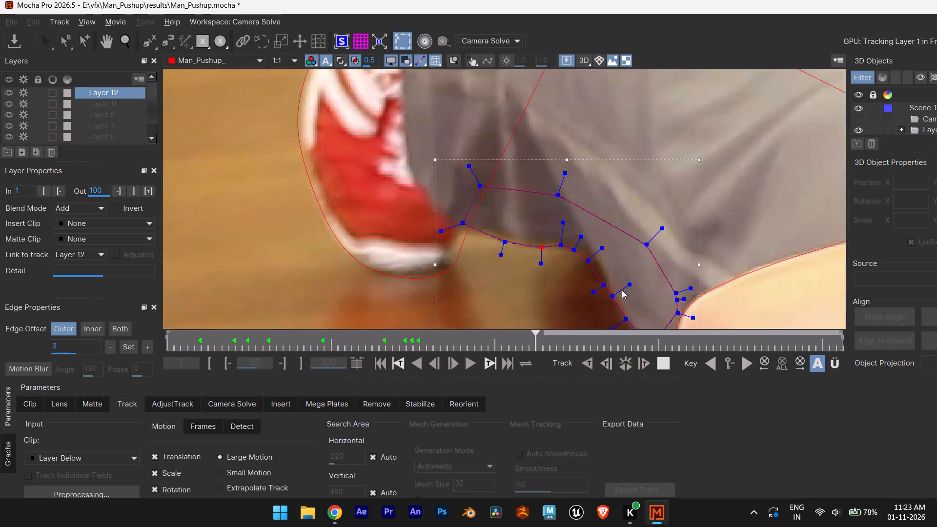
scroll(666, 304, "down", 4)
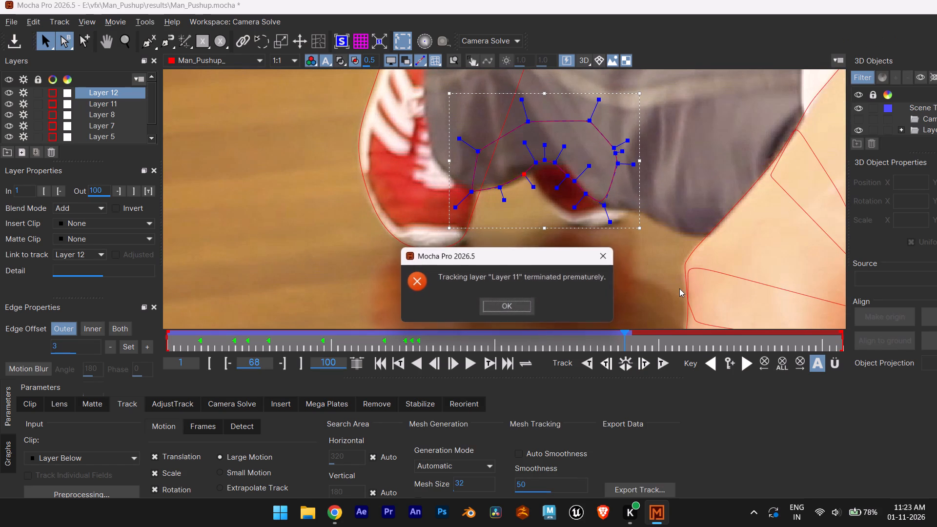
left_click(524, 300)
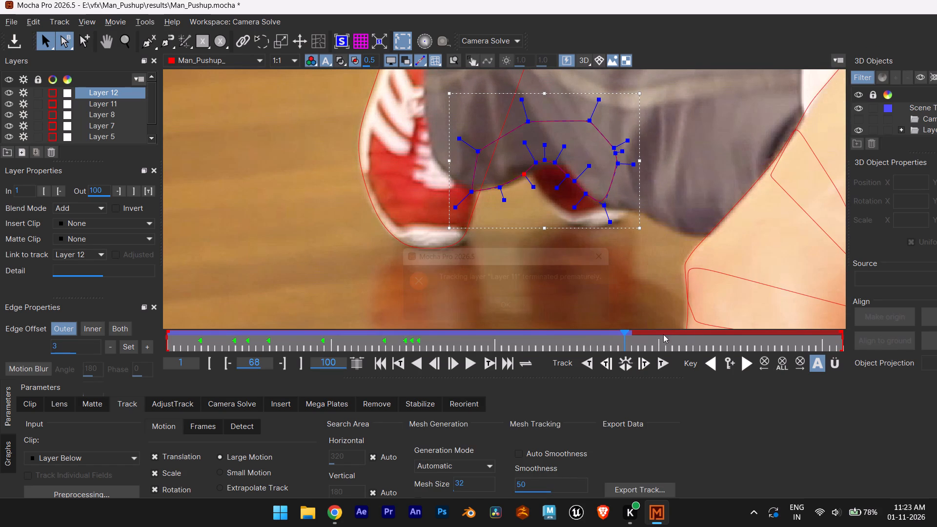
At frame 43, raise Layer 12's two points just past the hem arch onto the sloping trouser edge.
left_click_drag(623, 339, 435, 344)
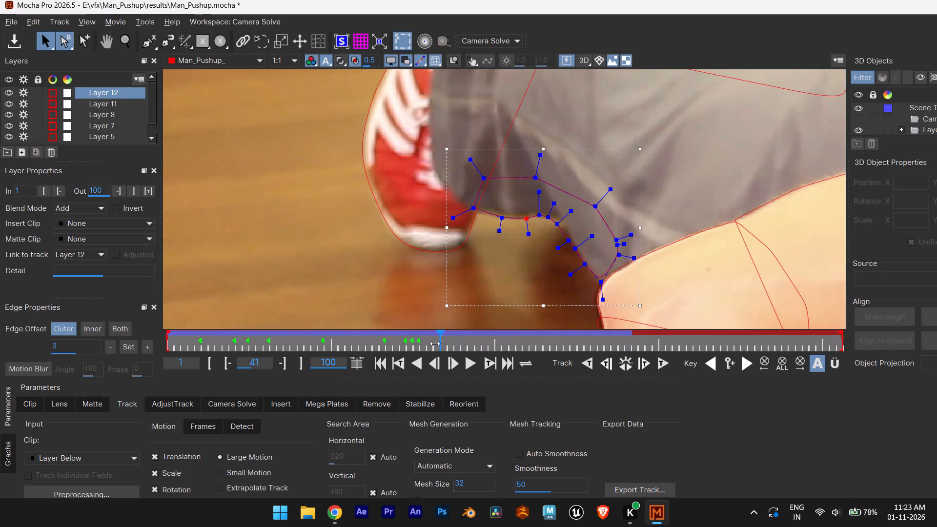
left_click_drag(435, 344, 449, 346)
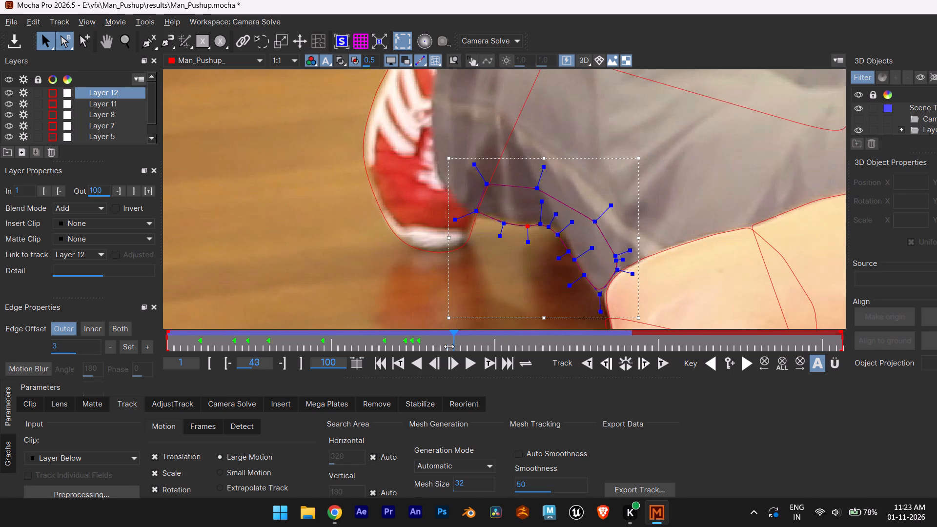
left_click_drag(449, 346, 450, 345)
scroll(521, 255, "up", 7)
scroll(587, 228, "down", 1)
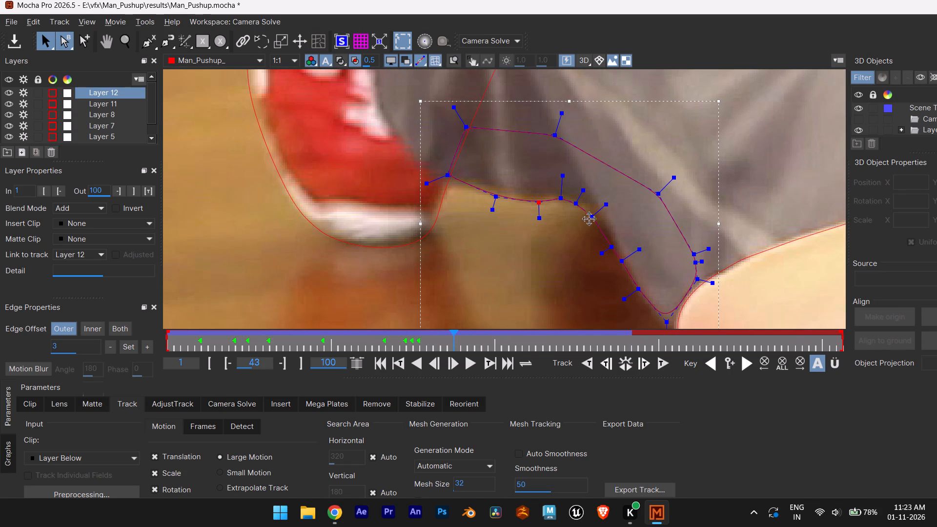
left_click_drag(590, 219, 591, 214)
scroll(600, 239, "down", 4)
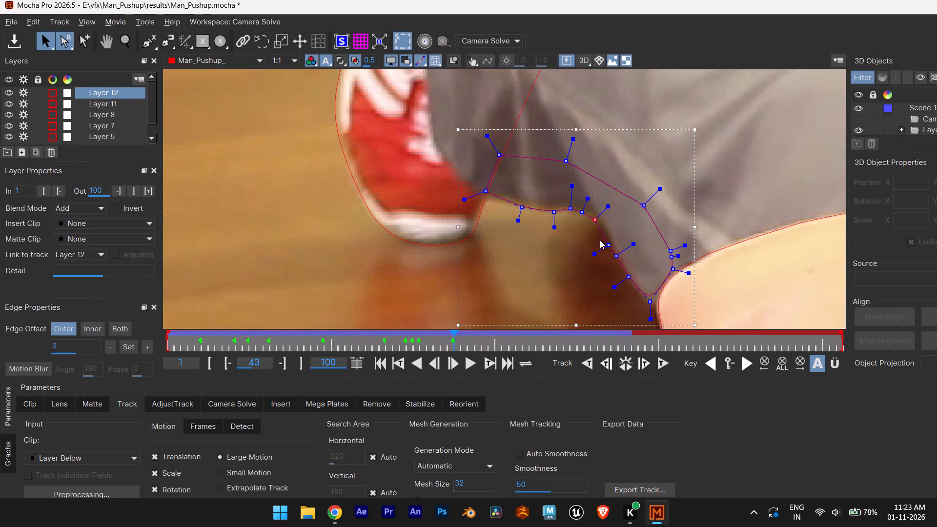
left_click_drag(605, 243, 605, 242)
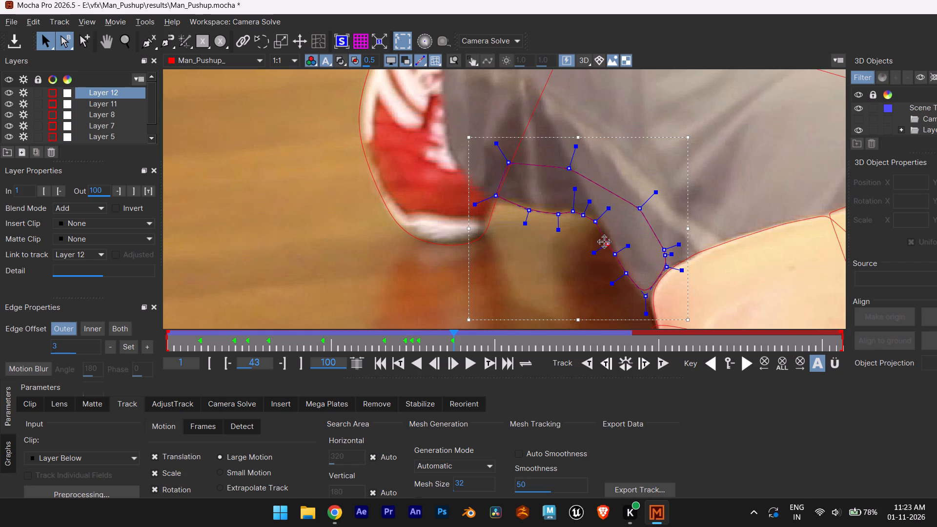
left_click_drag(605, 242, 604, 239)
At frame 43, extend Layer 12's bottom point to the trouser's lower tip and shift its near-shoe corner further onto the red shoe.
scroll(669, 278, "down", 5)
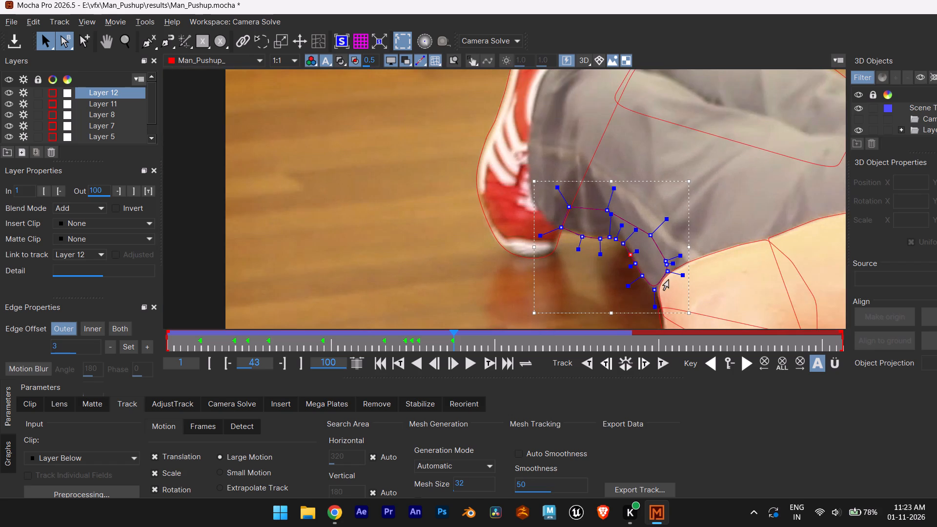
scroll(669, 279, "up", 7)
left_click_drag(642, 298, 648, 305)
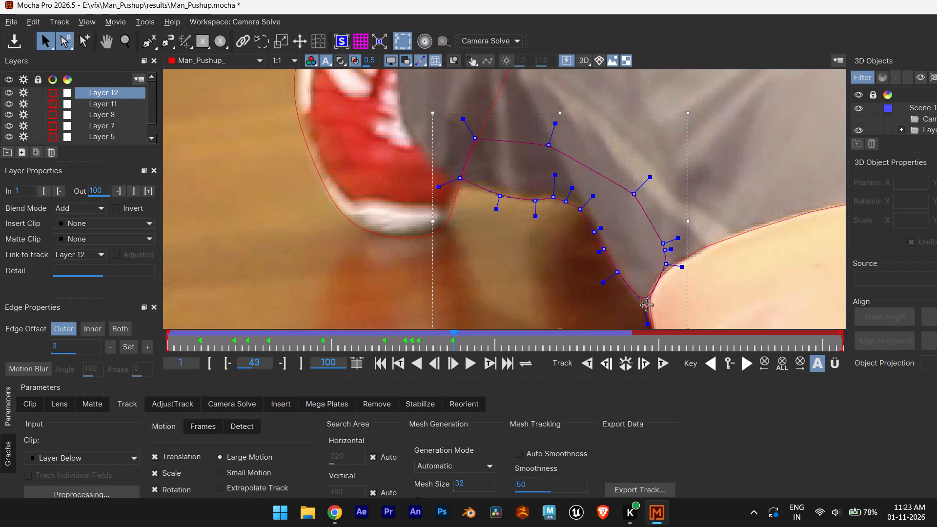
left_click_drag(648, 305, 653, 315)
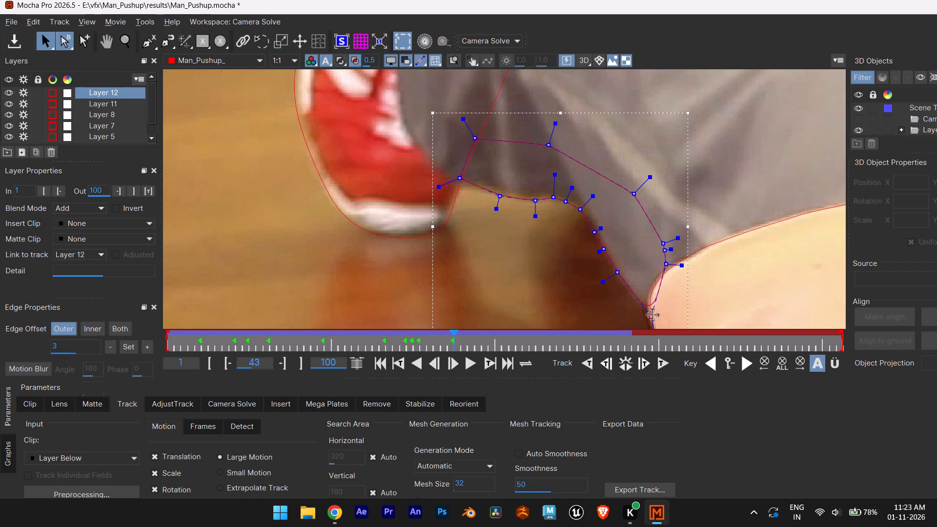
left_click_drag(653, 315, 652, 314)
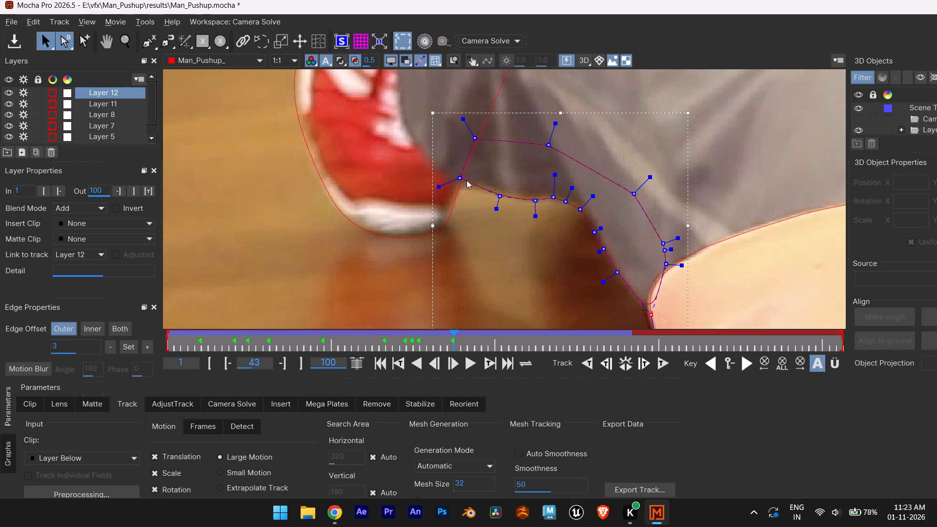
left_click_drag(457, 173, 450, 171)
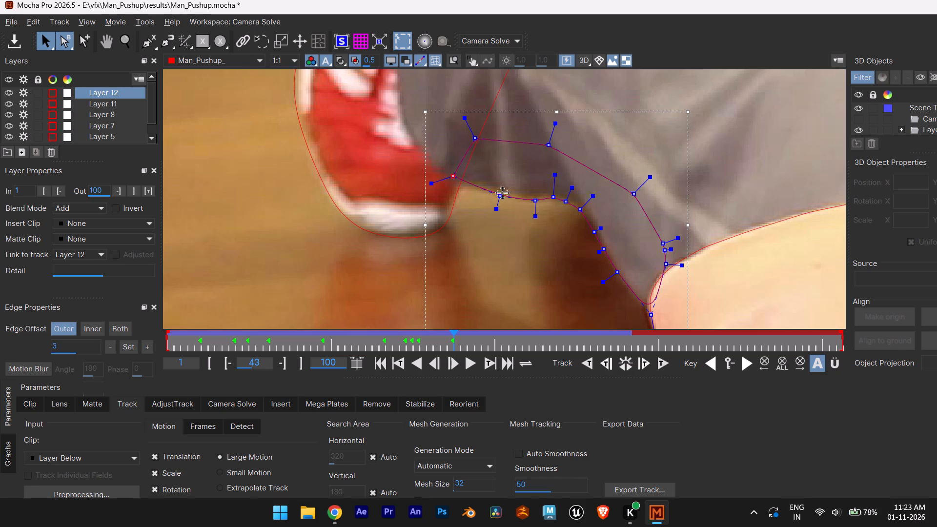
Track Layer 12 forward from frame 43, letting the run continue until it stops by itself.
scroll(544, 216, "down", 4)
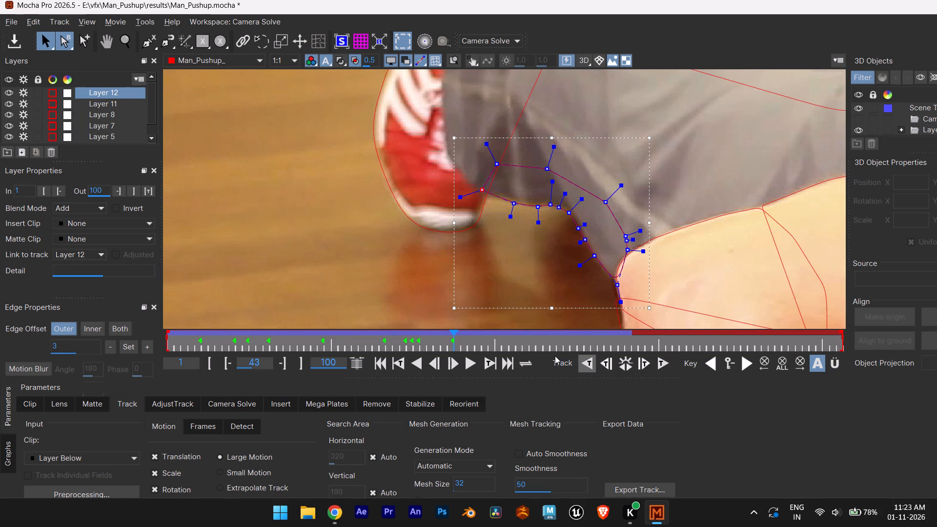
left_click(666, 366)
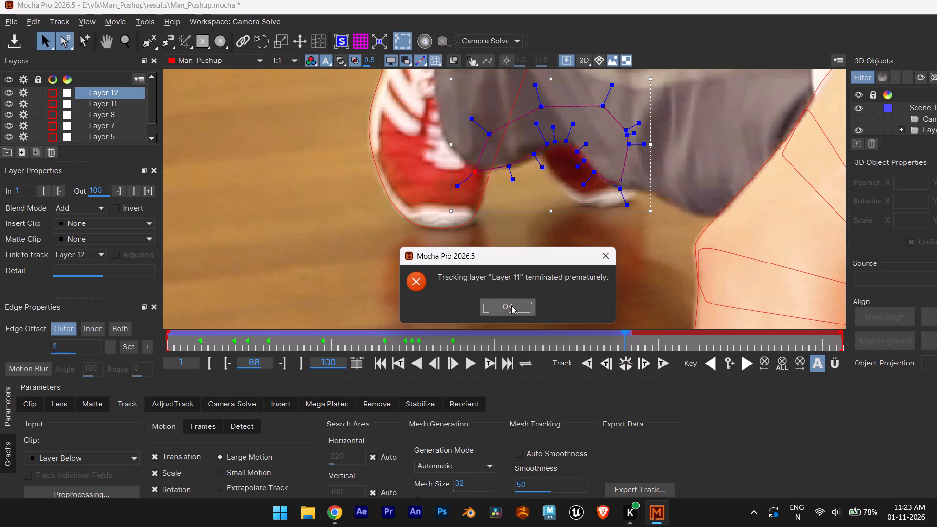
left_click(495, 299)
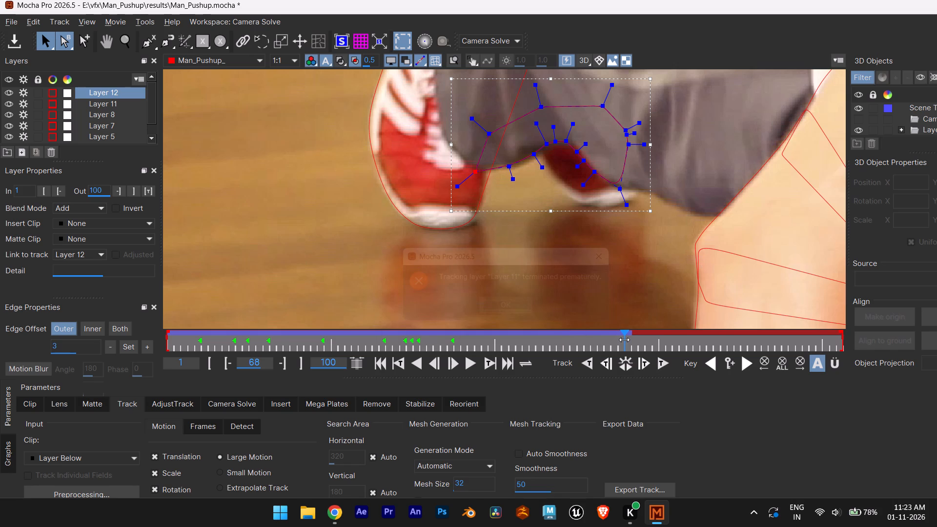
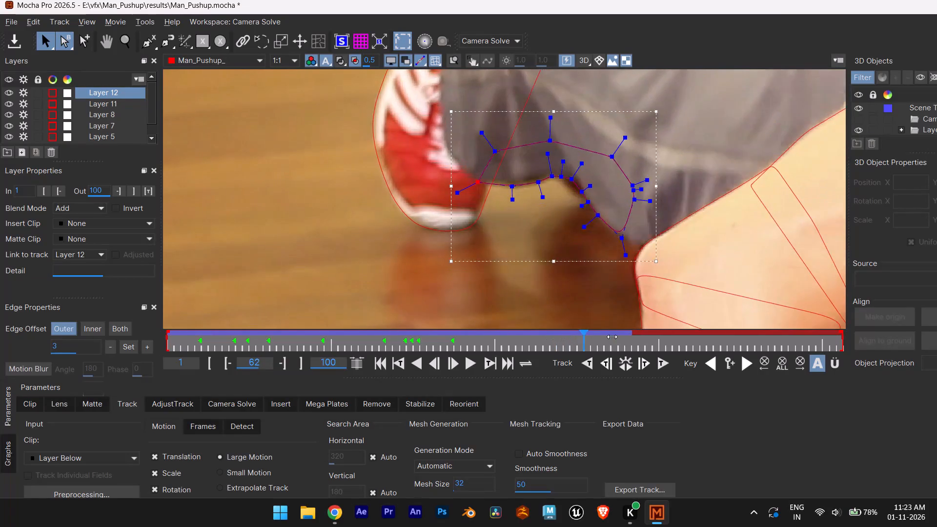
At frame 62, lower Layer 12's two points just past the hem arch around the dark far shoe emerging beneath the trouser.
scroll(617, 233, "up", 2)
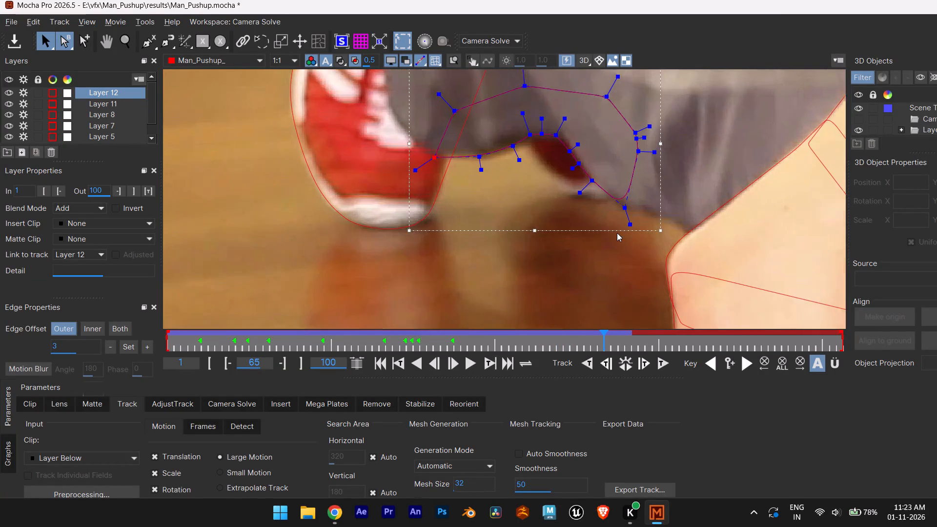
scroll(617, 233, "up", 4)
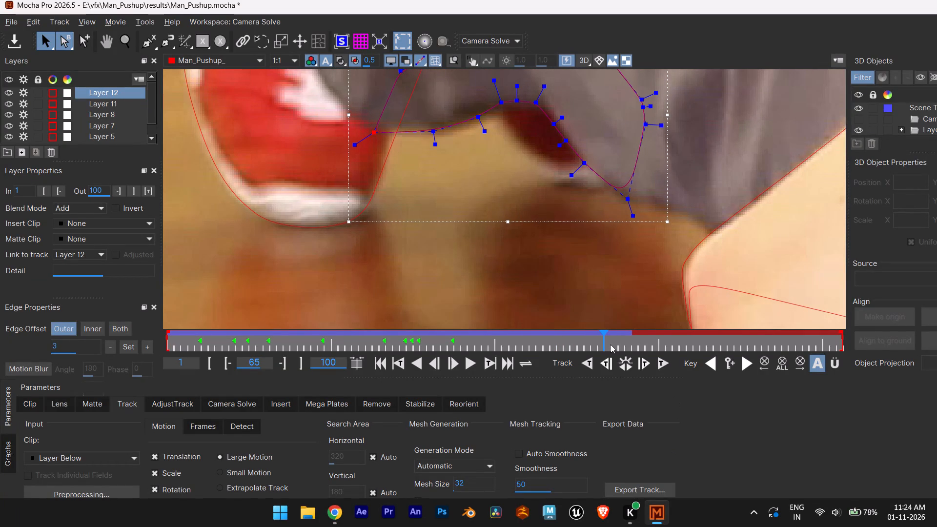
left_click_drag(606, 341, 592, 342)
left_click_drag(611, 339, 581, 344)
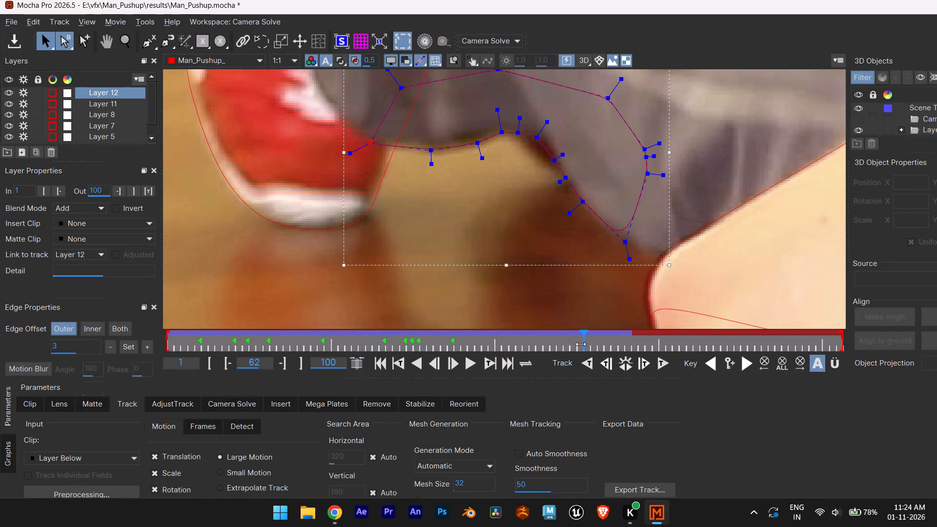
left_click_drag(581, 344, 581, 344)
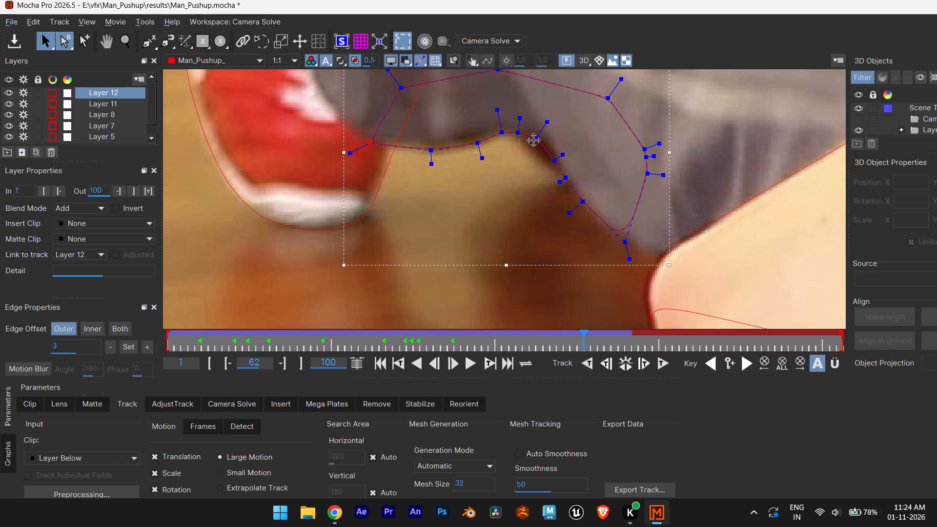
left_click_drag(538, 140, 530, 159)
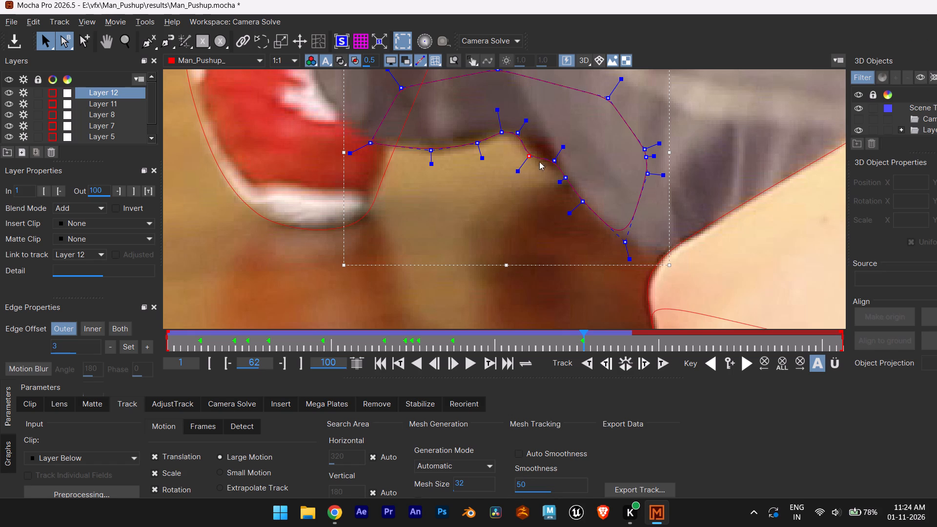
left_click_drag(558, 164, 561, 175)
left_click_drag(561, 175, 558, 175)
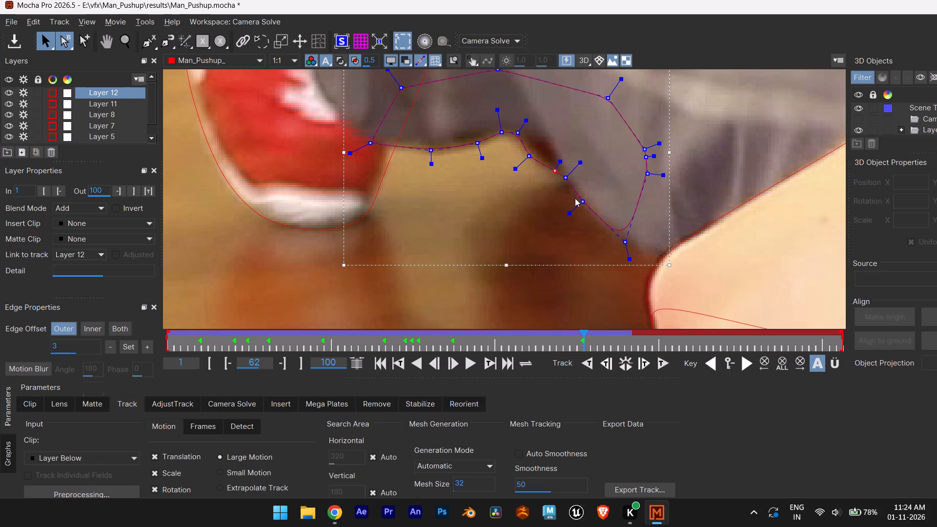
Track Layer 12 one frame to frame 63 and fit its points past the hem arch around the dark far shoe's lower edge.
left_click(647, 370)
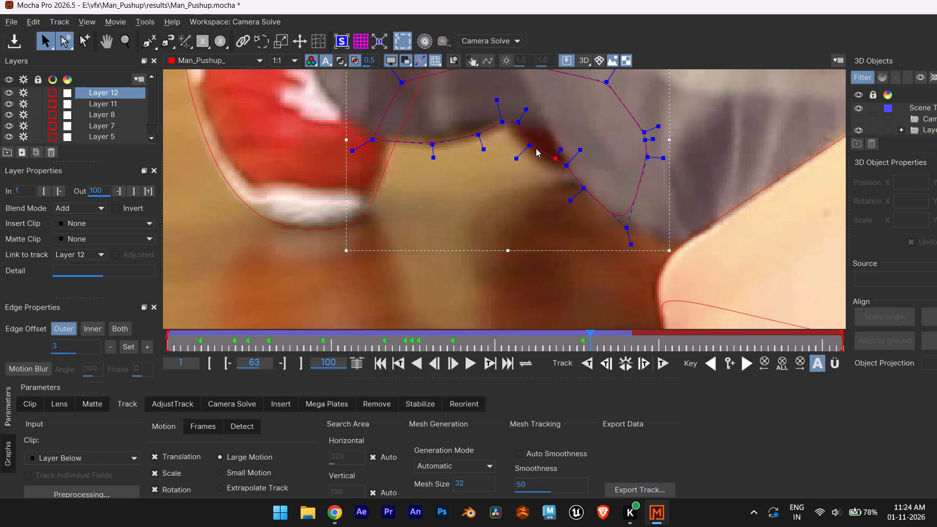
left_click_drag(531, 146, 526, 153)
left_click_drag(555, 160, 552, 170)
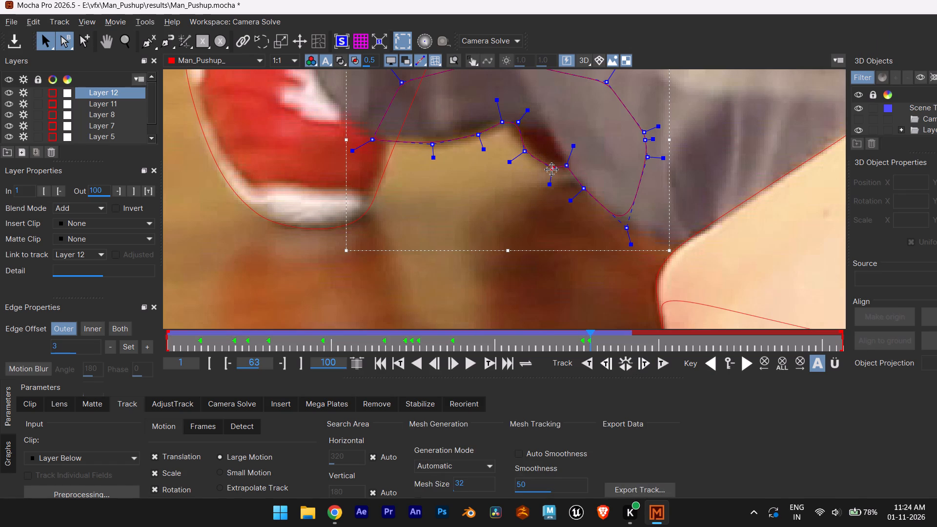
left_click(520, 124)
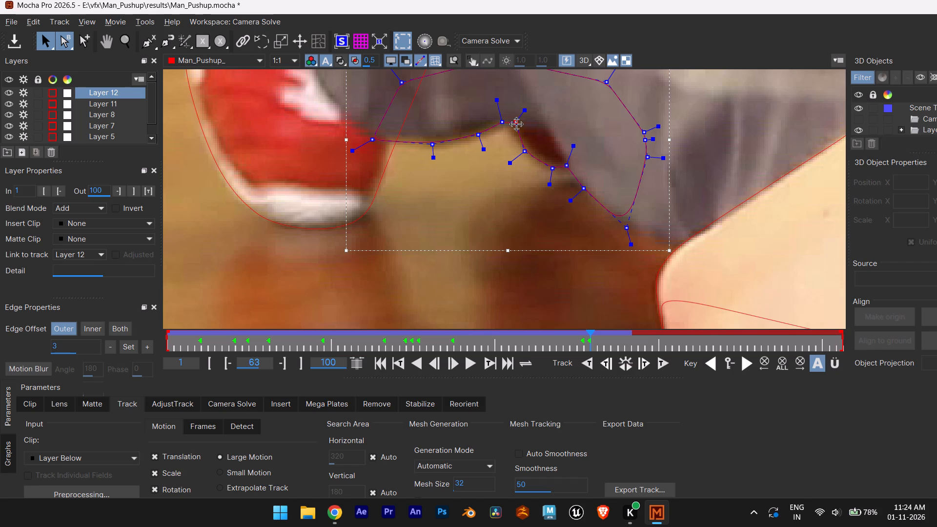
left_click_drag(570, 168, 570, 171)
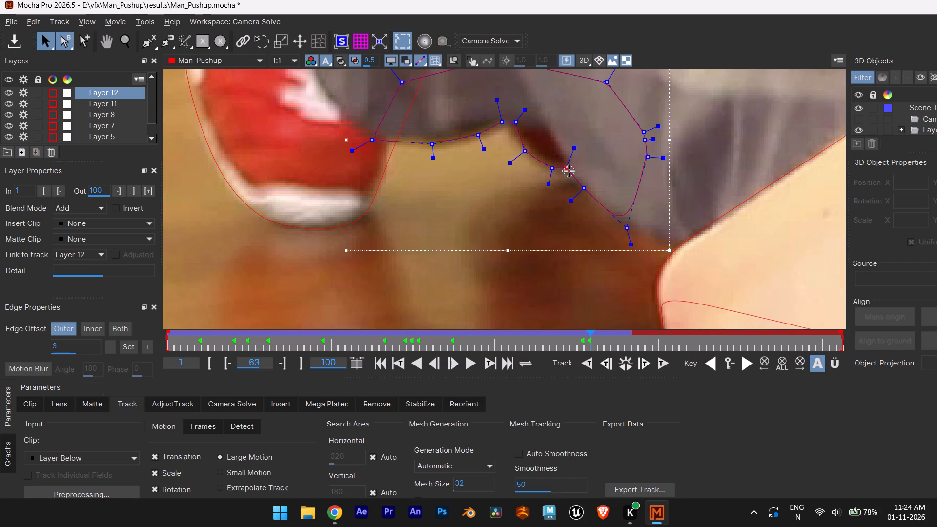
left_click_drag(570, 171, 570, 173)
Track Layer 12 one frame to frame 64 and shift its hem-arch and upper far-shoe points toward the near shoe.
left_click(651, 368)
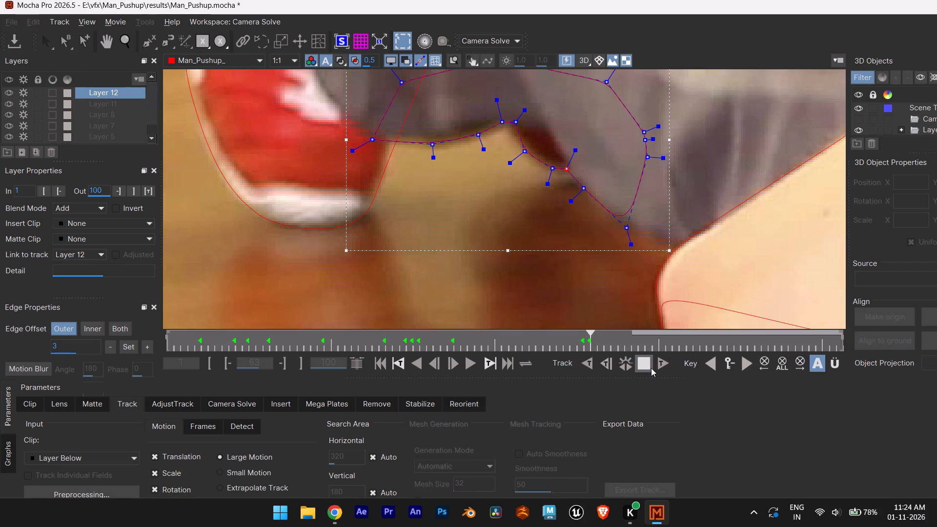
left_click_drag(526, 141, 525, 141)
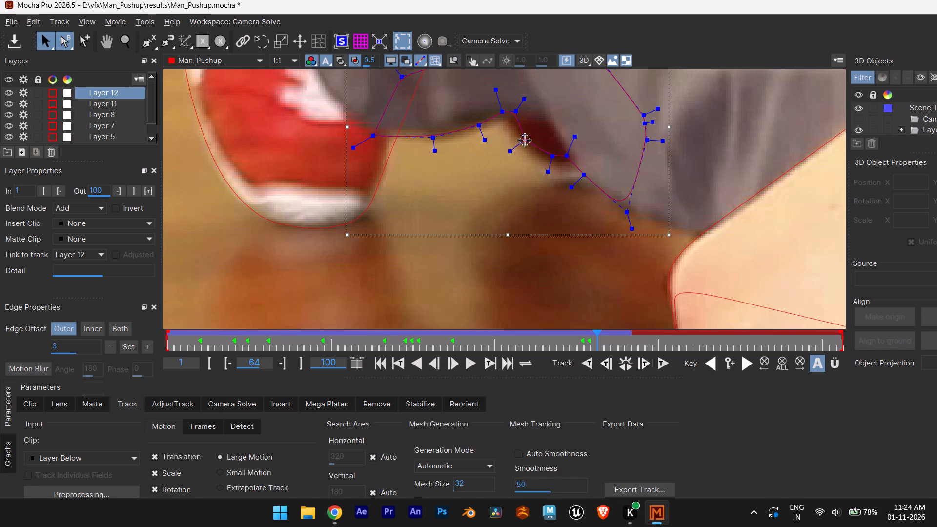
left_click_drag(525, 141, 519, 145)
left_click_drag(505, 115, 502, 115)
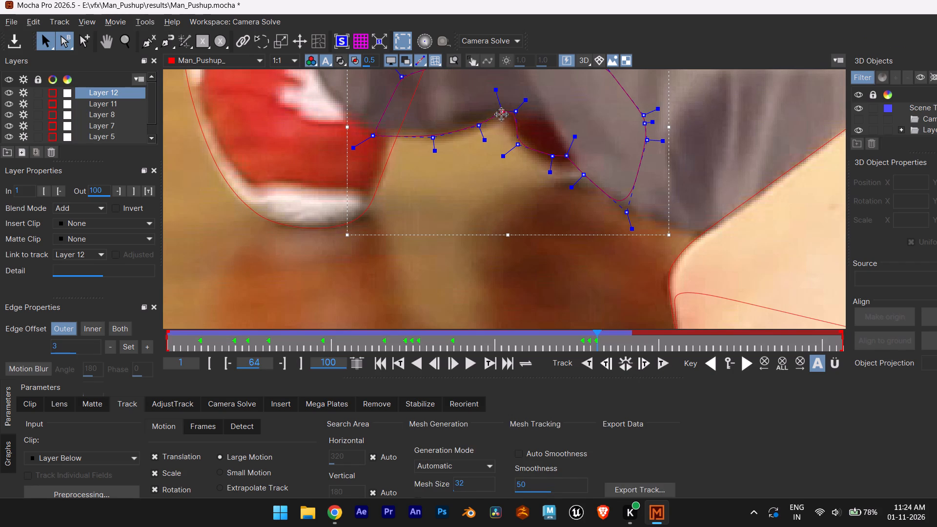
left_click_drag(502, 115, 498, 117)
left_click_drag(516, 112, 510, 112)
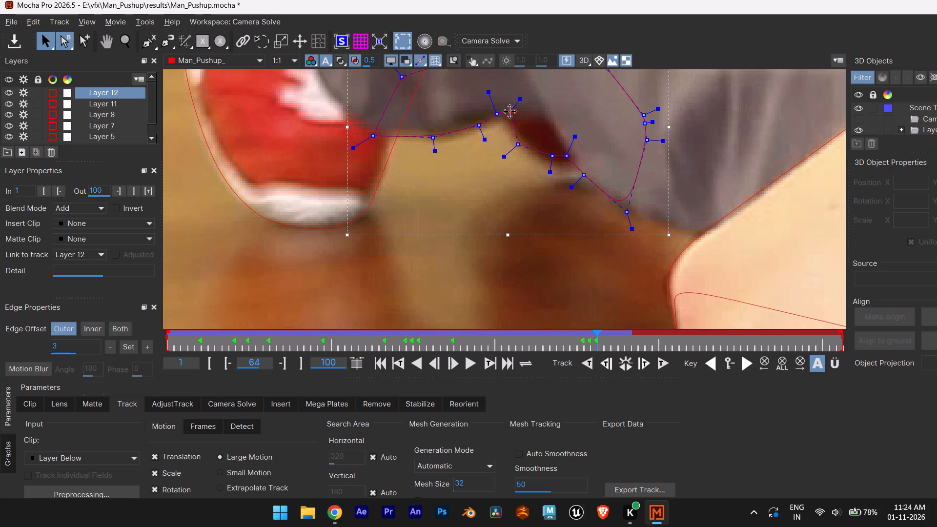
left_click_drag(510, 112, 508, 113)
At frame 64, reshape Layer 12's remaining far-shoe points to follow the underside of the dark red shoe up to the trouser edge.
left_click_drag(552, 158, 544, 161)
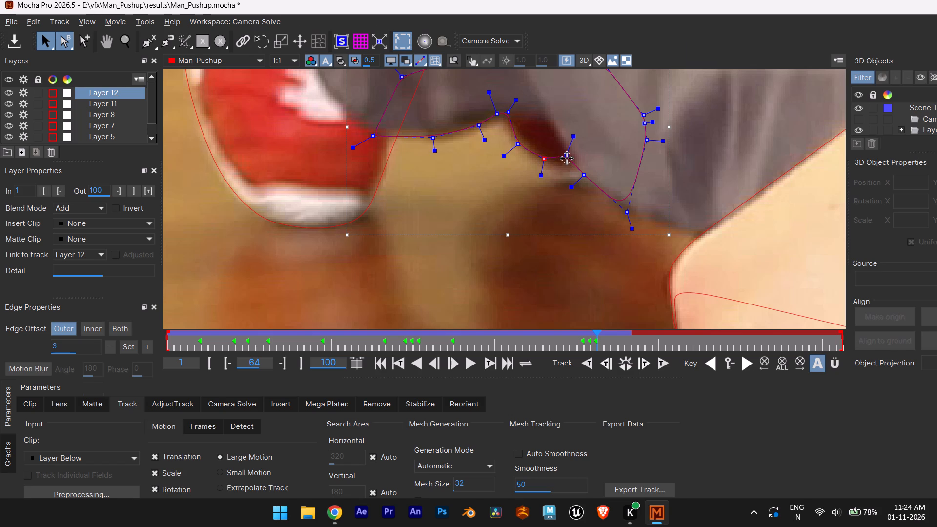
left_click_drag(567, 159, 565, 168)
left_click(547, 160)
left_click(518, 143)
left_click(517, 140)
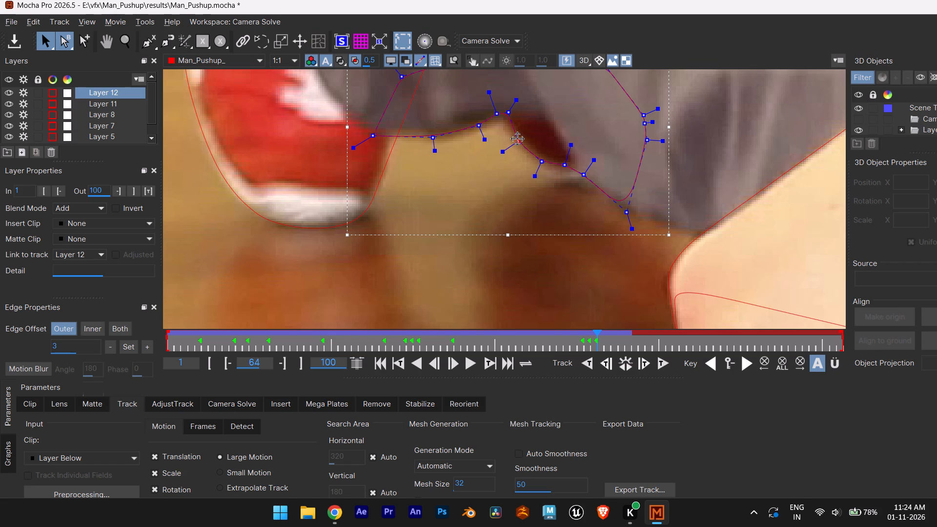
left_click_drag(545, 163, 540, 162)
left_click_drag(540, 162, 538, 161)
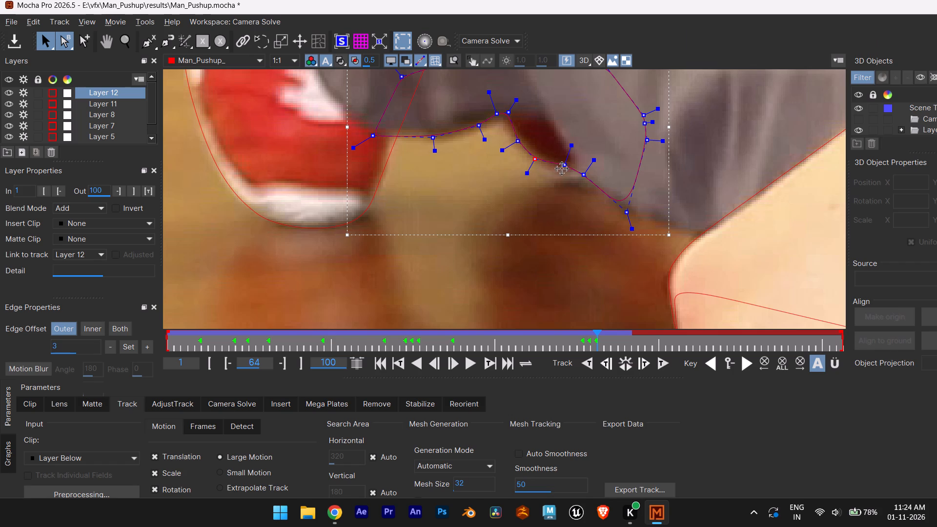
left_click_drag(563, 168, 555, 171)
left_click(585, 176)
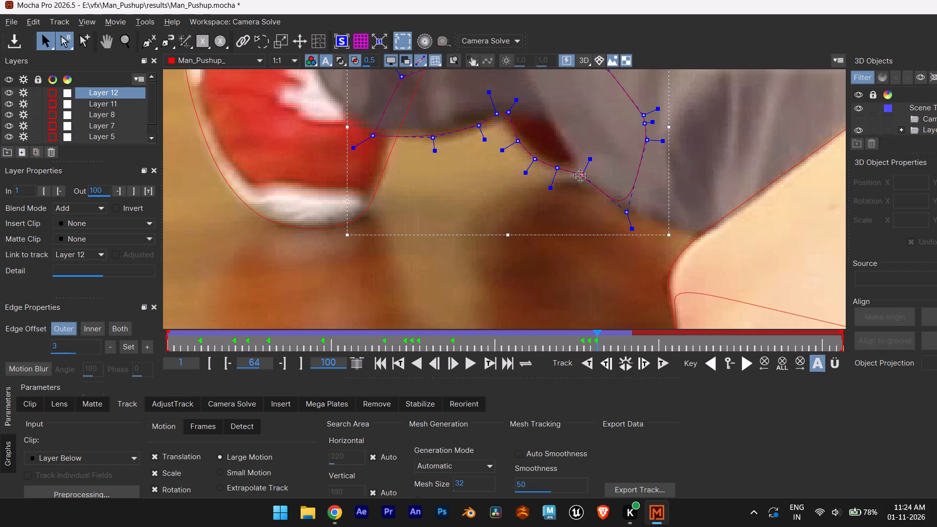
scroll(625, 190, "down", 5)
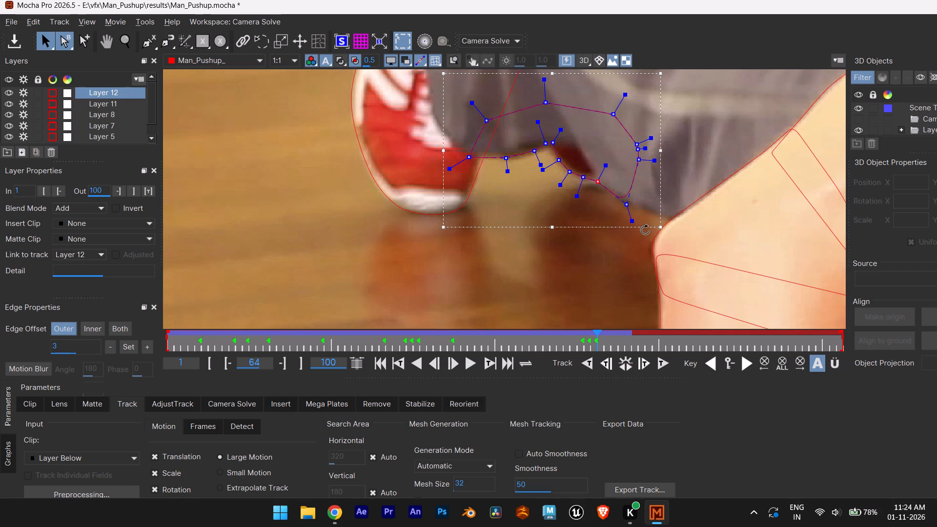
scroll(603, 181, "up", 7)
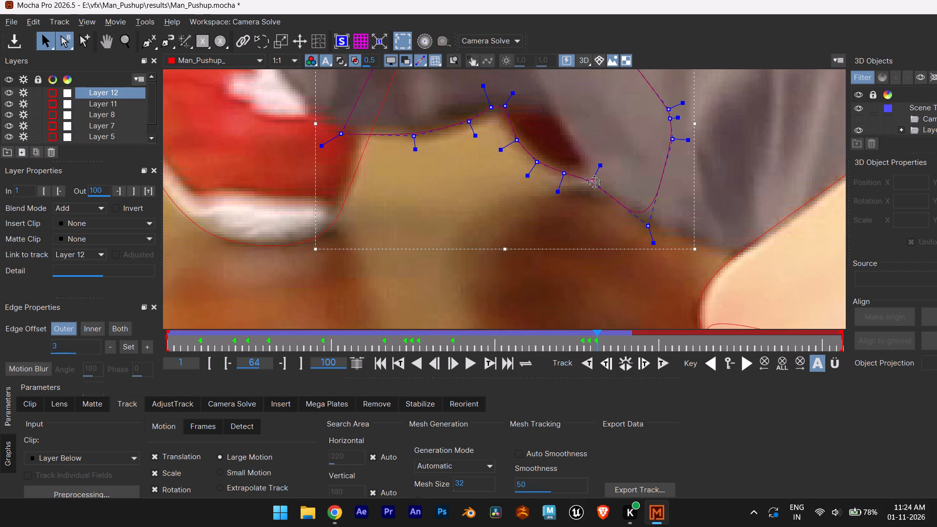
left_click_drag(594, 182, 587, 178)
Track Layer 12 forward from frame 64, letting the run continue until it stops by itself.
scroll(646, 204, "down", 6)
left_click(654, 360)
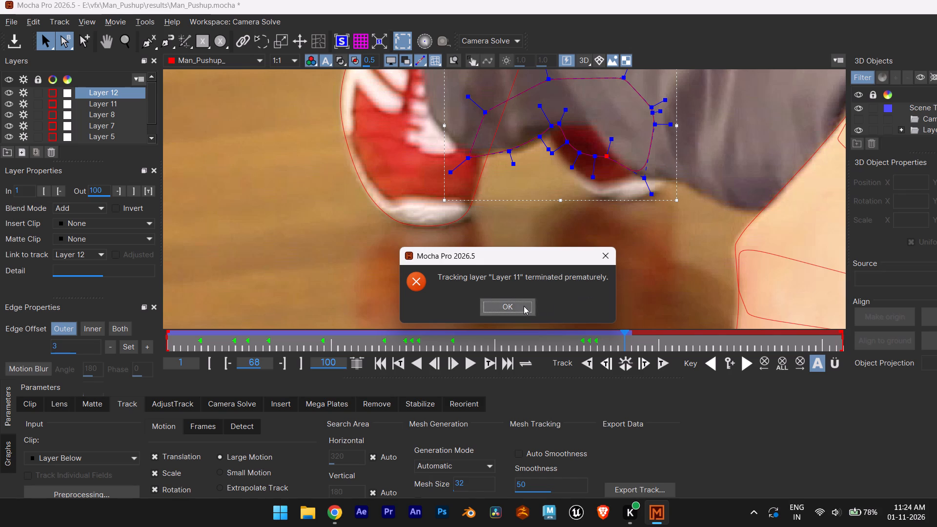
left_click(523, 306)
At frame 66, pull Layer 12's hem point and two arch-top points toward the near shoe to follow the trouser hem.
left_click_drag(624, 340, 584, 348)
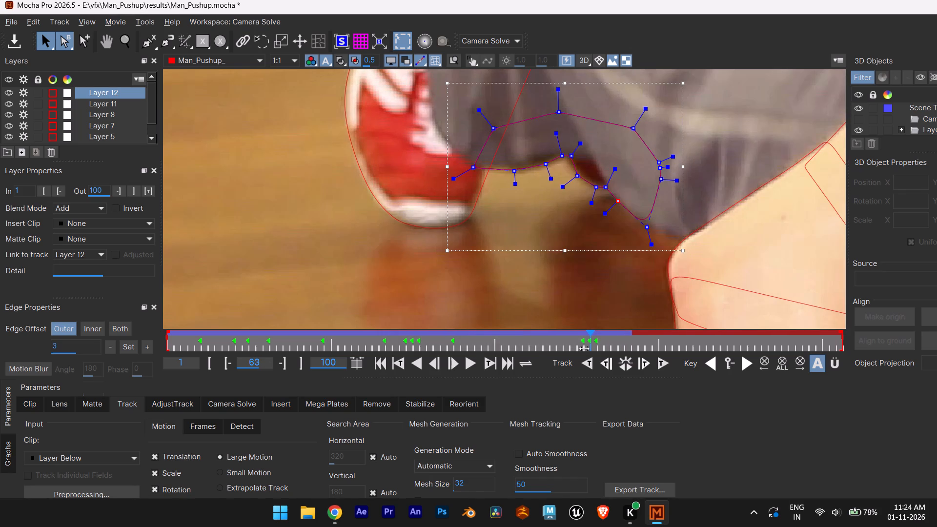
left_click_drag(584, 348, 607, 343)
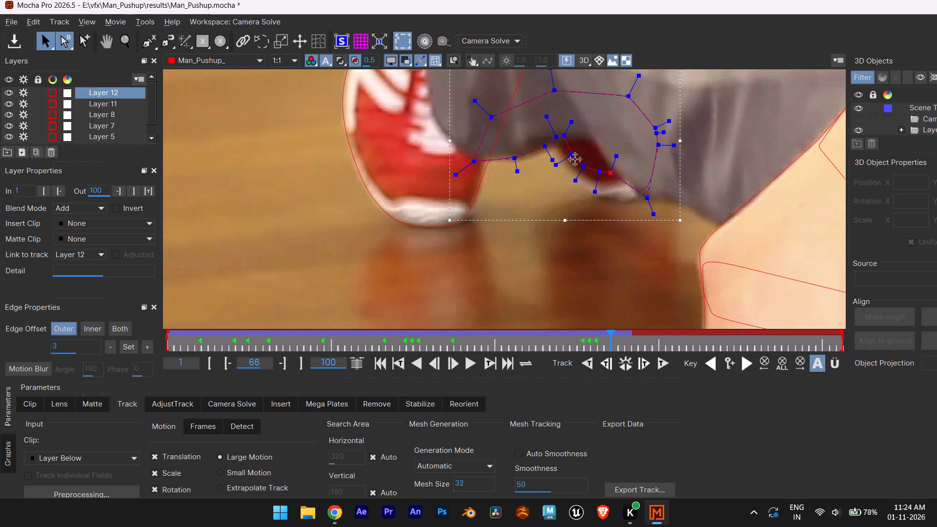
scroll(558, 153, "up", 4)
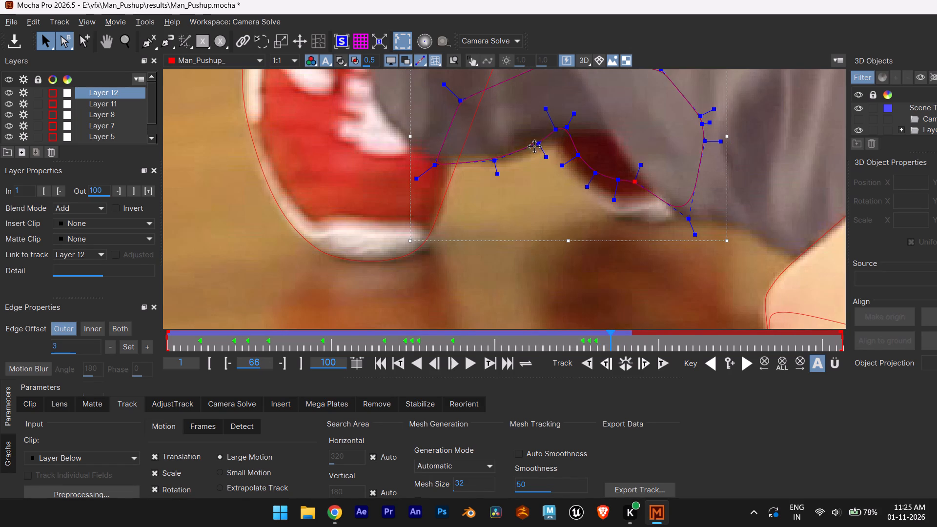
left_click_drag(537, 145, 524, 159)
left_click_drag(554, 131, 550, 133)
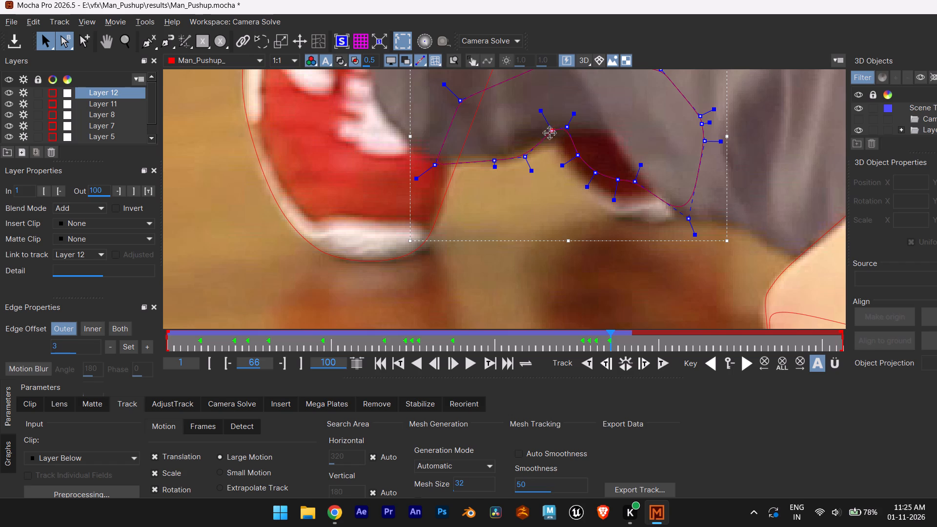
left_click_drag(550, 133, 550, 134)
left_click_drag(569, 129, 561, 134)
At frame 66, extend Layer 12's lower points around the far shoe so the outline encloses its red side and white sole.
left_click_drag(577, 164, 572, 167)
left_click_drag(579, 159, 570, 164)
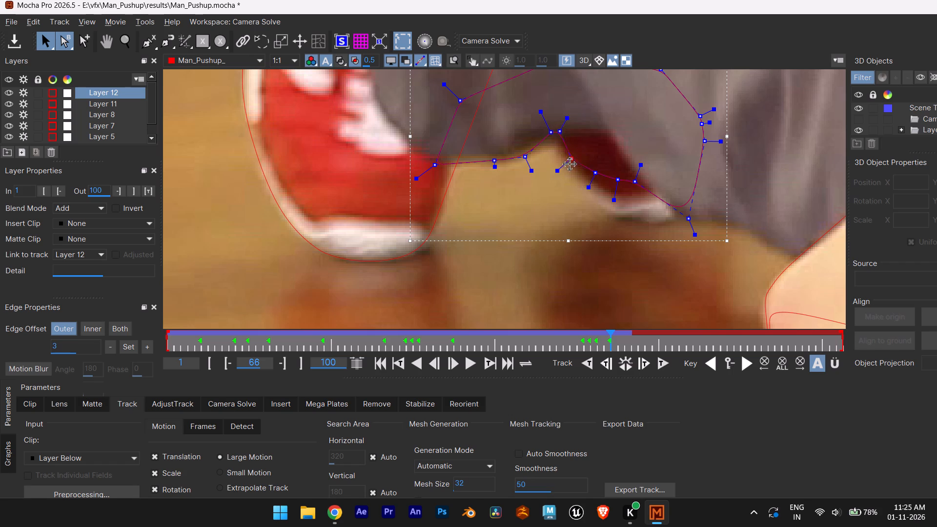
left_click_drag(570, 164, 566, 167)
left_click_drag(596, 171, 588, 186)
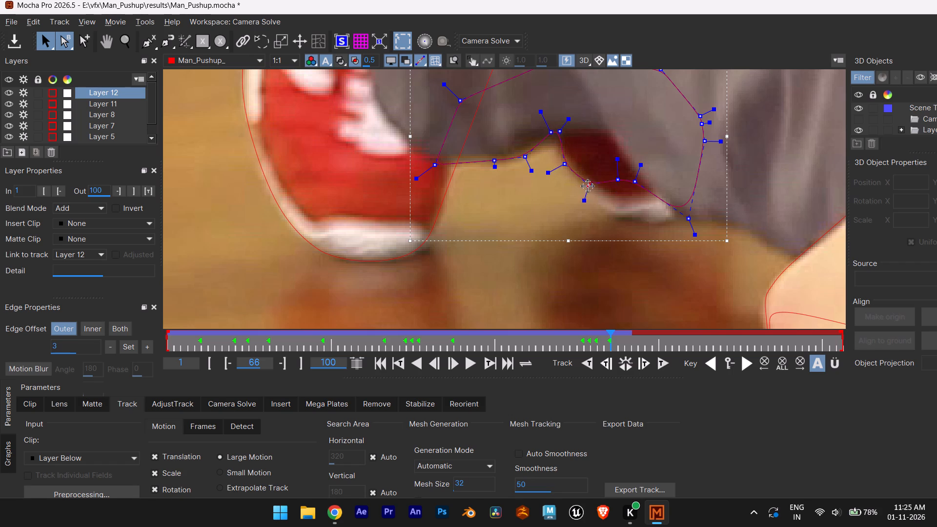
left_click_drag(588, 186, 591, 186)
left_click_drag(621, 183, 616, 213)
left_click_drag(592, 187, 589, 192)
left_click_drag(638, 184, 636, 223)
left_click_drag(615, 209, 608, 217)
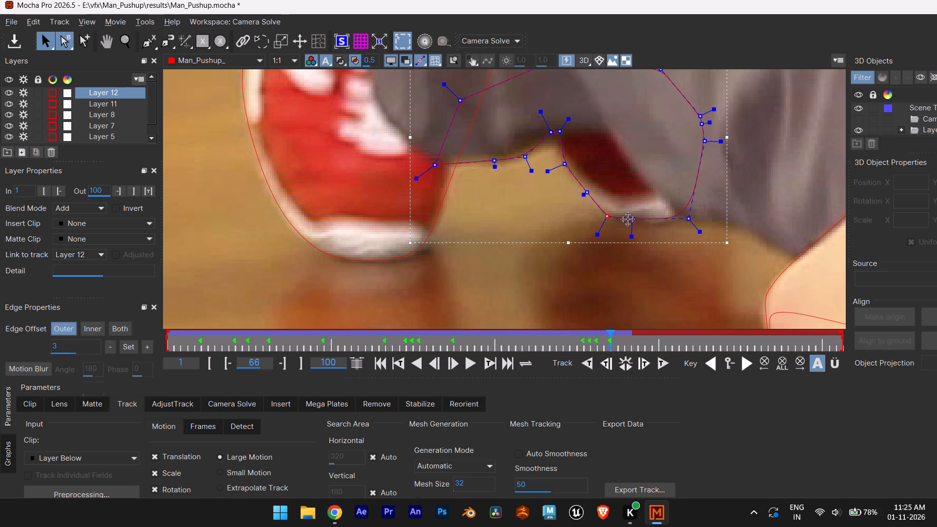
left_click_drag(633, 220, 632, 224)
left_click_drag(689, 219, 691, 225)
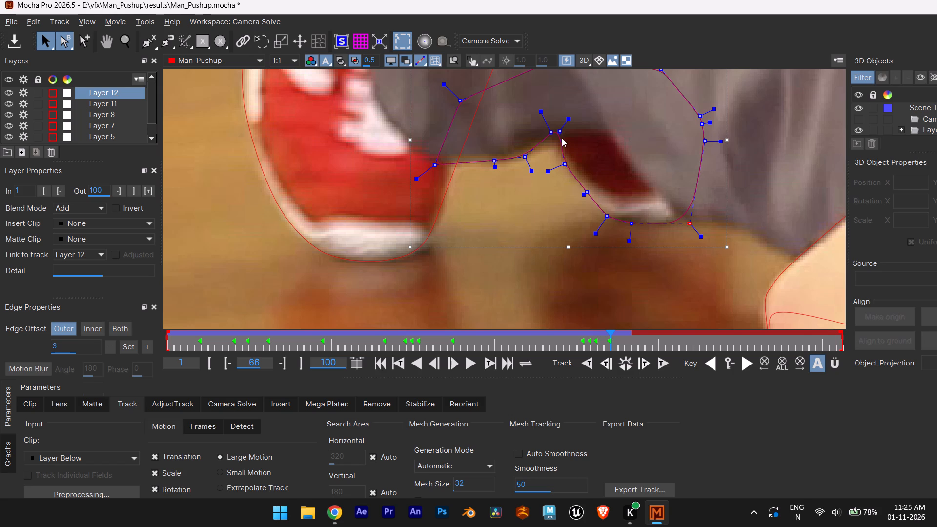
At frame 66, nudge Layer 12's two hem points between the shoes slightly toward the near shoe.
left_click_drag(497, 162, 494, 162)
left_click_drag(494, 162, 492, 163)
left_click_drag(528, 156, 525, 158)
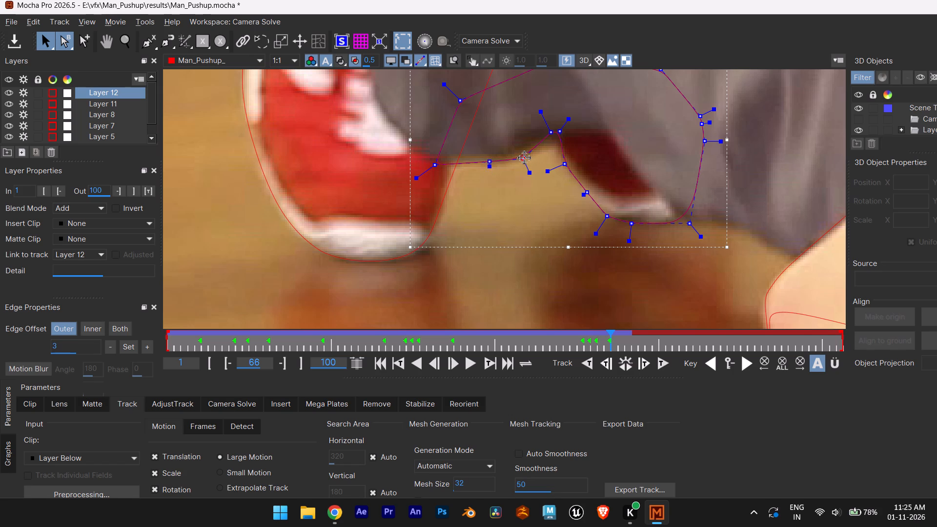
At frame 66, nudge Layer 12's arch-top and sole points to fit the gap between the shoes and the far shoe's sole.
left_click_drag(525, 158, 521, 159)
left_click_drag(554, 134, 548, 140)
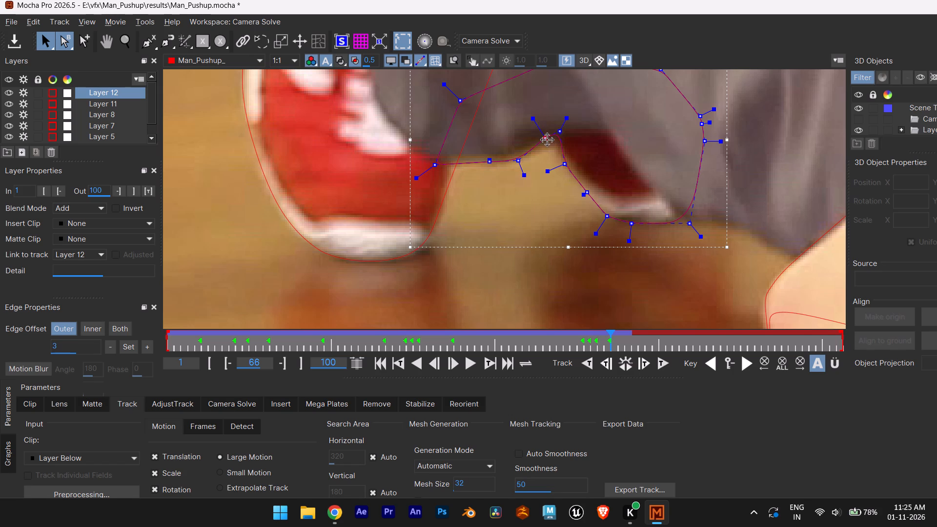
left_click_drag(564, 133, 559, 141)
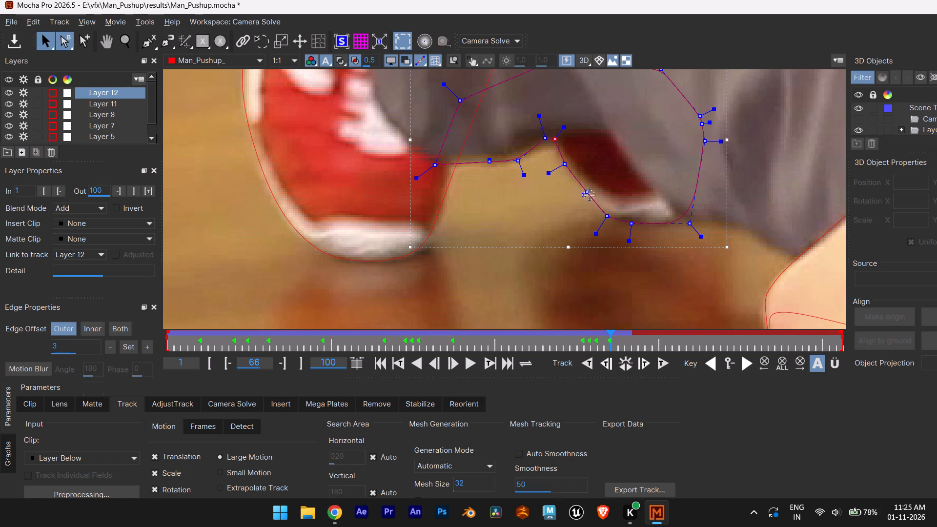
left_click(608, 217)
left_click(636, 223)
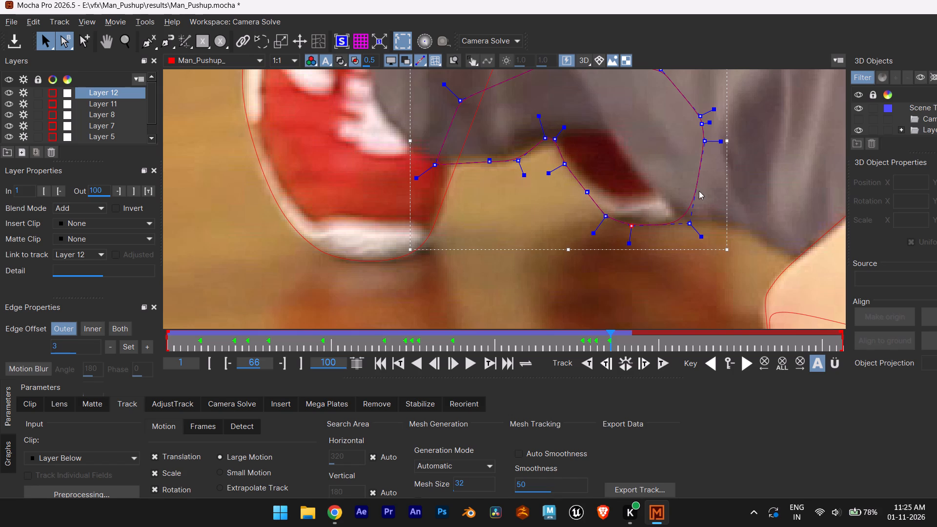
At frame 66, pull Layer 12's three points behind the far shoe down and outward along the trouser hem.
left_click_drag(709, 145, 724, 182)
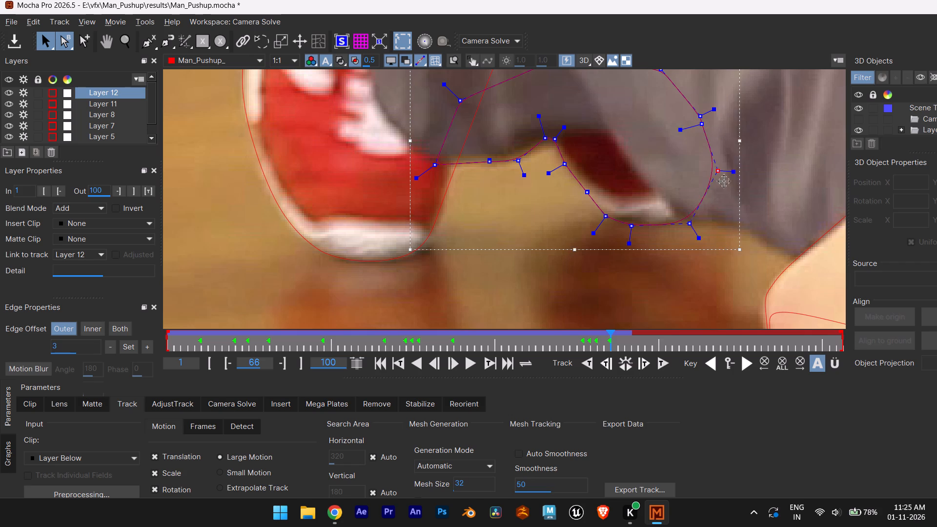
left_click_drag(724, 182, 738, 230)
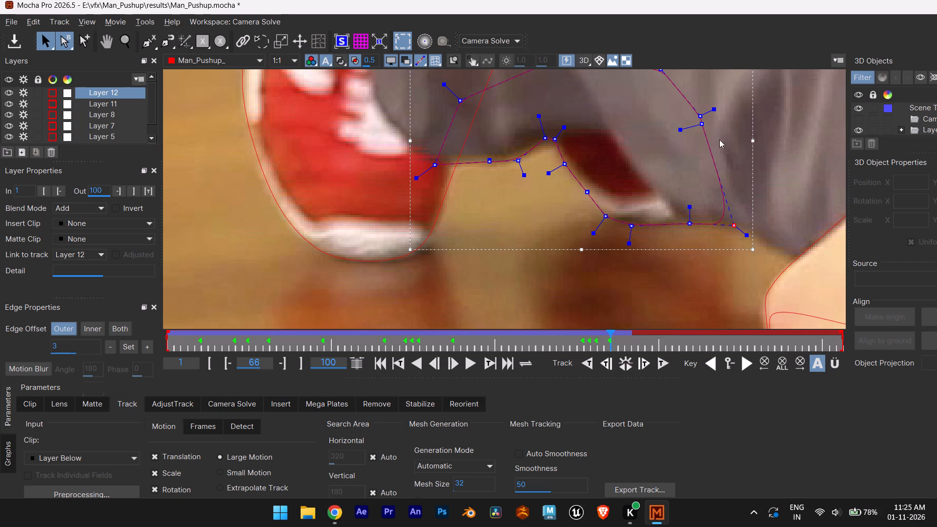
left_click_drag(703, 125, 765, 223)
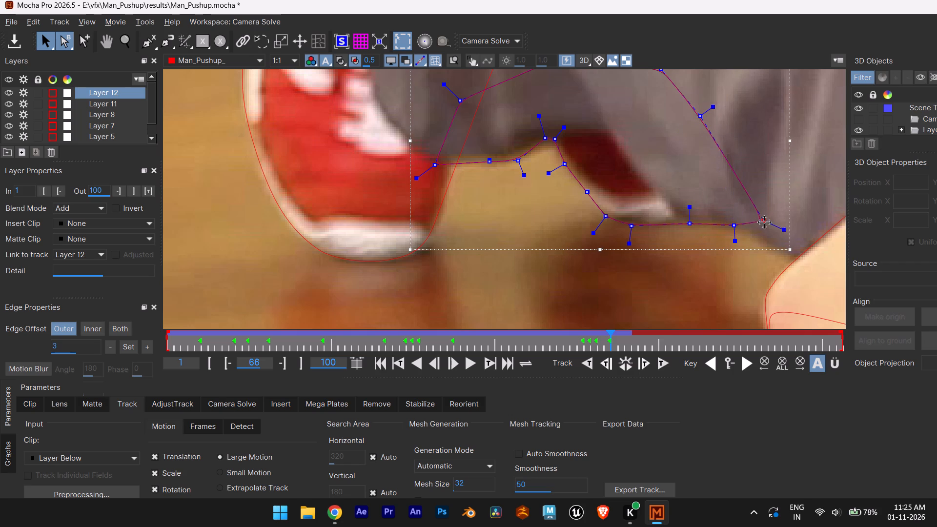
left_click_drag(765, 223, 764, 221)
Track Layer 12 forward from frame 66, letting the run continue until it stops by itself.
scroll(664, 165, "down", 5)
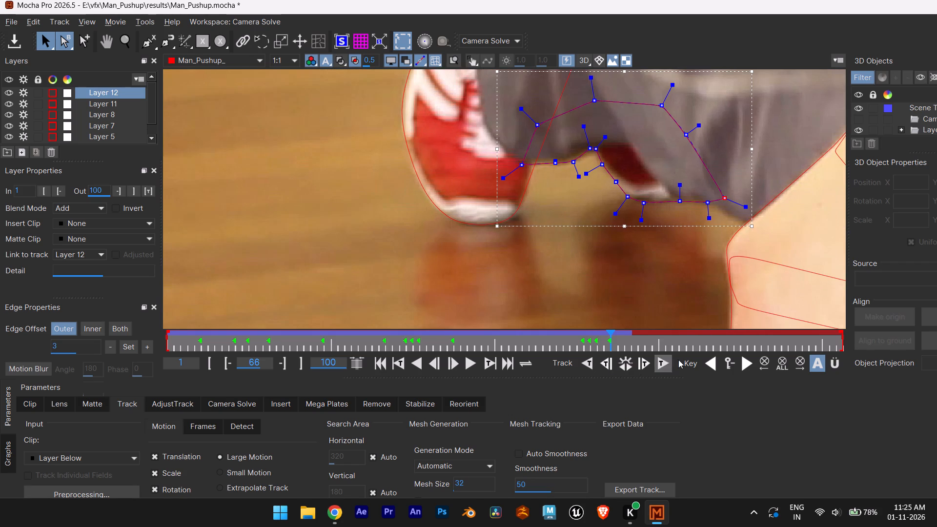
left_click(663, 361)
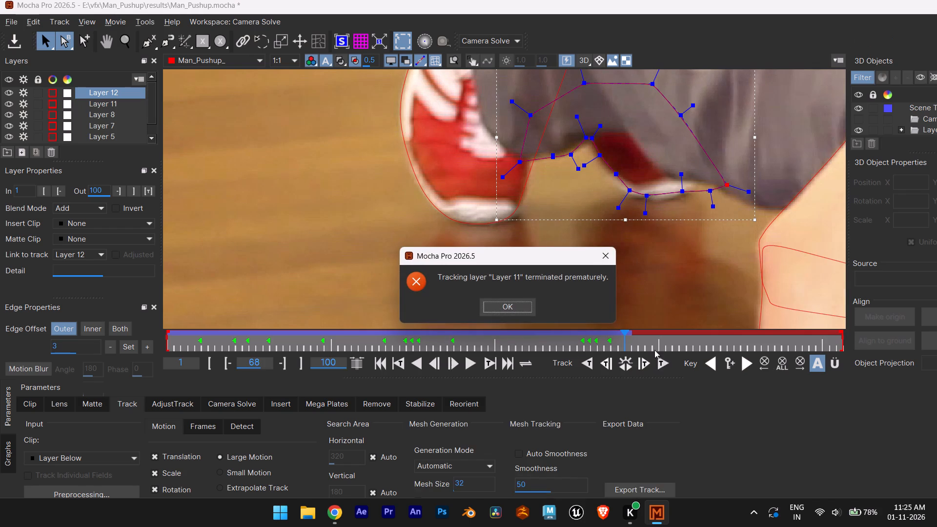
left_click(517, 305)
At frame 67, move Layer 12's points on the far shoe's front edge and lower sole slightly outward to enclose the white sole.
left_click_drag(626, 341, 621, 342)
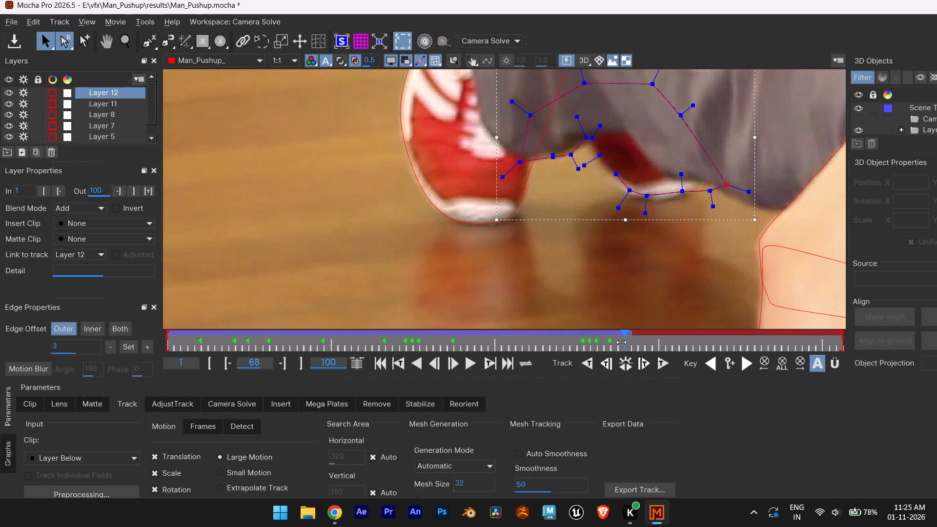
left_click_drag(621, 342, 617, 345)
scroll(627, 195, "up", 4)
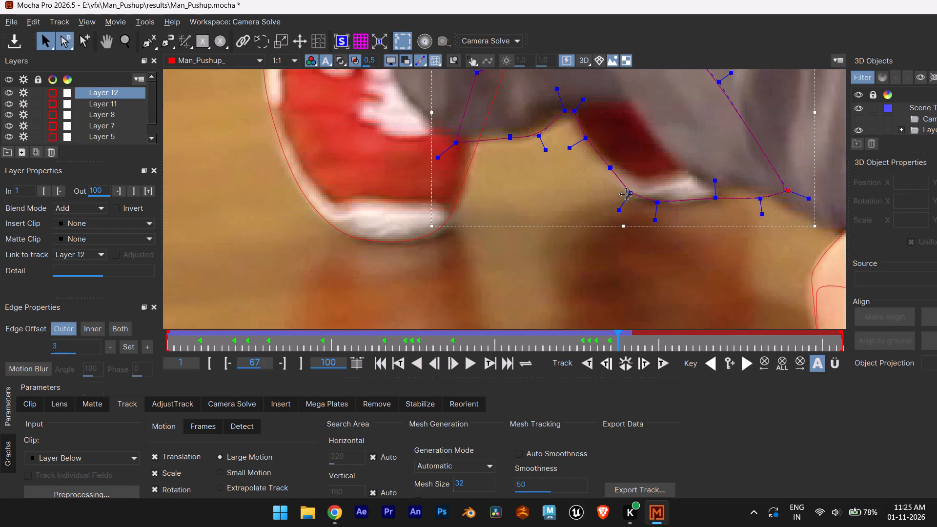
scroll(627, 195, "up", 2)
left_click(611, 164)
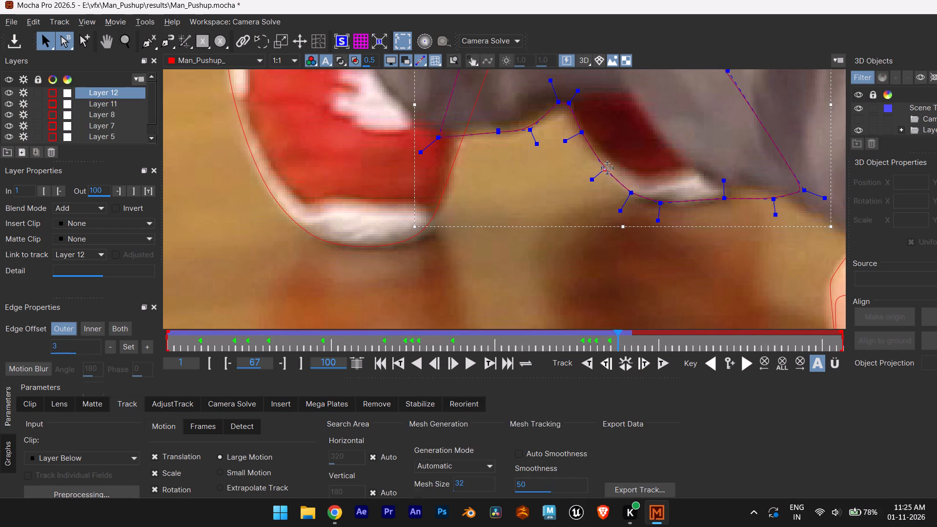
left_click(631, 191)
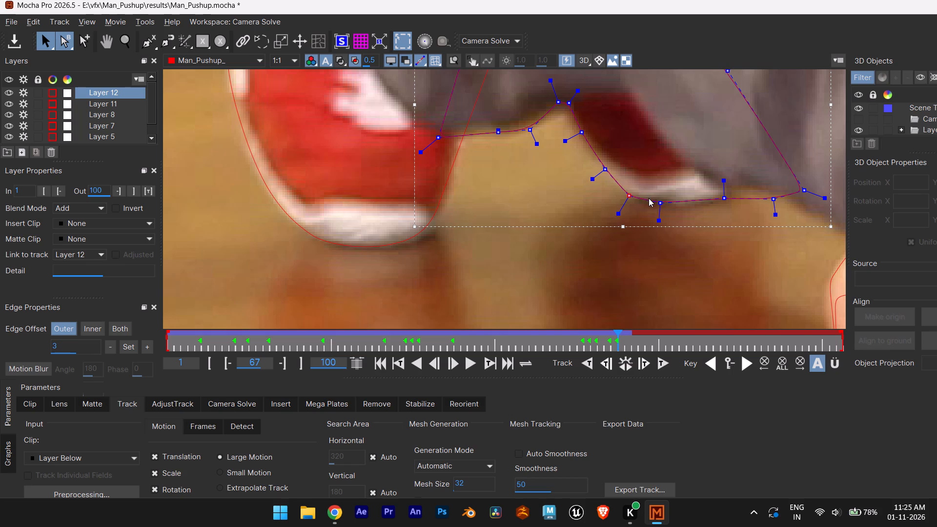
left_click(663, 200)
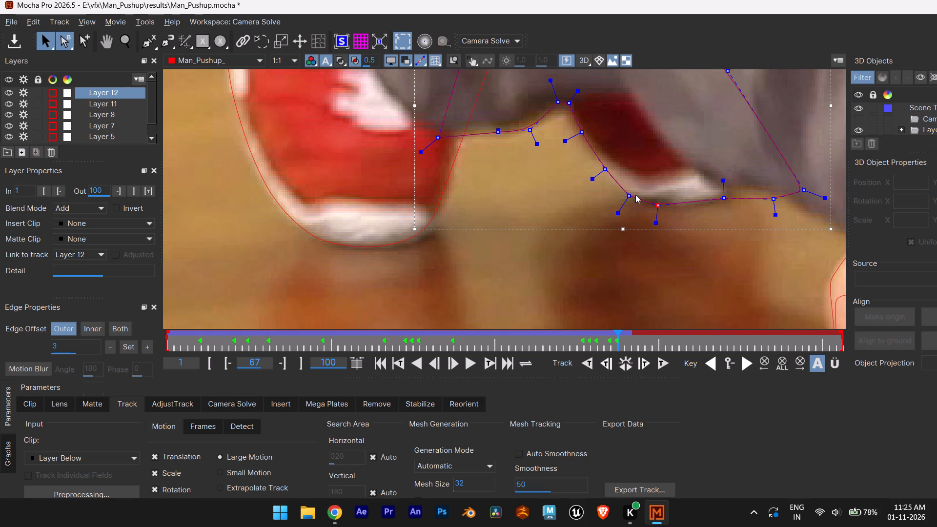
left_click_drag(634, 195, 633, 199)
At frame 67, reshape Layer 12's points around the back end of the far shoe's sole, where it meets the trouser hem.
left_click_drag(723, 200, 712, 211)
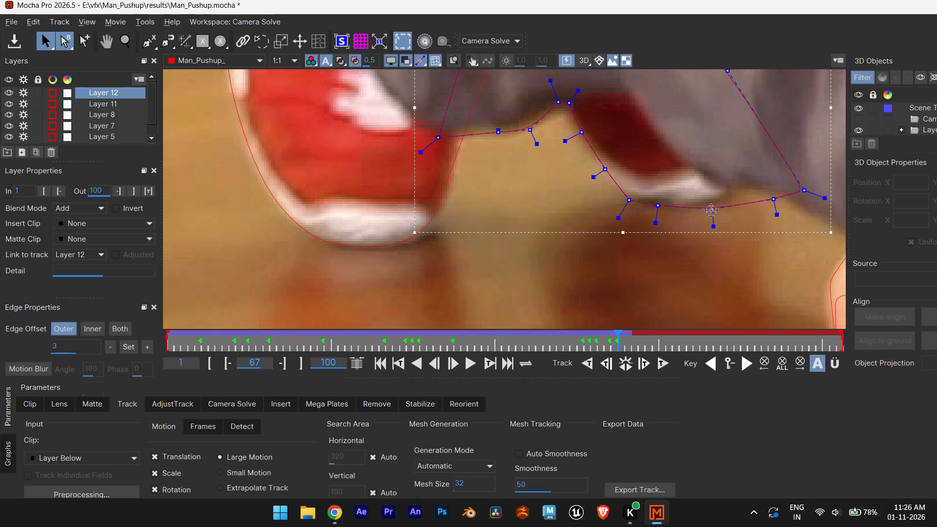
left_click_drag(712, 211, 712, 211)
left_click_drag(774, 199, 738, 191)
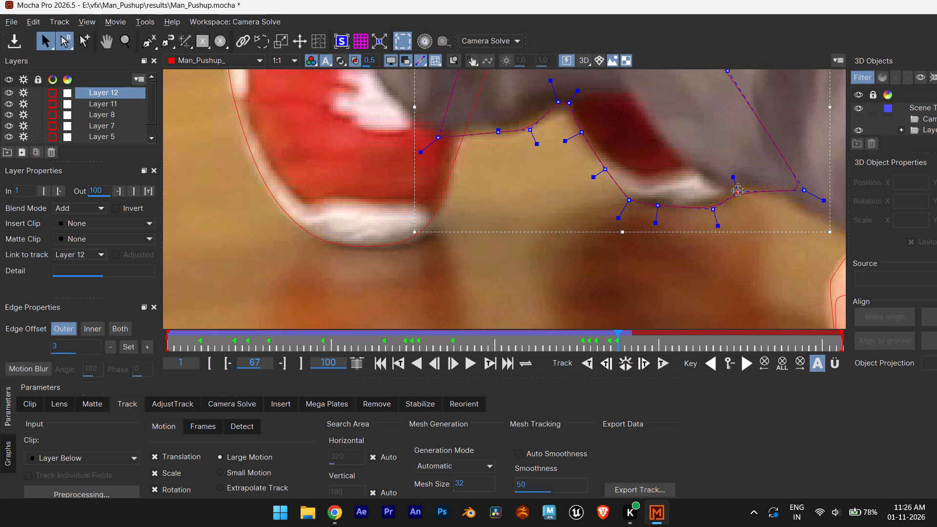
left_click_drag(738, 191, 741, 188)
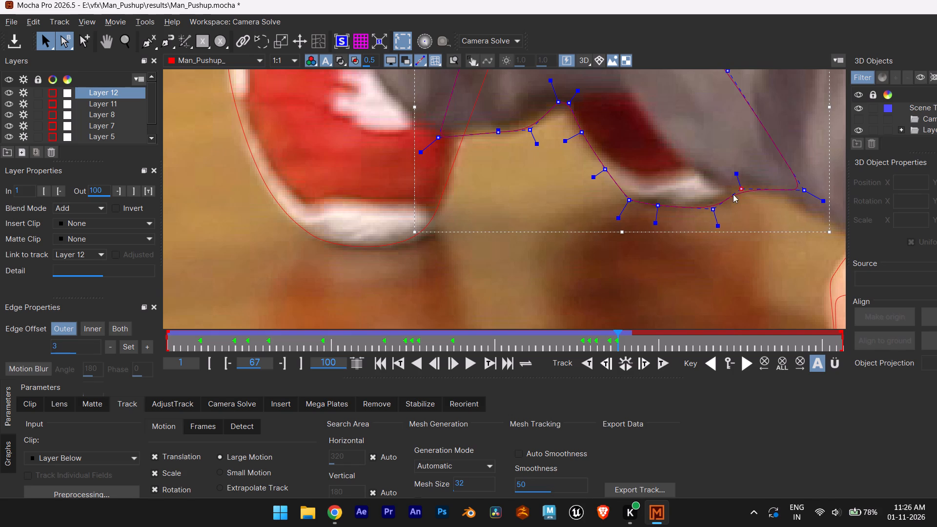
left_click_drag(715, 206, 728, 209)
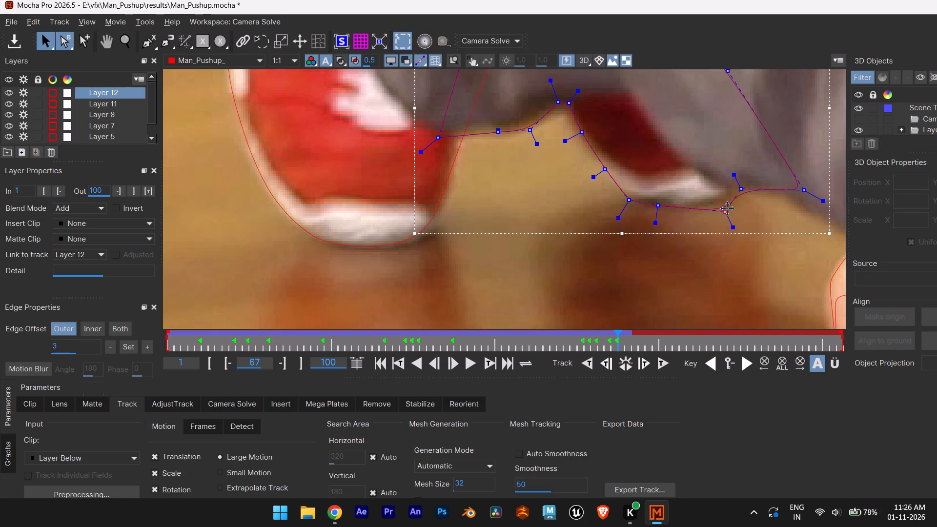
left_click_drag(728, 209, 728, 207)
left_click(741, 188)
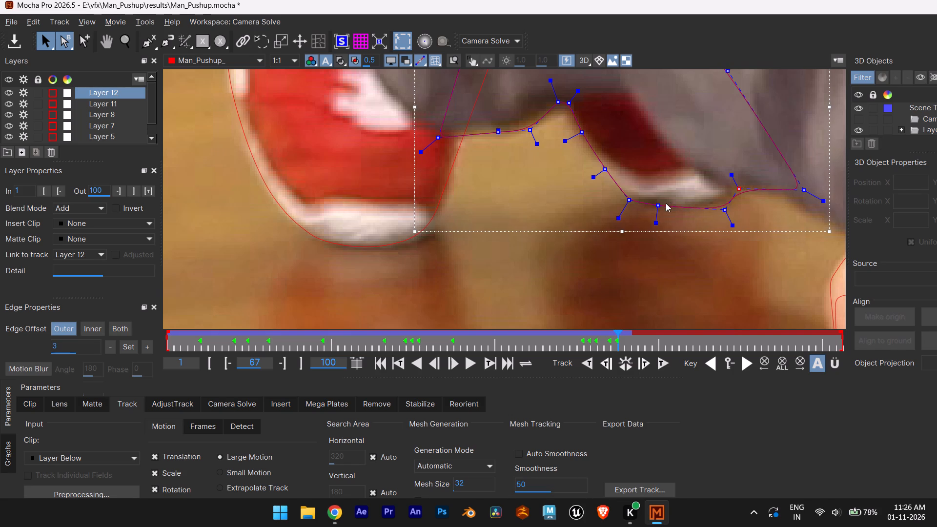
left_click_drag(662, 203, 665, 208)
At frame 67, extend Layer 12's points behind the far shoe along the trouser hem toward its lowest corner beside the skin.
left_click_drag(806, 190, 801, 201)
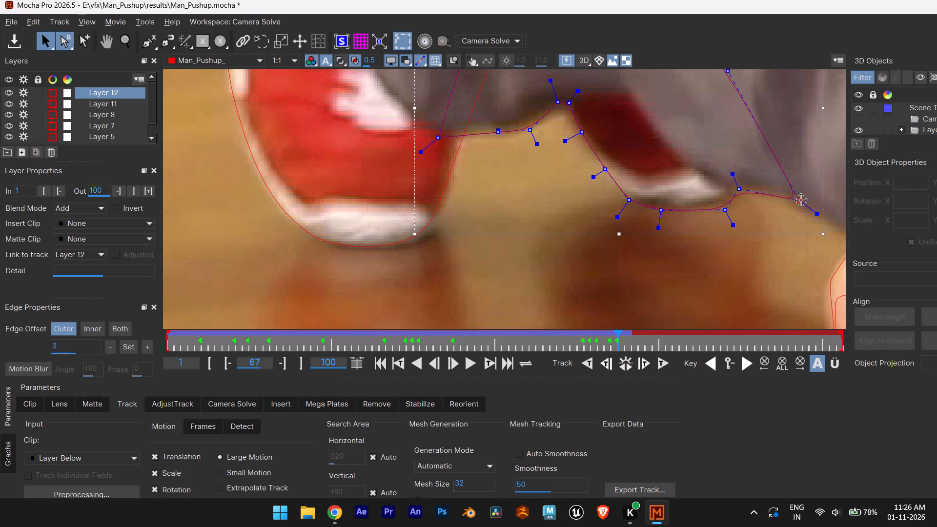
left_click_drag(801, 201, 807, 207)
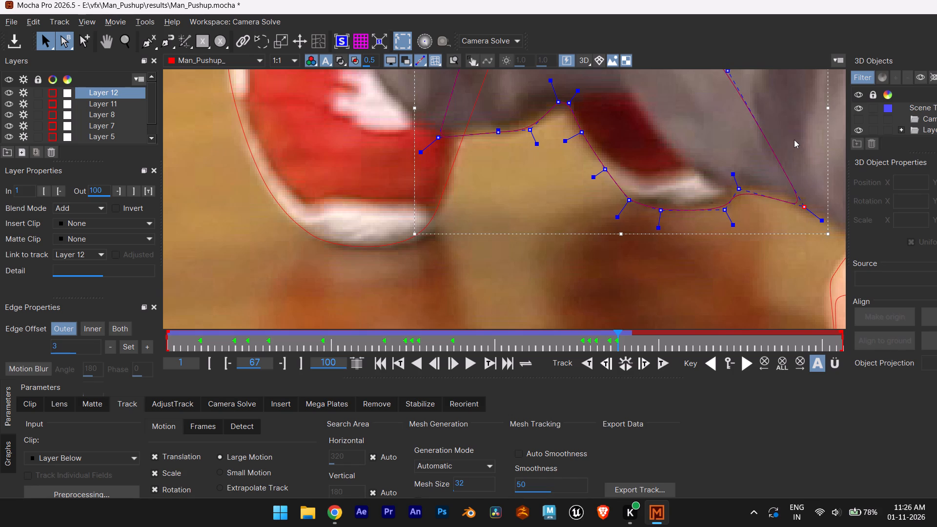
middle_click_drag(793, 139, 635, 177)
left_click_drag(583, 106, 683, 176)
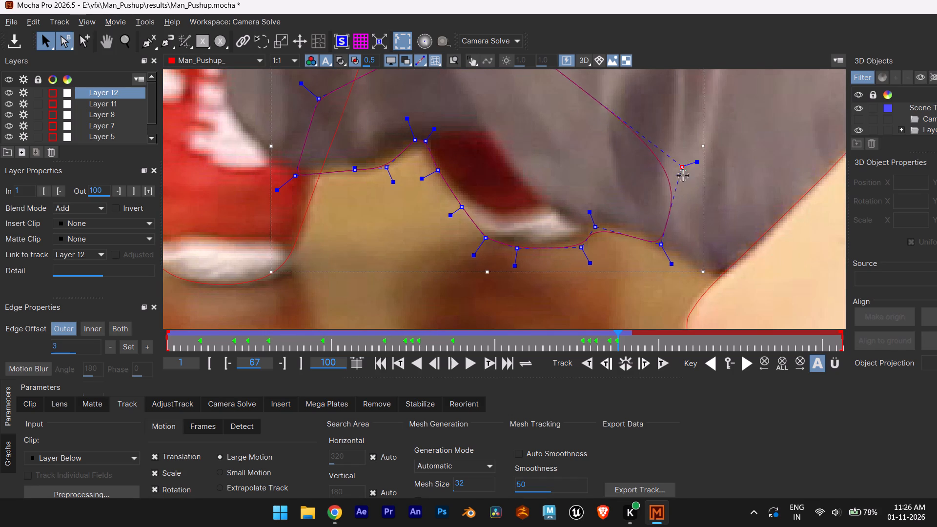
left_click_drag(683, 176, 695, 226)
left_click_drag(660, 231, 665, 239)
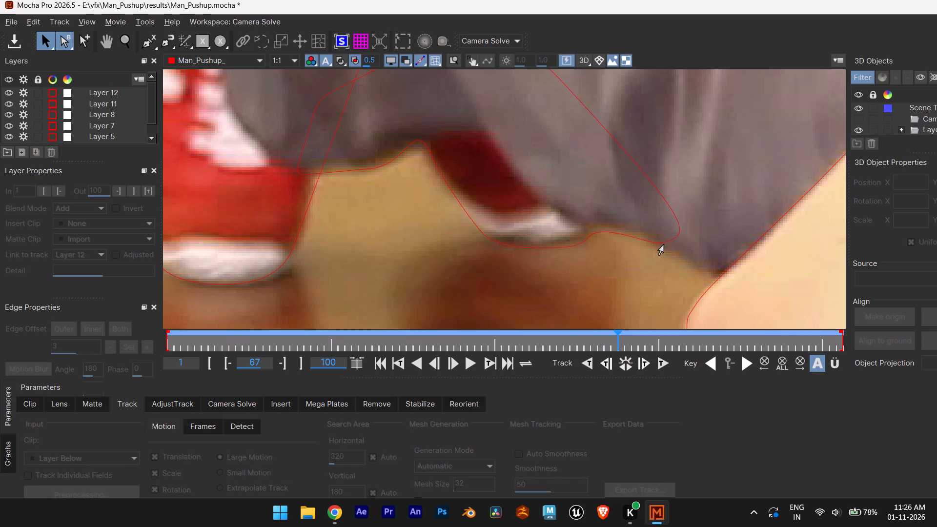
left_click(664, 242)
left_click_drag(662, 243, 627, 229)
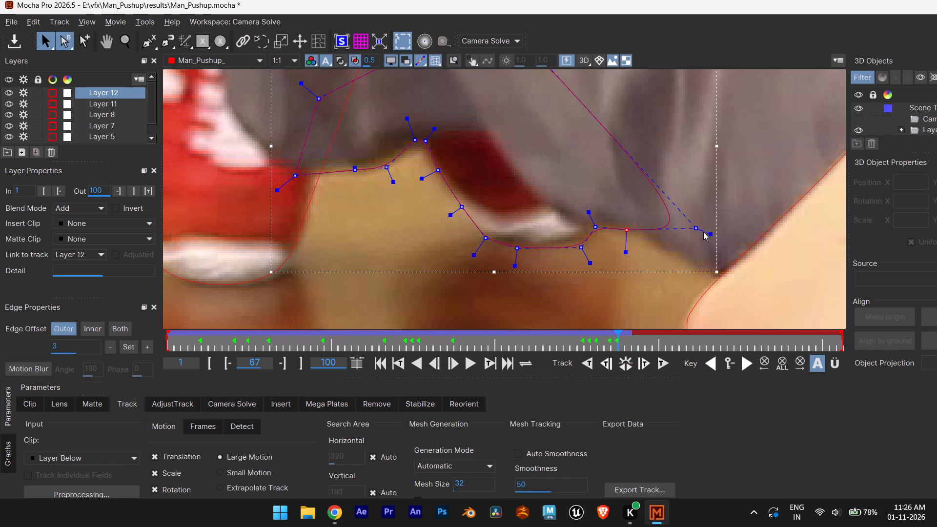
left_click_drag(700, 227, 693, 257)
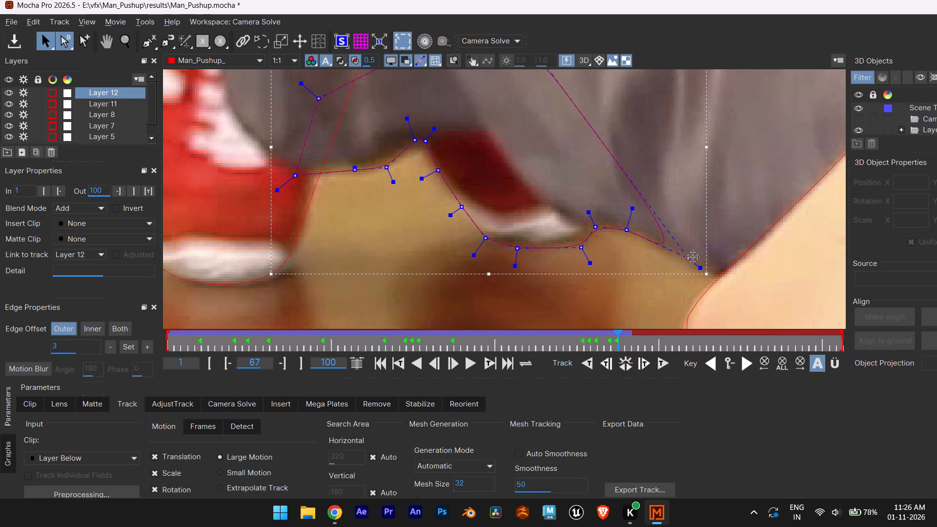
left_click_drag(693, 257, 695, 256)
At frame 67, move Layer 12's upper rear point outward and down across the trouser leg to widen the outline.
scroll(672, 207, "down", 6)
left_click_drag(595, 118, 605, 119)
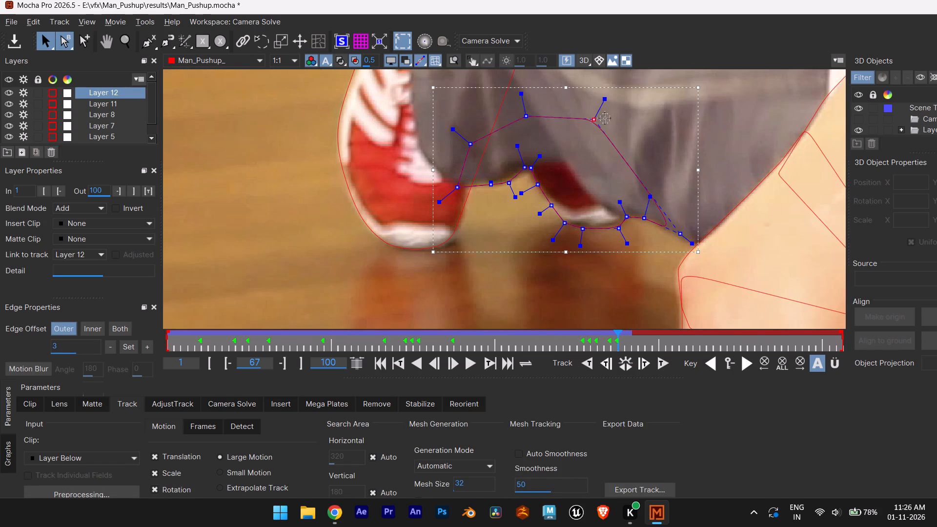
left_click_drag(605, 119, 663, 151)
At frame 67, adjust Layer 12's two hem points beside the near shoe to follow the trouser's bottom edge.
scroll(556, 135, "up", 6)
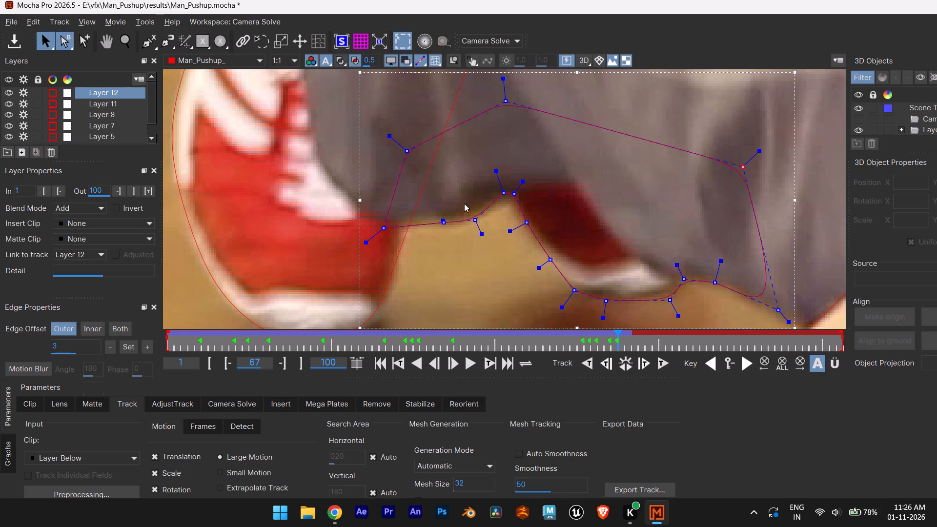
left_click_drag(384, 225, 392, 219)
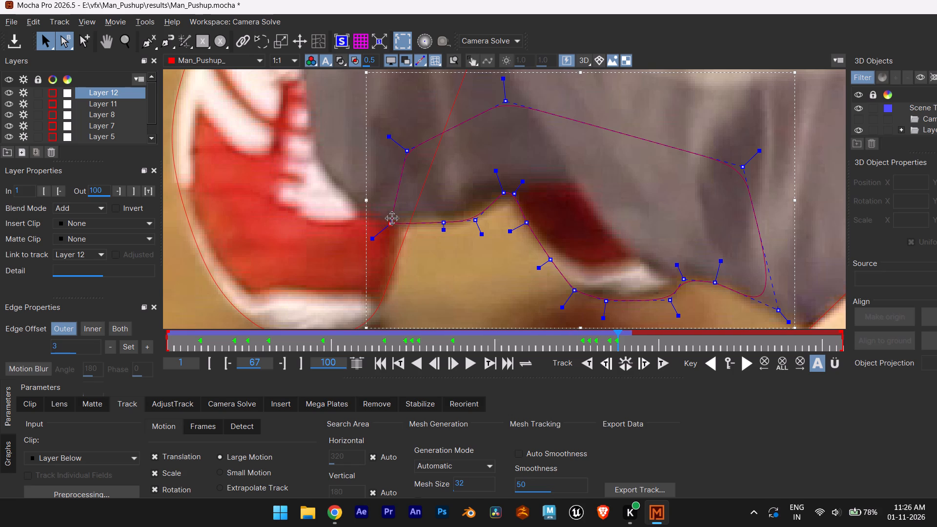
left_click_drag(392, 219, 392, 217)
left_click_drag(446, 220, 435, 226)
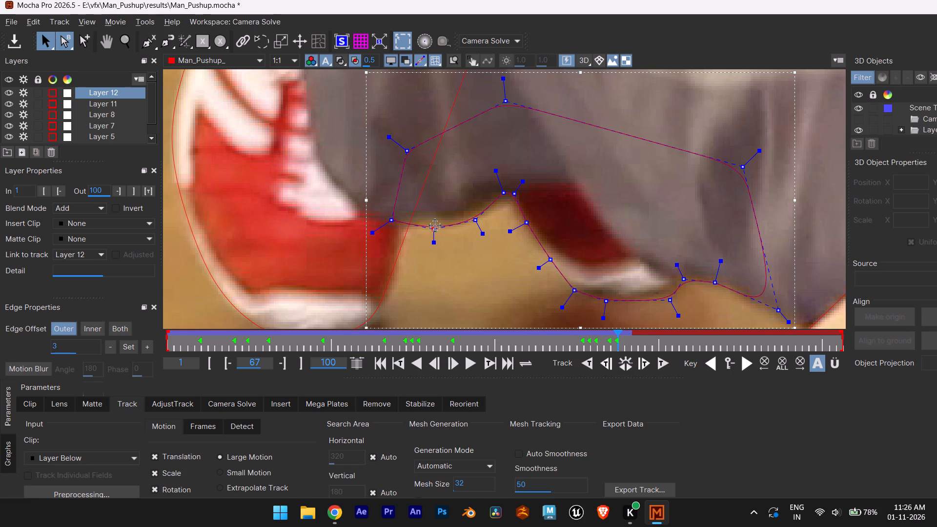
left_click_drag(435, 226, 435, 223)
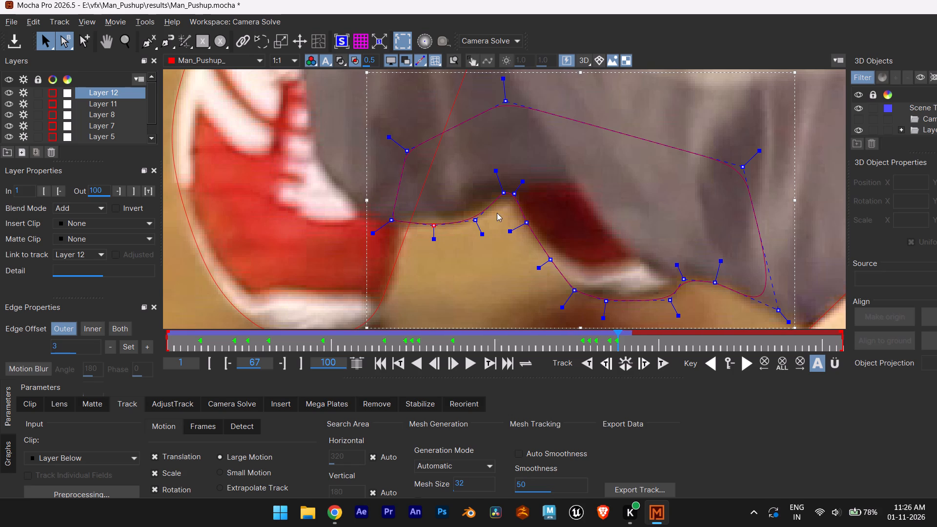
At frame 67, nudge Layer 12's two arch-top points and two points on the far shoe's front edge to tighten the outline.
scroll(513, 204, "down", 5)
scroll(524, 211, "up", 7)
left_click(490, 187)
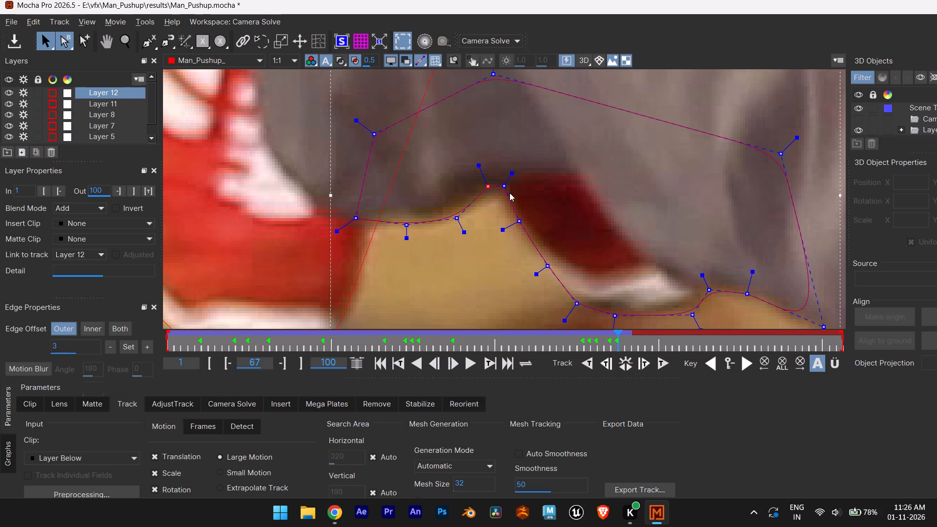
left_click(506, 187)
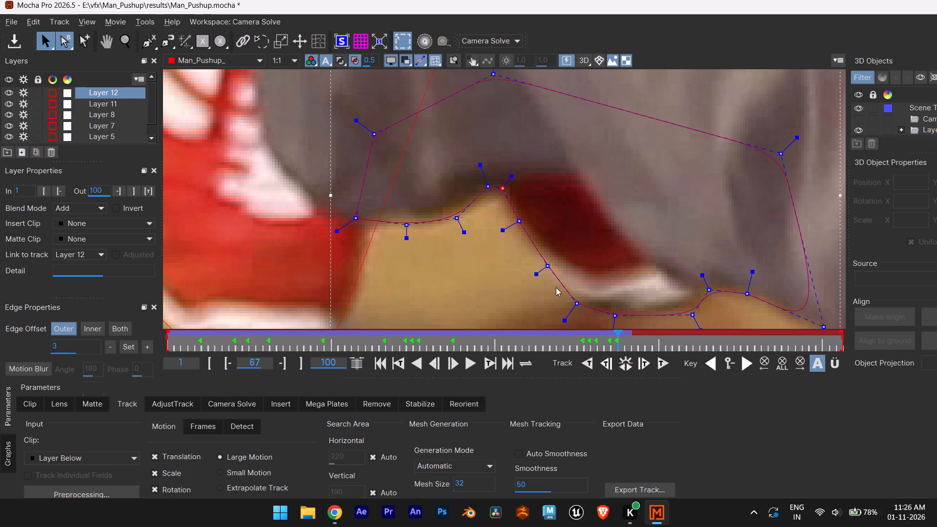
left_click(550, 269)
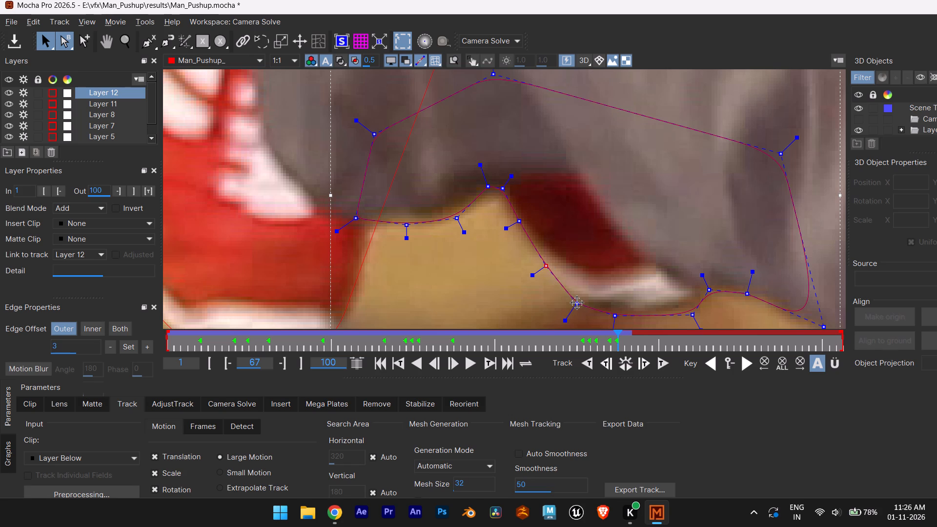
left_click(577, 303)
scroll(582, 297, "down", 5)
scroll(627, 274, "down", 4)
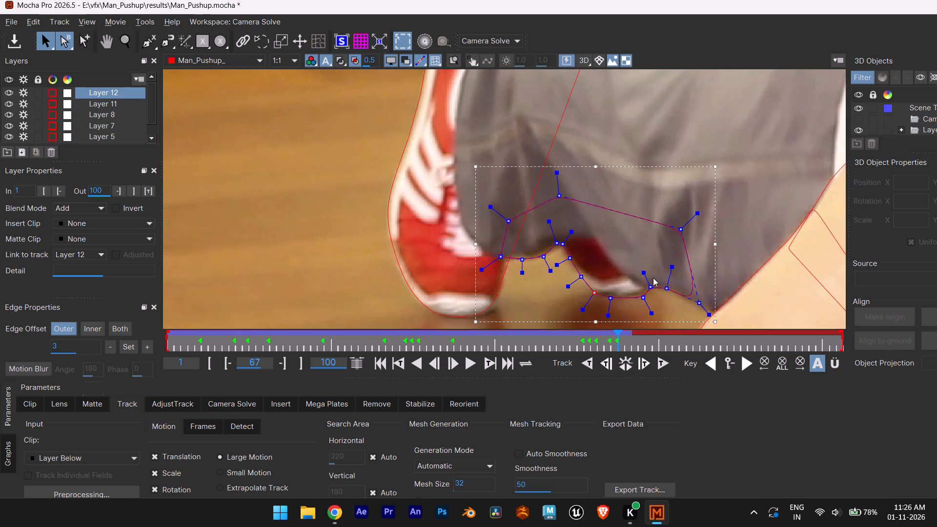
scroll(752, 325, "up", 5)
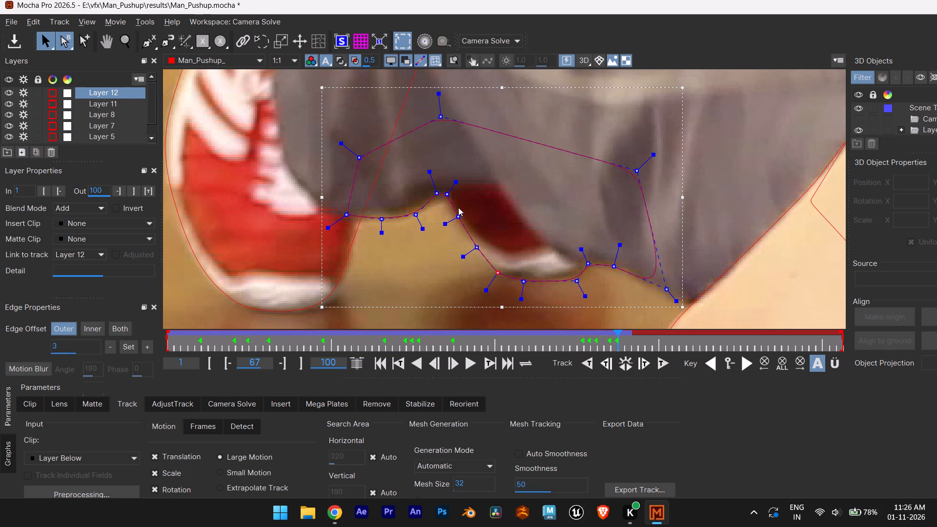
Track the layers forward from frame 67 to frame 68.
scroll(460, 204, "up", 7)
scroll(465, 210, "down", 3)
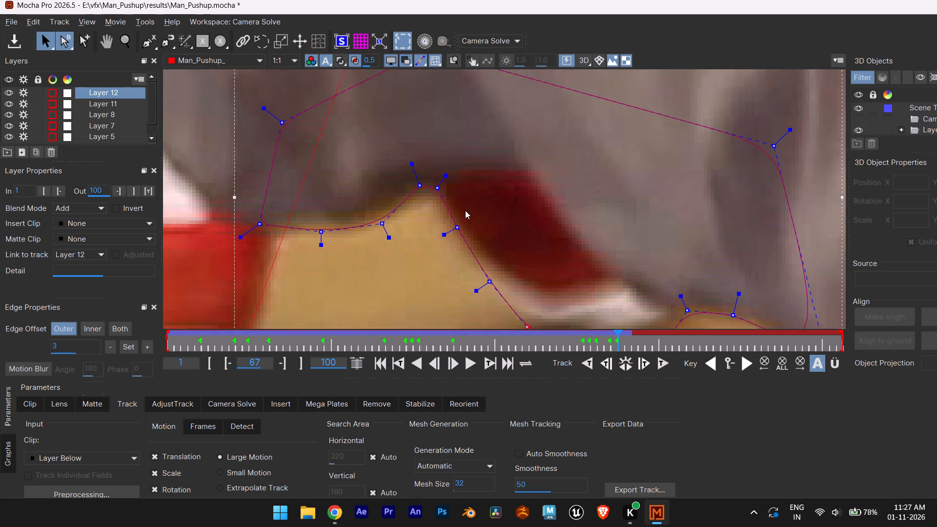
scroll(465, 210, "down", 3)
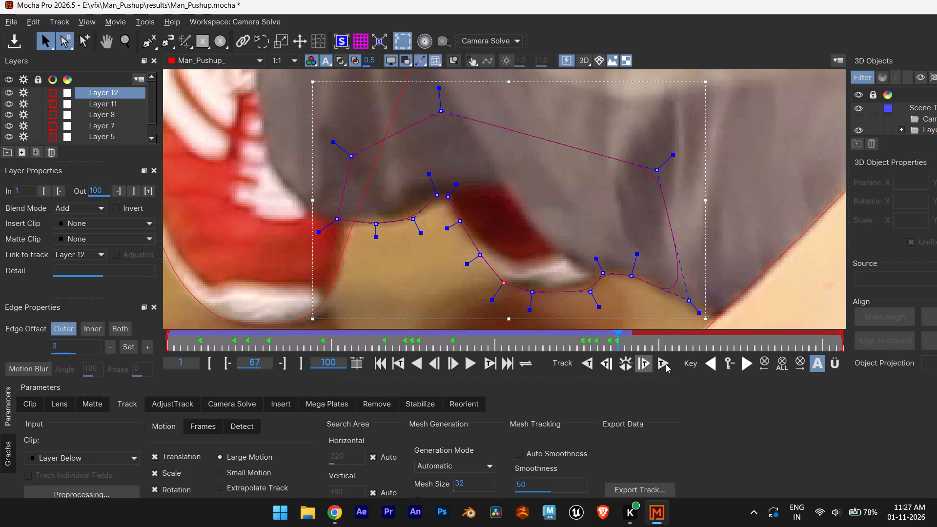
left_click(666, 363)
left_click(524, 301)
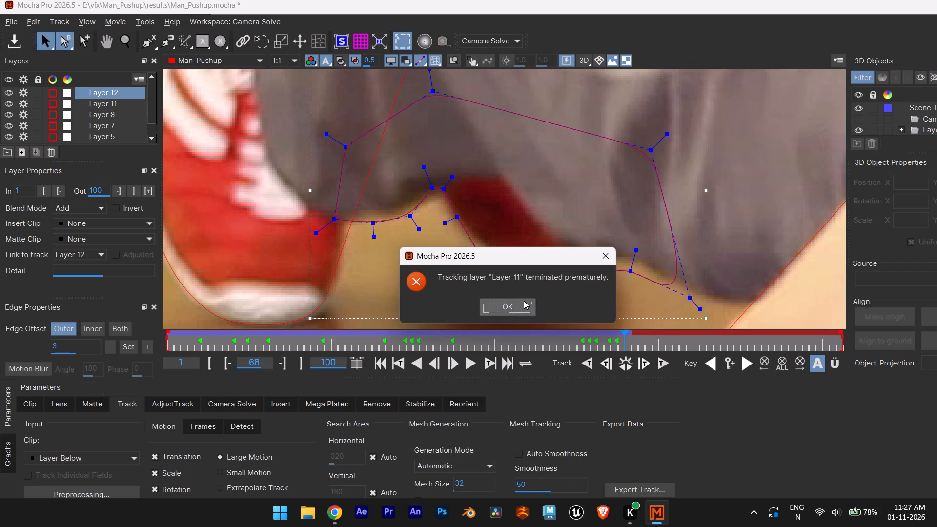
At frame 68, move Layer 12's points behind the far shoe and its lowest rear point to follow the trouser hem.
scroll(570, 290, "down", 6)
scroll(662, 316, "down", 1)
middle_click_drag(697, 302, 692, 278)
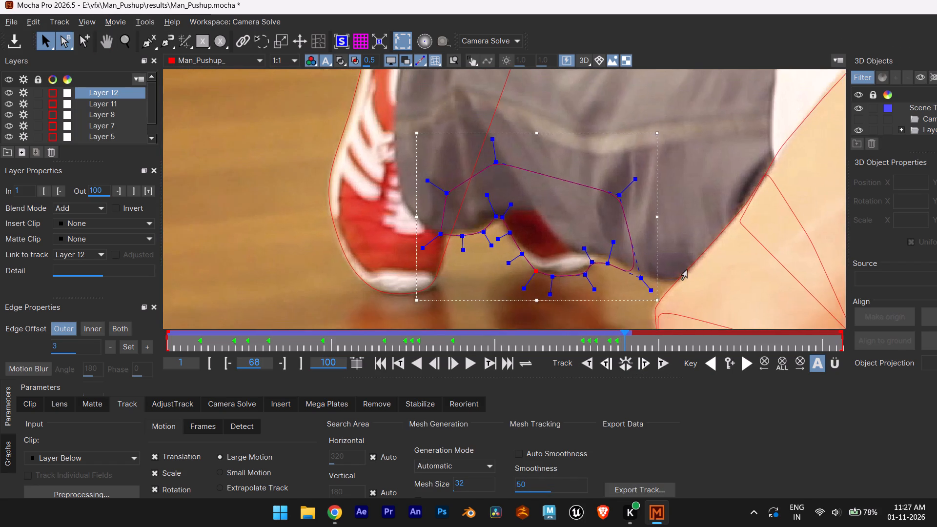
scroll(686, 268, "up", 5)
left_click_drag(562, 261, 562, 257)
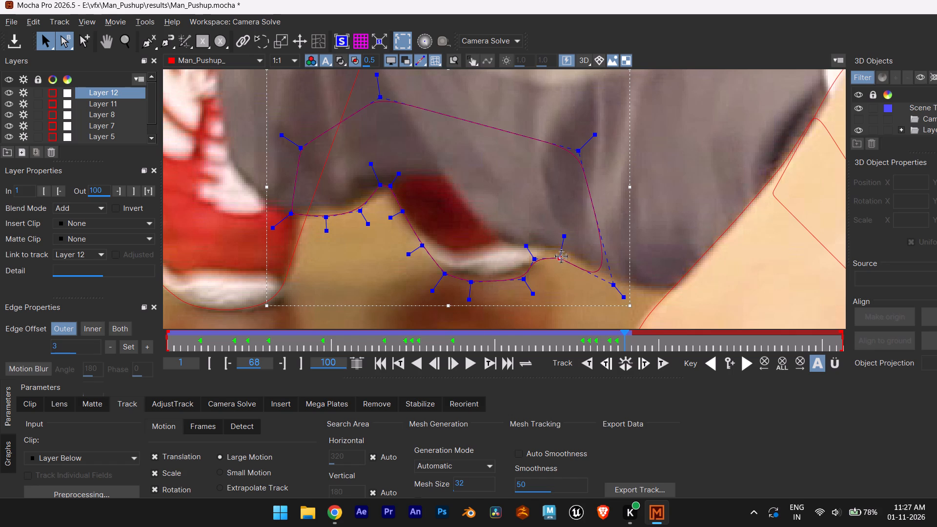
left_click_drag(562, 257, 558, 251)
left_click_drag(535, 258, 541, 259)
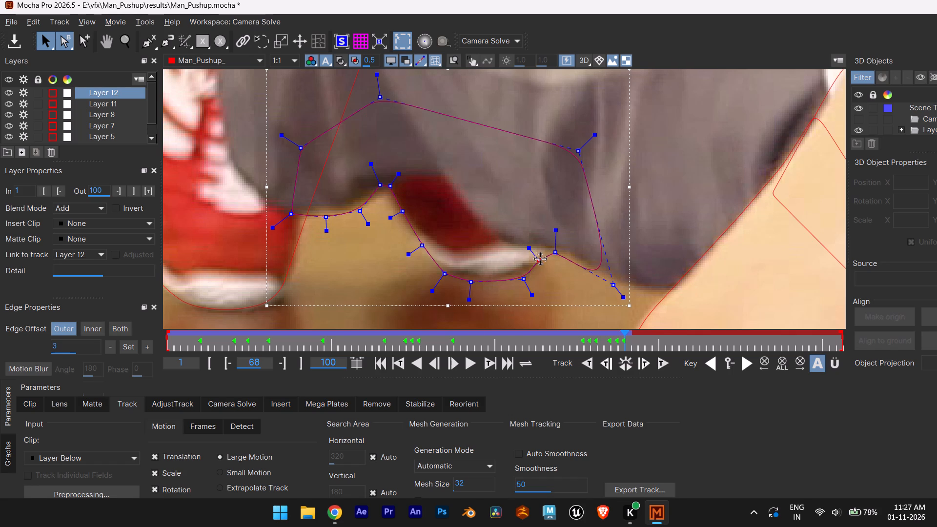
left_click_drag(541, 259, 549, 256)
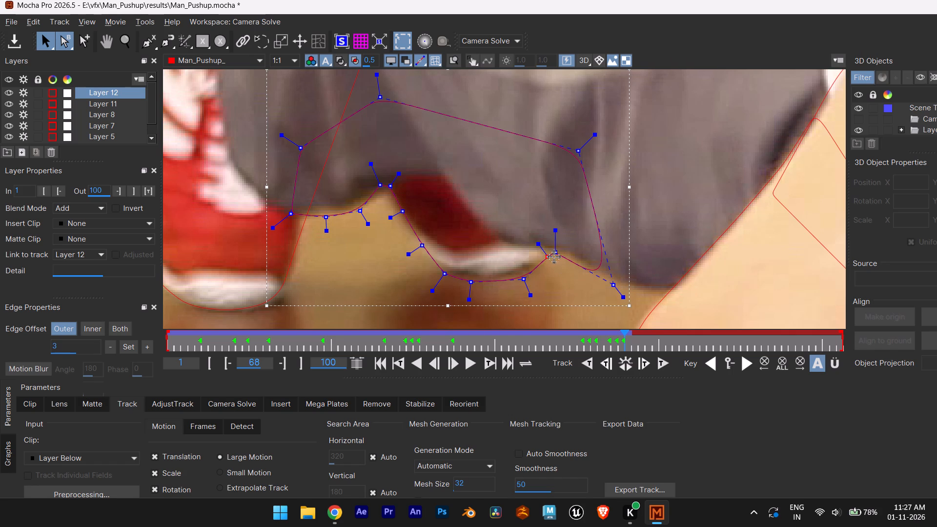
left_click_drag(617, 283, 616, 273)
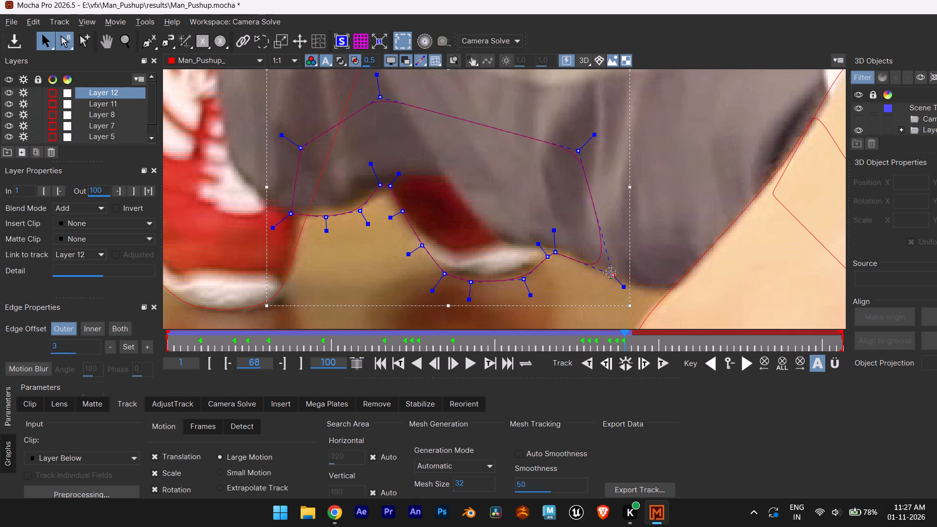
scroll(557, 257, "up", 7)
left_click_drag(540, 256, 538, 250)
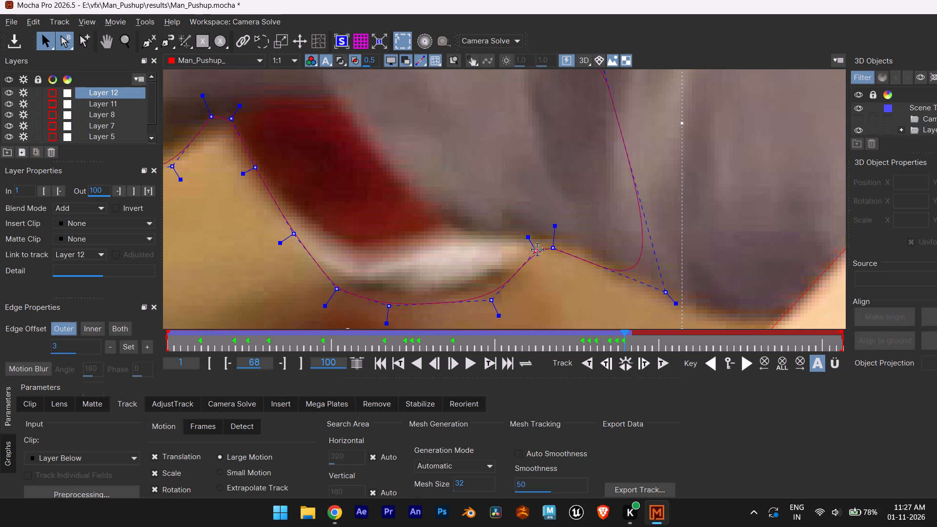
left_click_drag(538, 250, 537, 247)
left_click_drag(556, 251, 567, 254)
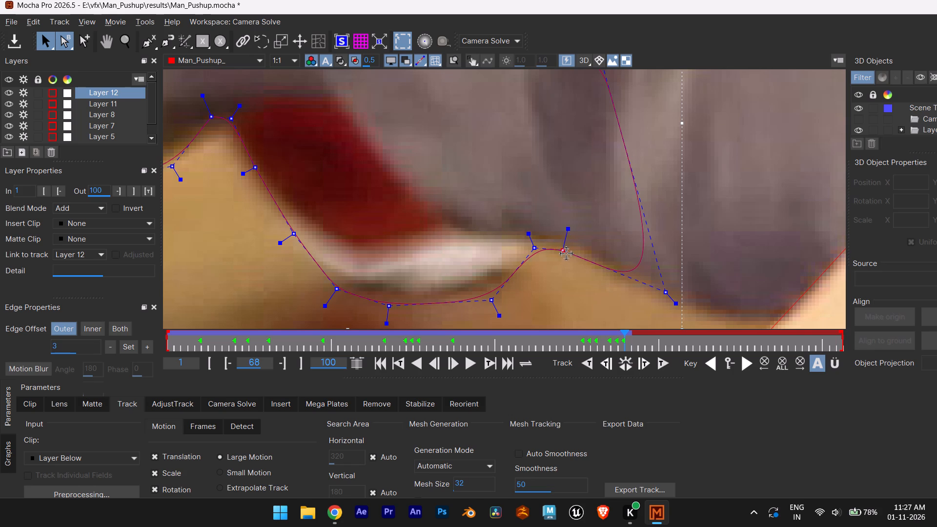
left_click_drag(567, 254, 566, 254)
At frame 68, nudge Layer 12's two hem points between the near shoe and the arch onto the trouser's bottom edge.
scroll(601, 247, "down", 12)
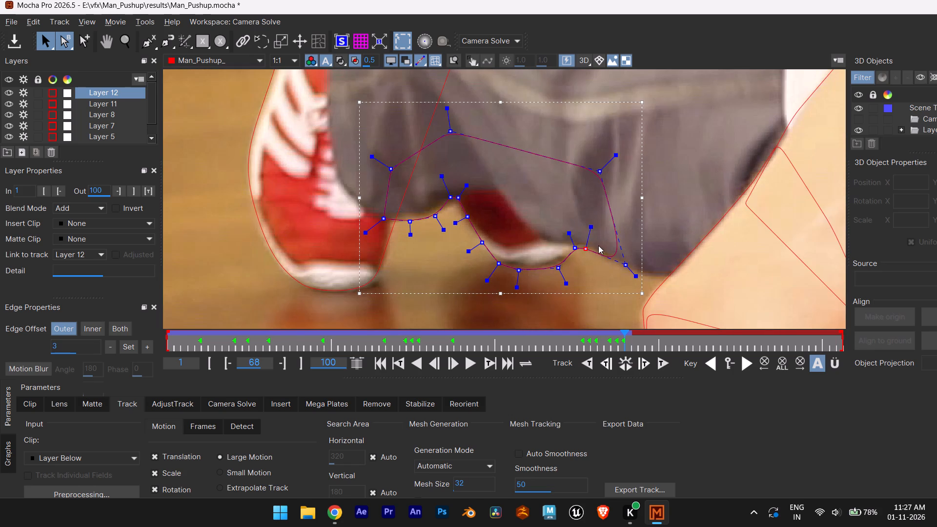
scroll(454, 235, "up", 7)
left_click(402, 208)
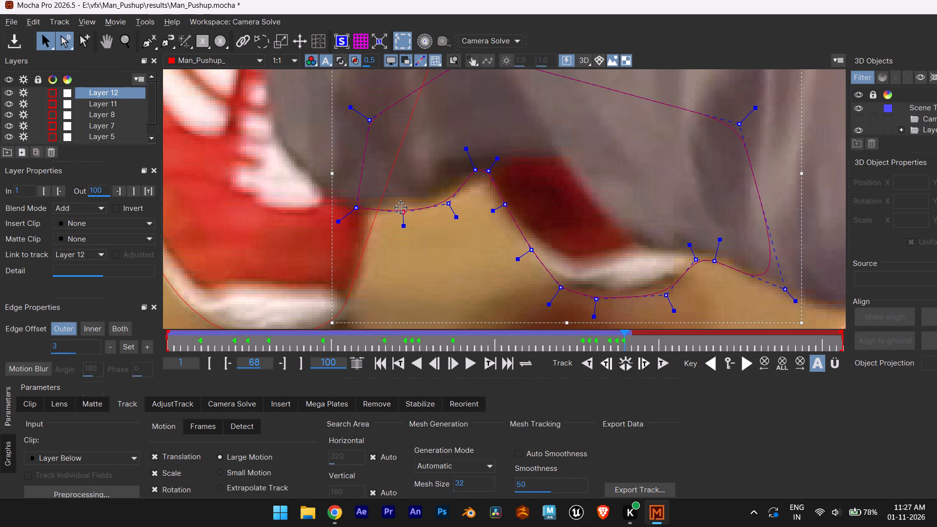
left_click(453, 202)
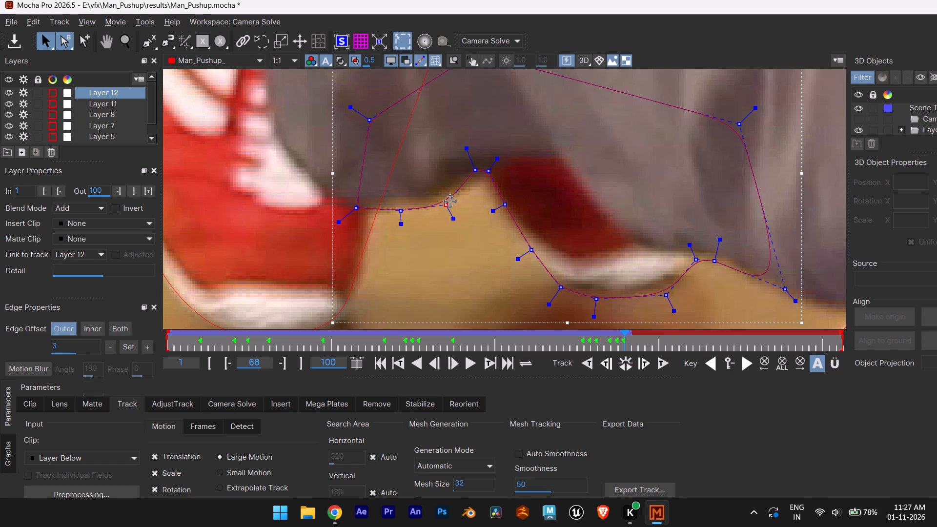
left_click(450, 202)
scroll(452, 201, "down", 4)
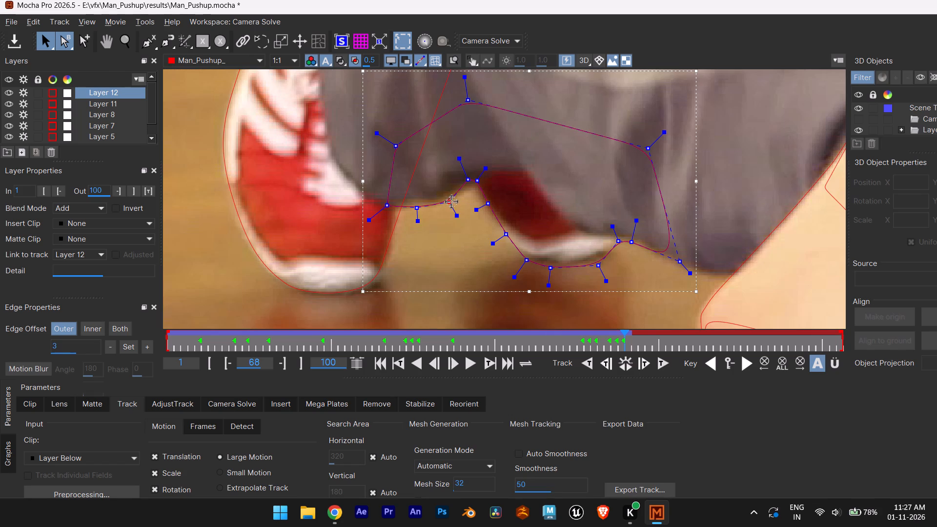
At frame 68, tighten Layer 12 along the far shoe's front edge by adjusting the arch-top point, three edge points and one edge-weight handle.
left_click_drag(491, 205, 487, 208)
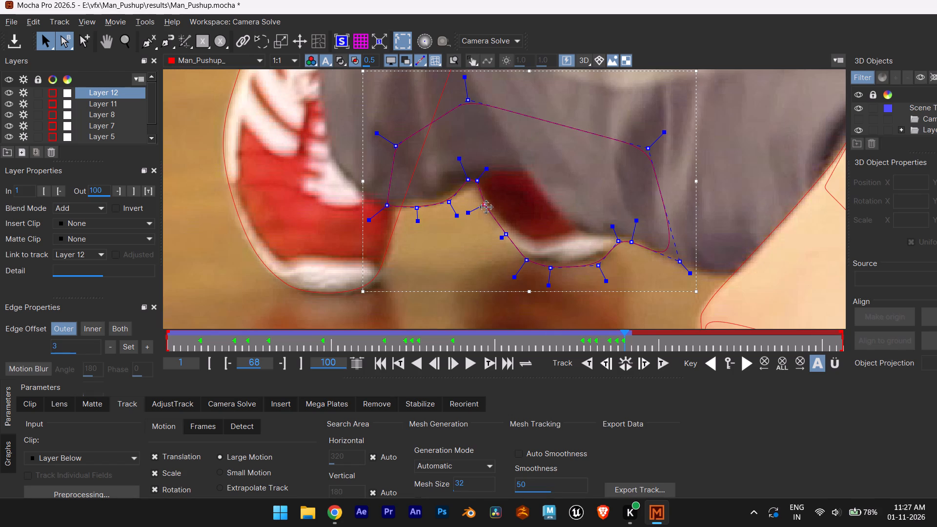
left_click(480, 184)
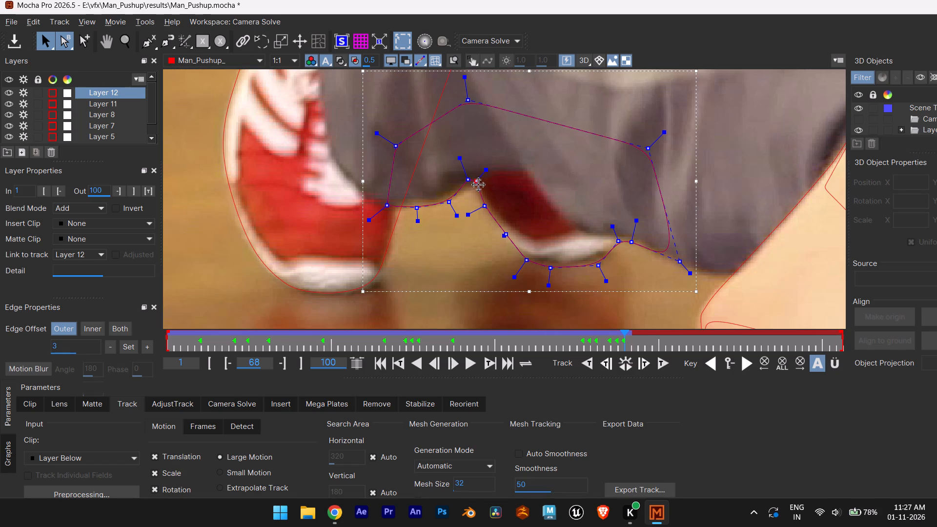
left_click(487, 208)
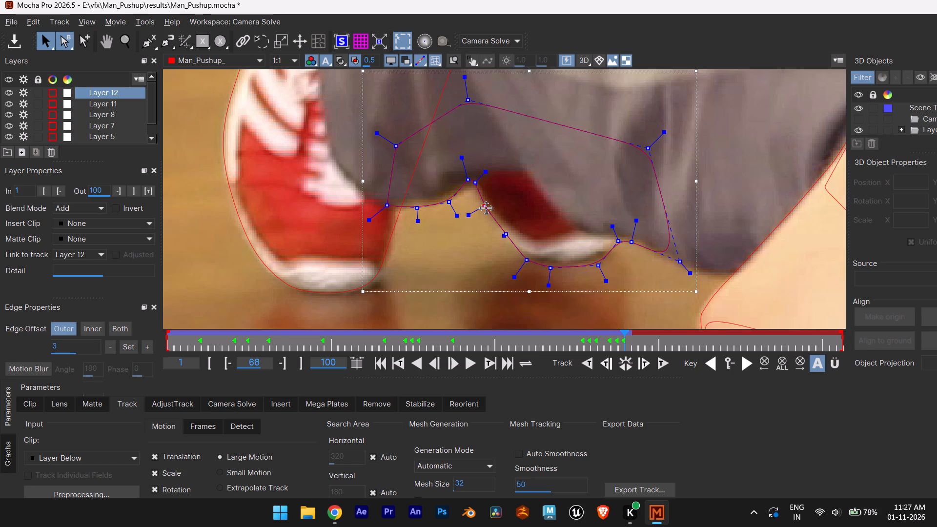
left_click_drag(470, 214, 477, 212)
scroll(489, 211, "up", 7)
left_click_drag(521, 257, 501, 254)
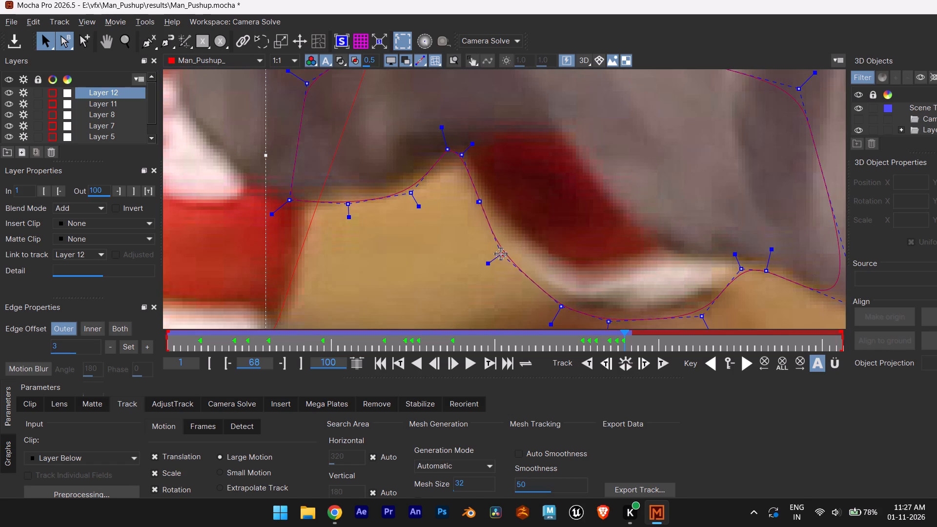
left_click_drag(501, 254, 505, 250)
left_click_drag(564, 308, 559, 307)
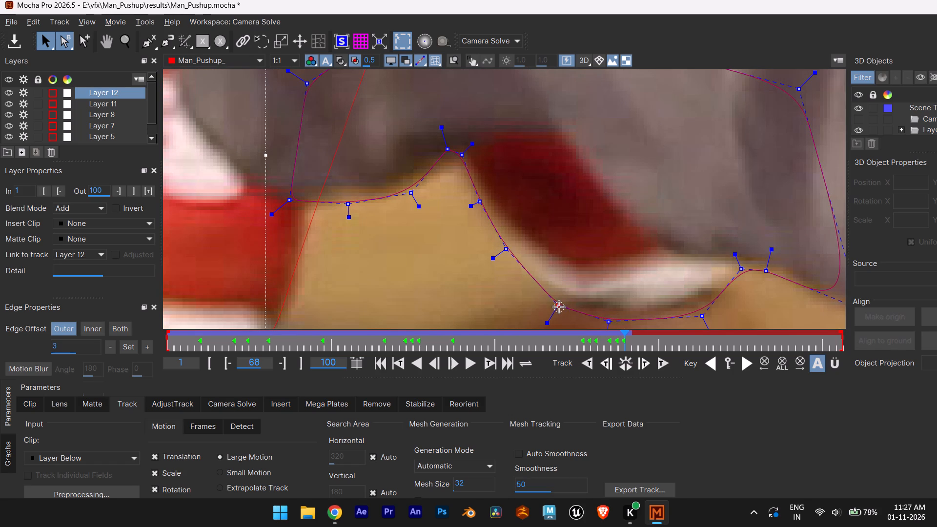
left_click_drag(559, 307, 553, 305)
At frame 68, nudge Layer 12's point where the back of the far shoe's sole meets the trouser hem.
scroll(664, 314, "down", 7)
scroll(728, 319, "down", 2)
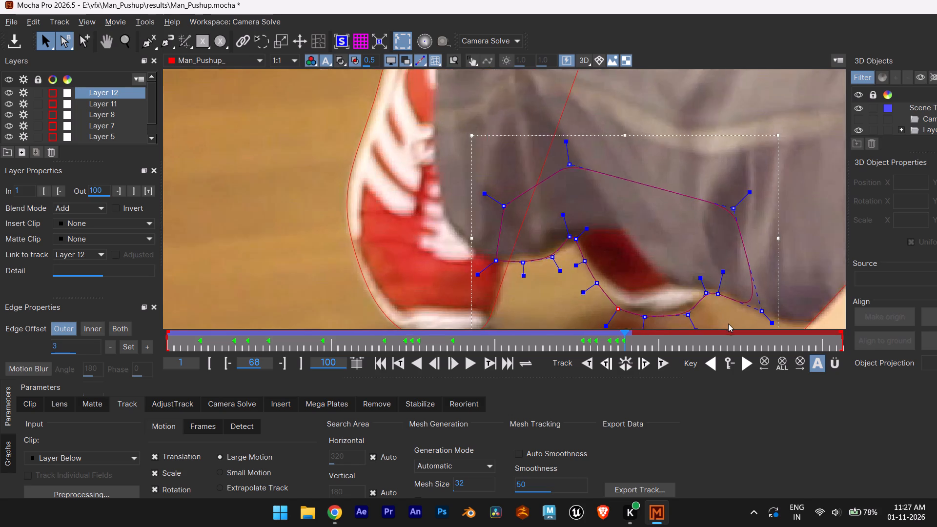
scroll(728, 324, "down", 1)
middle_click_drag(731, 313, 648, 256)
scroll(631, 253, "up", 5)
scroll(629, 253, "down", 7)
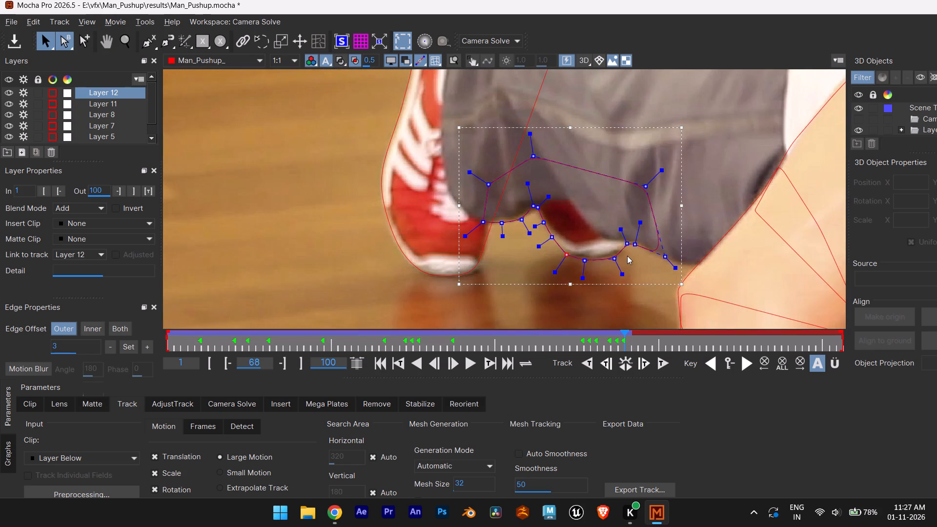
scroll(626, 253, "up", 8)
left_click(629, 232)
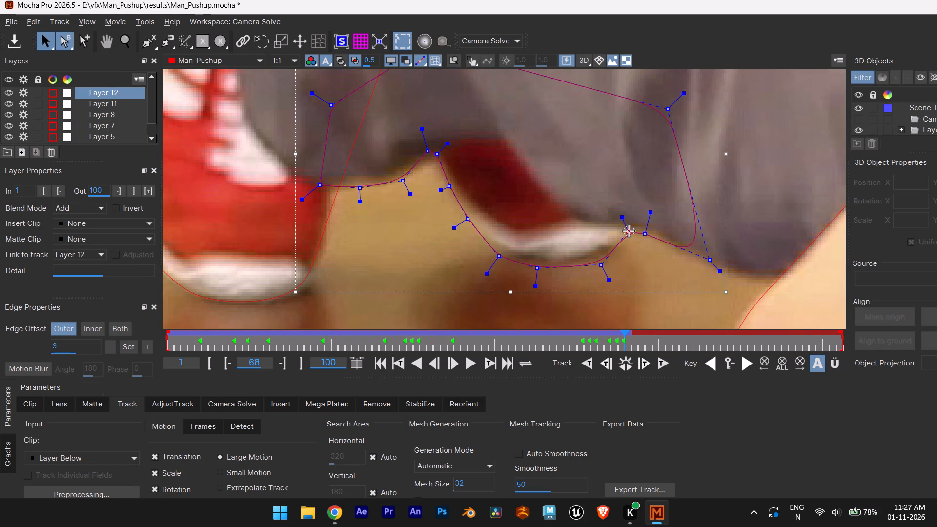
scroll(627, 233, "down", 5)
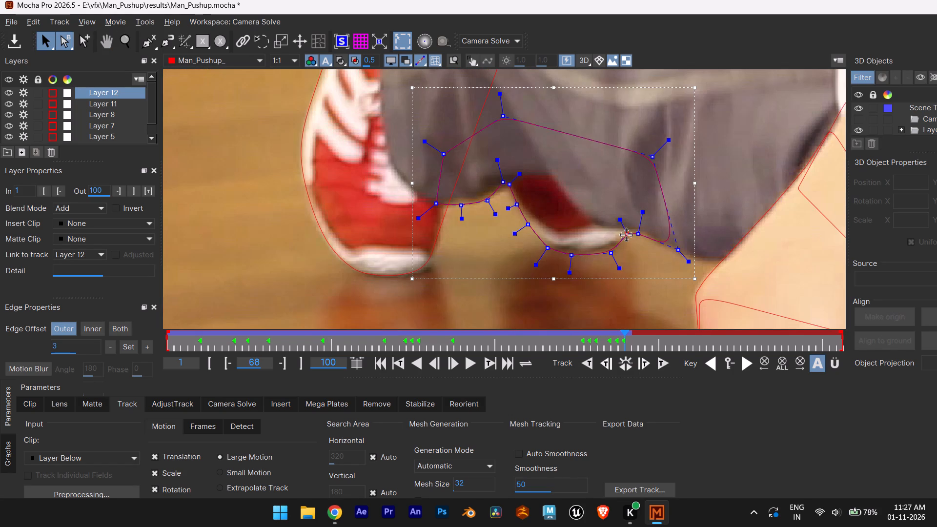
scroll(554, 232, "down", 5)
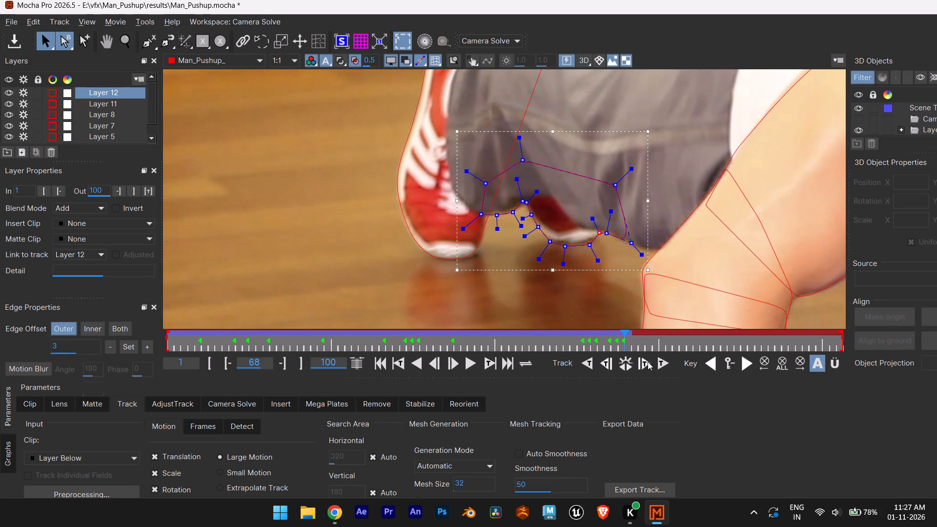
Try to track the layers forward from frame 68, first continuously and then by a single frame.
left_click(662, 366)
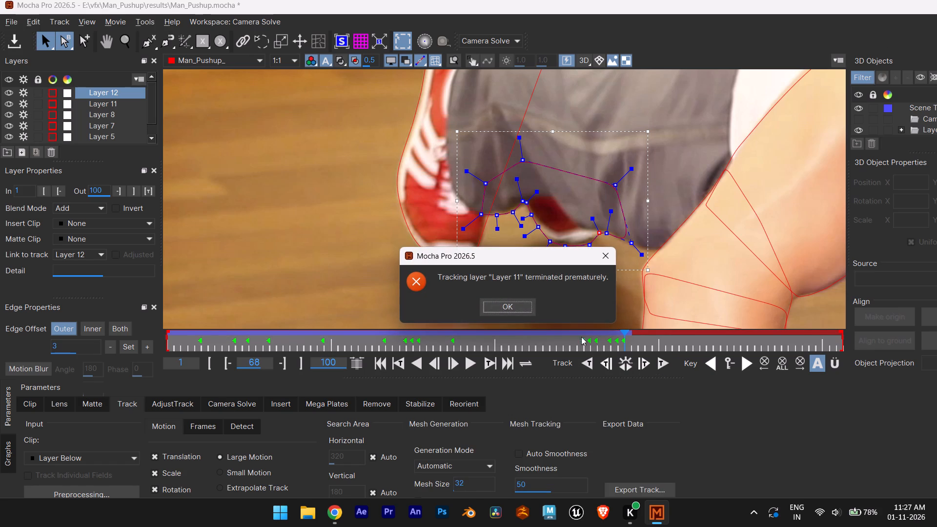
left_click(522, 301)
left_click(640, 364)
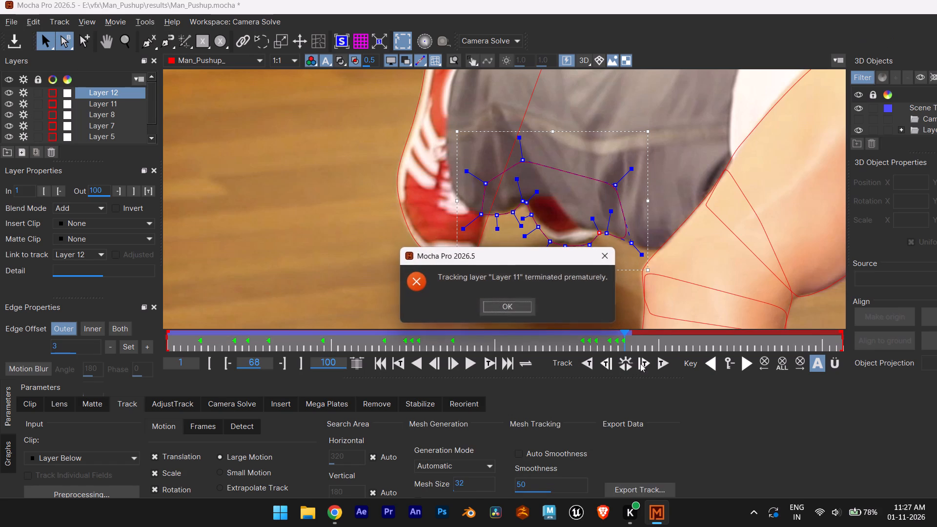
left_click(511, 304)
At frame 69, reposition Layer 12's front arch-top point and the hem points beside the near shoe along the trouser's bottom edge.
scroll(535, 283, "up", 7)
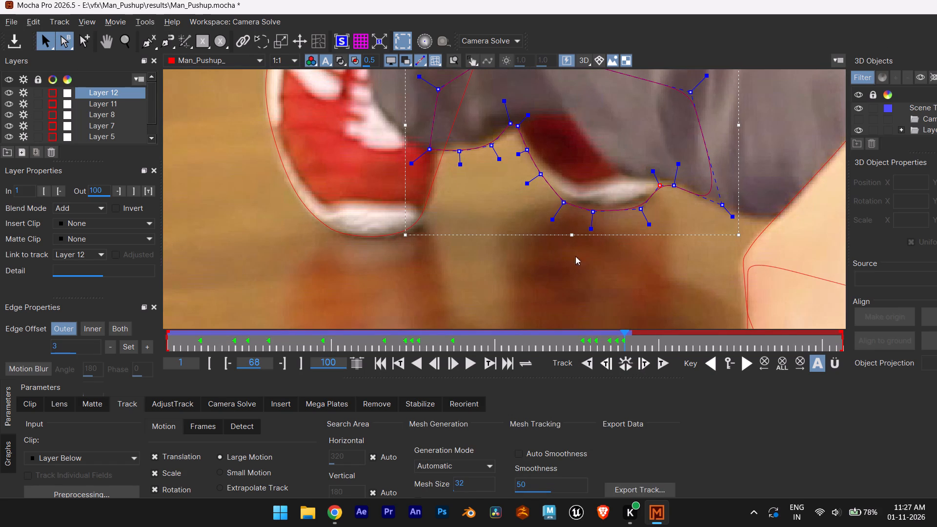
left_click_drag(623, 341, 628, 340)
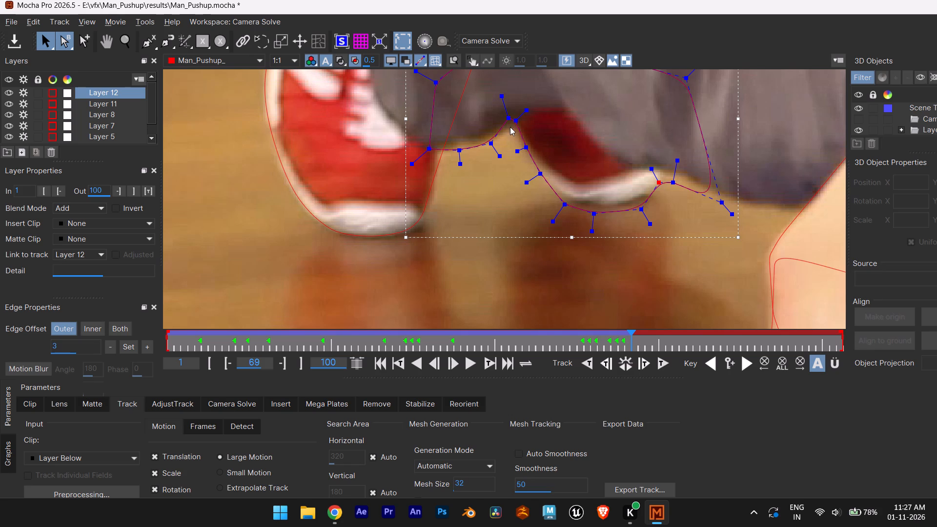
double_click(510, 126)
left_click(508, 113)
left_click_drag(507, 118, 500, 128)
left_click(461, 154)
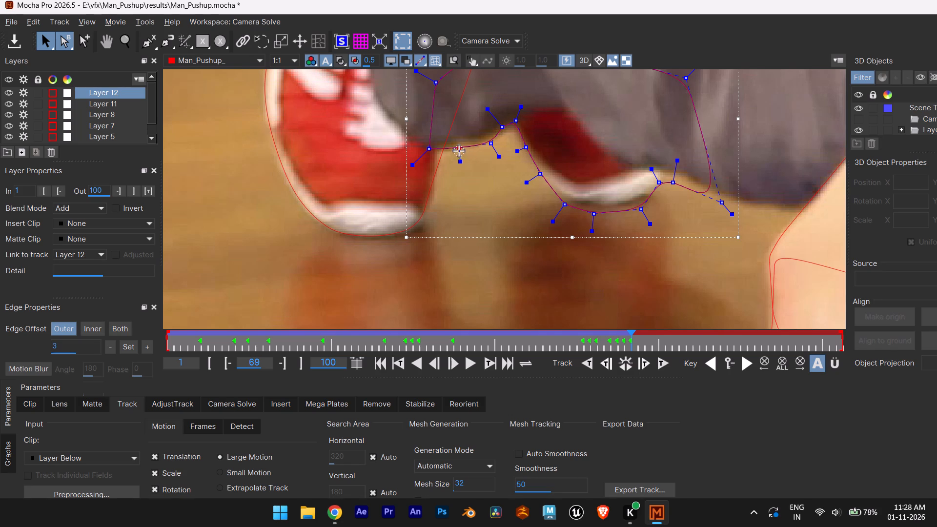
left_click(459, 151)
left_click_drag(427, 149, 426, 144)
left_click_drag(458, 149, 453, 150)
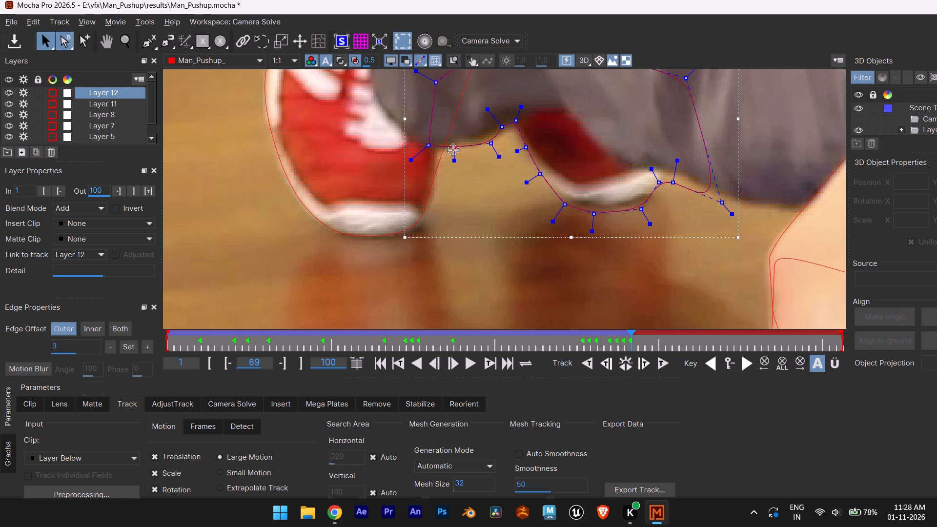
left_click_drag(453, 150, 453, 152)
At frame 69, fit Layer 12's points around the back of the far shoe's sole and along the trouser hem behind it.
left_click_drag(671, 181, 686, 183)
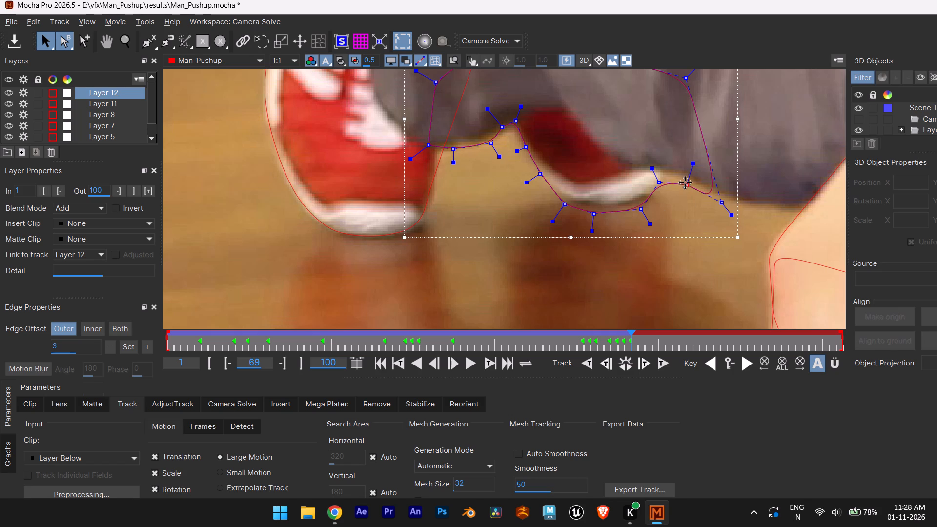
left_click_drag(686, 183, 683, 181)
left_click_drag(653, 180, 661, 170)
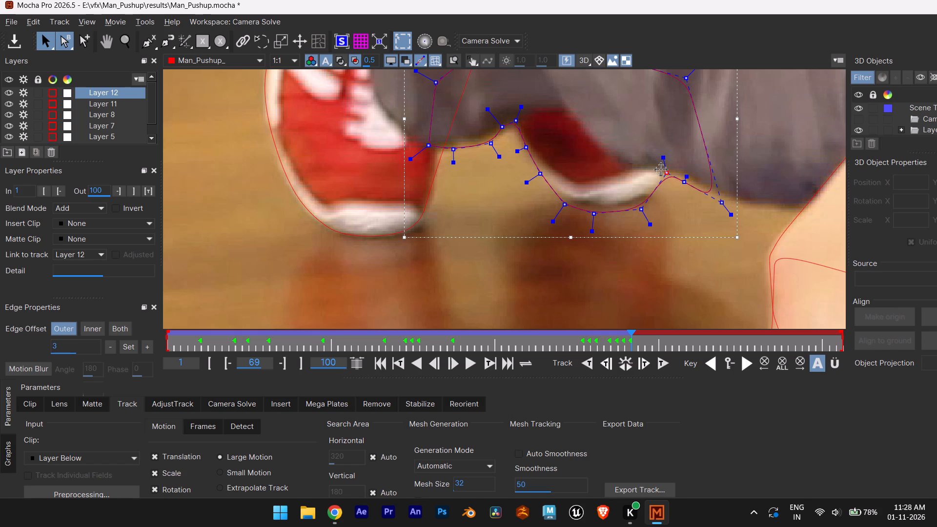
left_click_drag(661, 170, 661, 170)
left_click_drag(645, 204, 654, 203)
left_click_drag(726, 205, 726, 205)
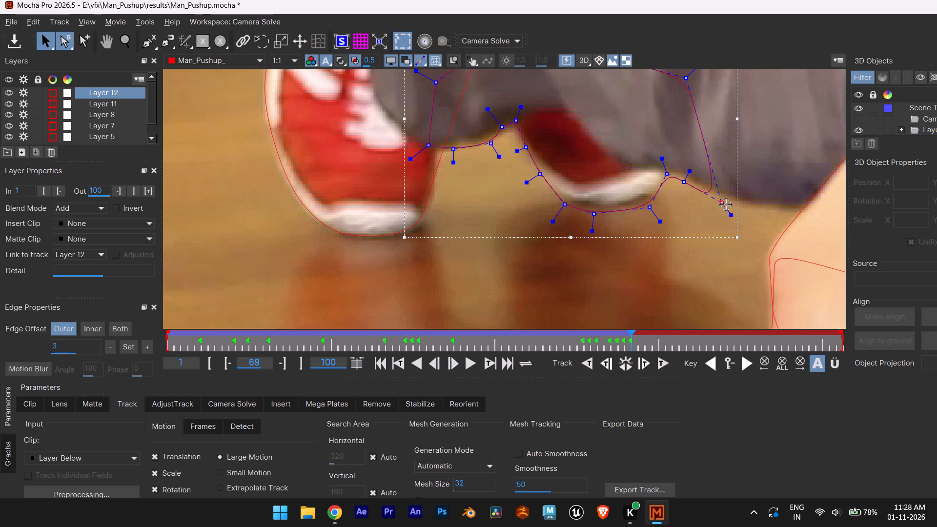
left_click_drag(726, 205, 731, 199)
left_click(687, 182)
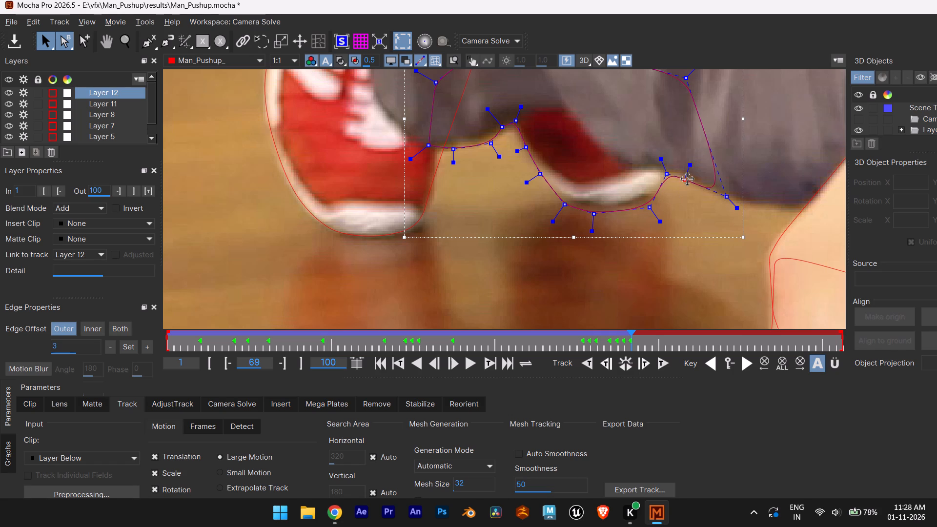
Track one frame forward to frame 70 and refit Layer 12's points behind and beneath the far shoe's sole and along the adjoining hem.
left_click(645, 357)
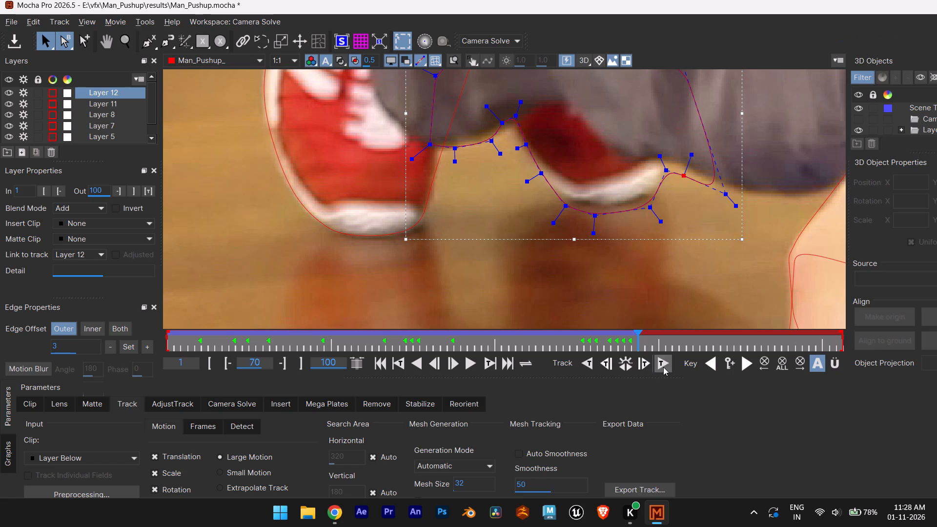
left_click_drag(666, 170, 669, 162)
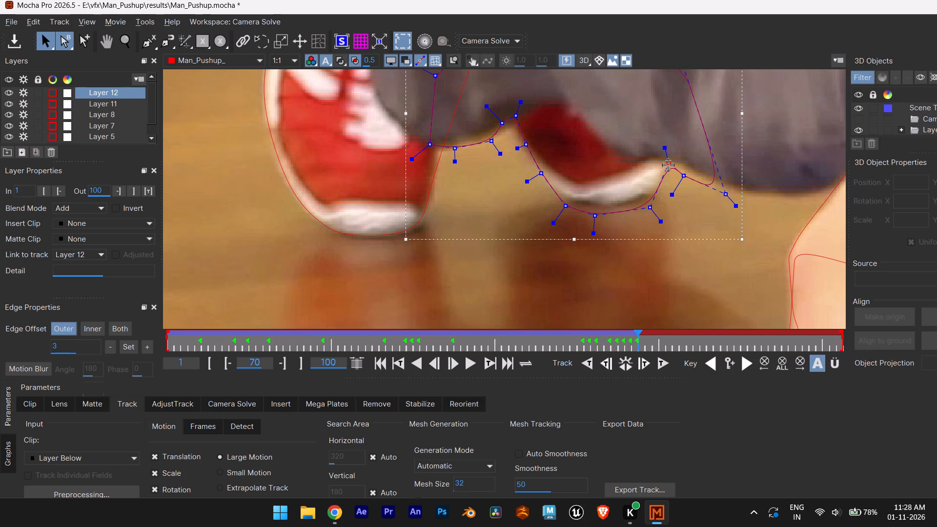
left_click_drag(727, 189, 733, 183)
left_click_drag(688, 176, 692, 171)
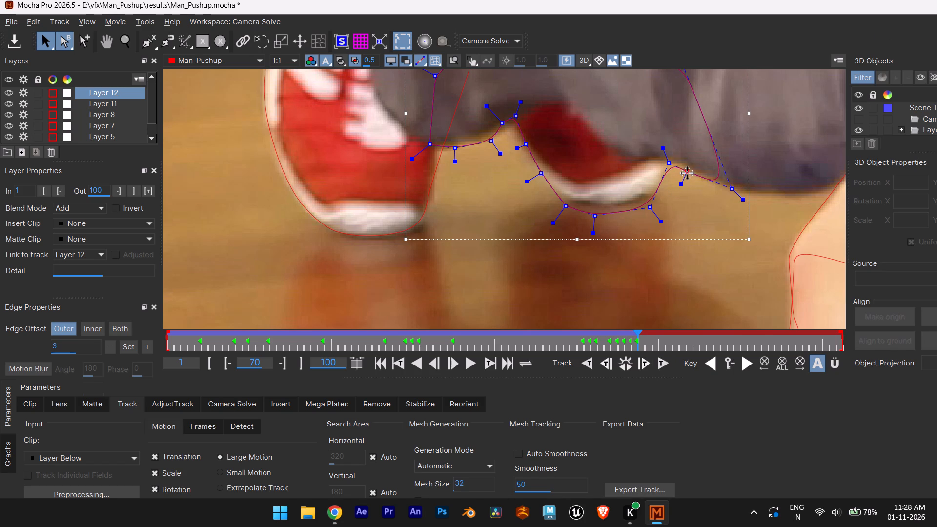
left_click(654, 210)
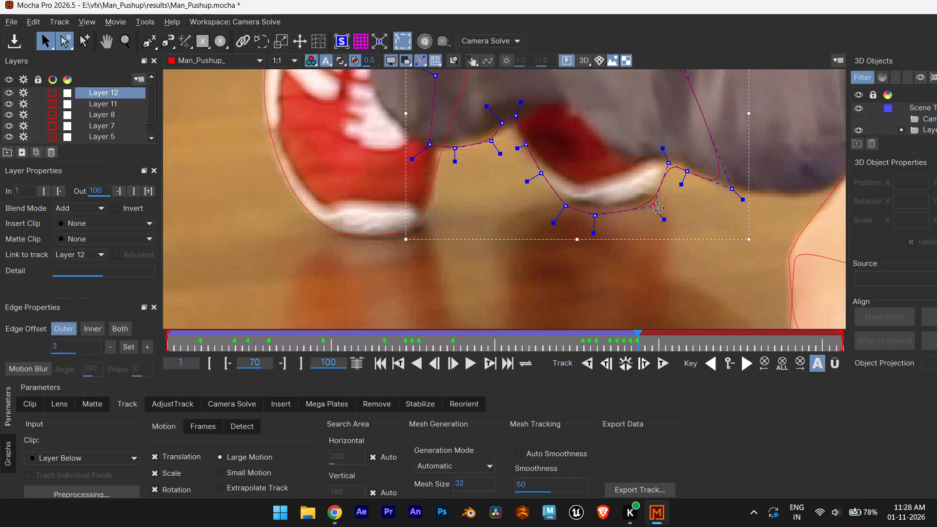
left_click_drag(598, 217, 603, 215)
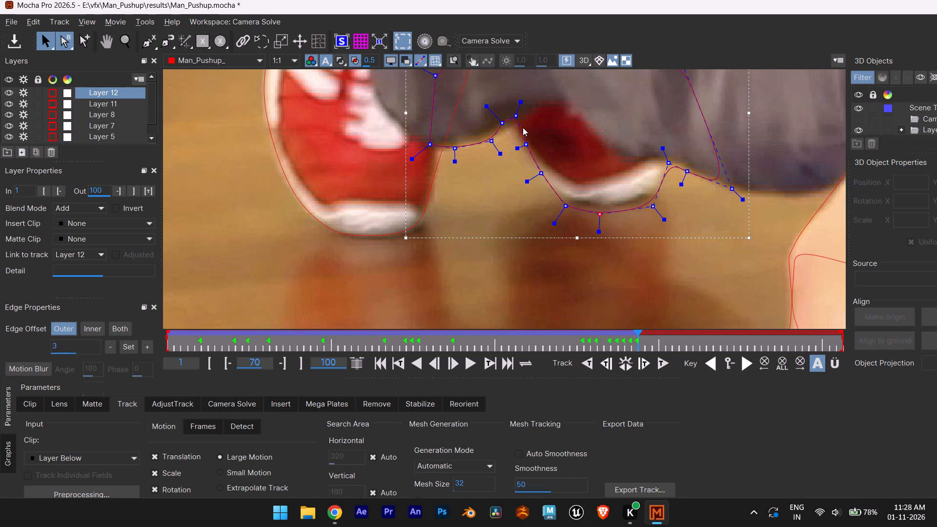
At frame 70, tighten Layer 12 along the far shoe's front edge by adjusting the arch-top, upper edge and lower front sole points.
left_click(517, 117)
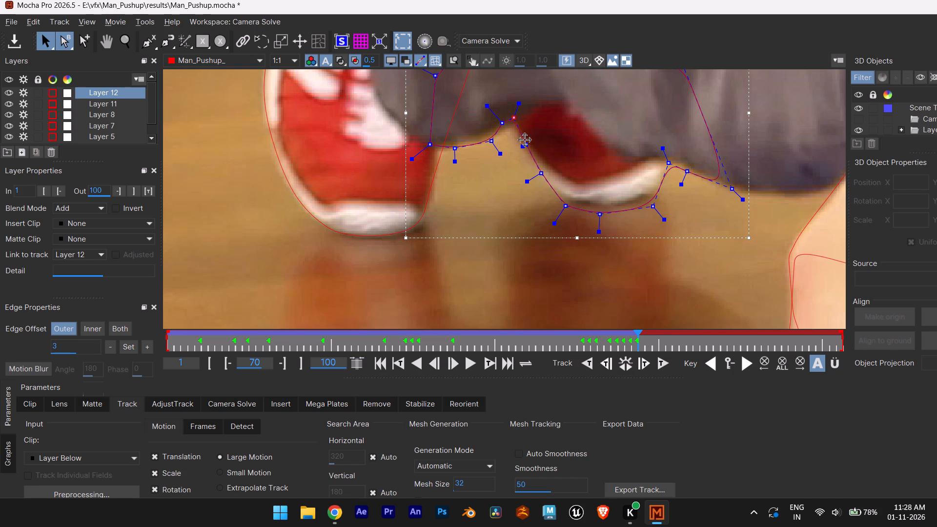
left_click(525, 142)
left_click_drag(565, 206, 557, 197)
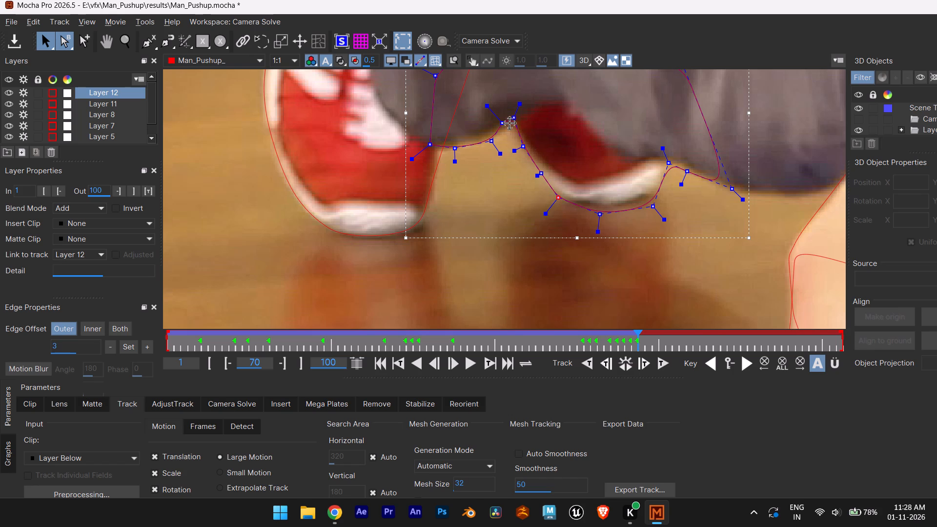
left_click(507, 123)
left_click_drag(518, 118, 516, 119)
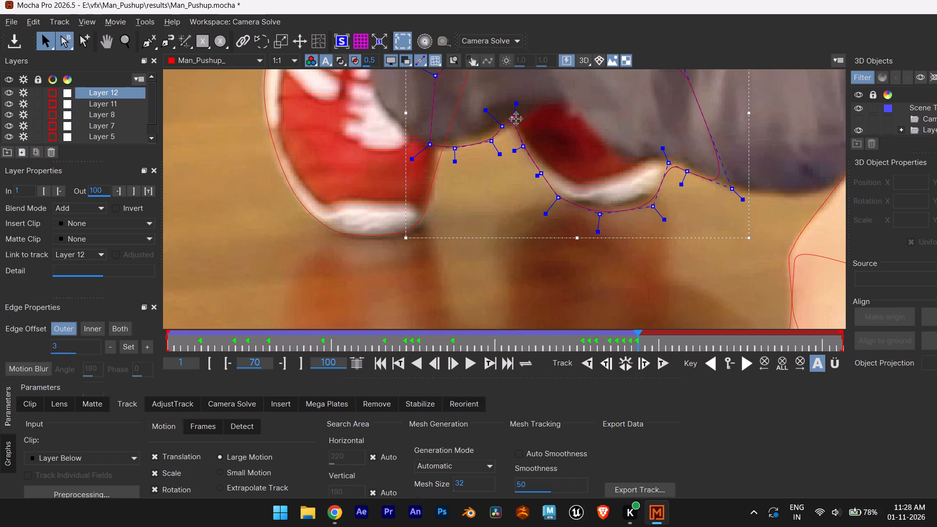
left_click_drag(516, 119, 515, 122)
At frame 70, reposition Layer 12's two points along the trouser hem between the near and far shoes.
left_click_drag(489, 144, 482, 145)
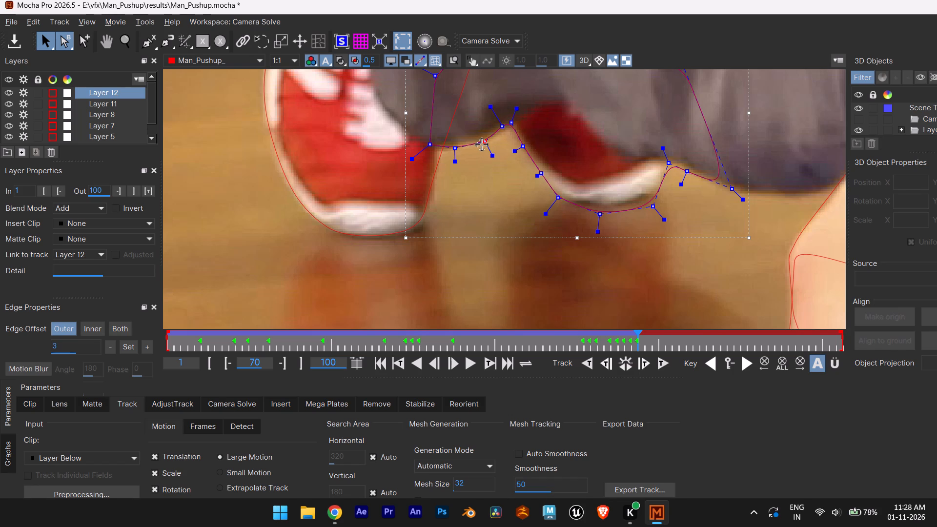
left_click_drag(482, 145, 483, 144)
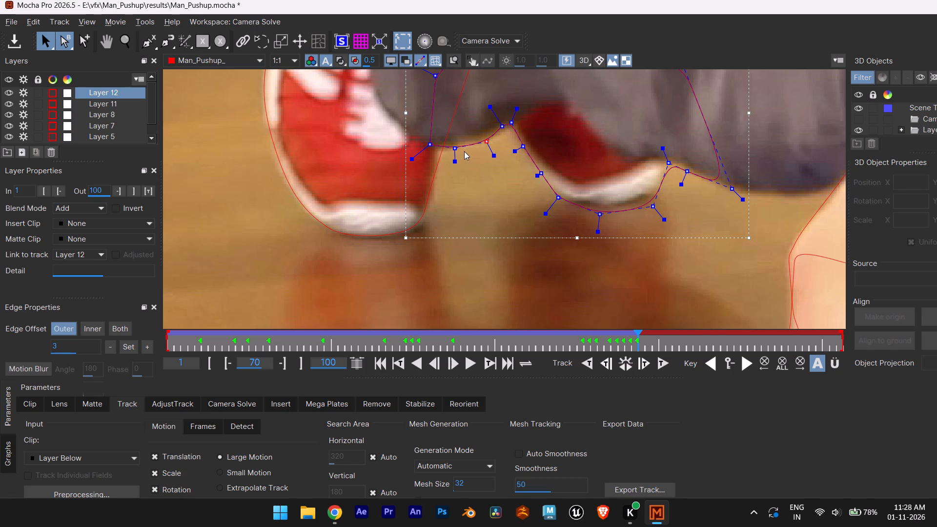
scroll(465, 149, "up", 7)
left_click(448, 147)
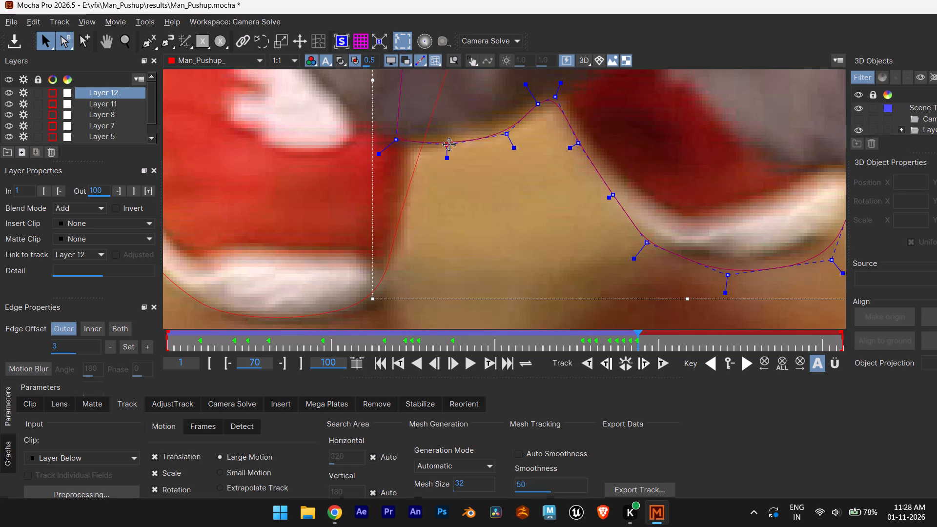
At frame 70, fine-tune Layer 12's point where the back of the far shoe meets the hem and the hem point behind it.
scroll(509, 149, "down", 11)
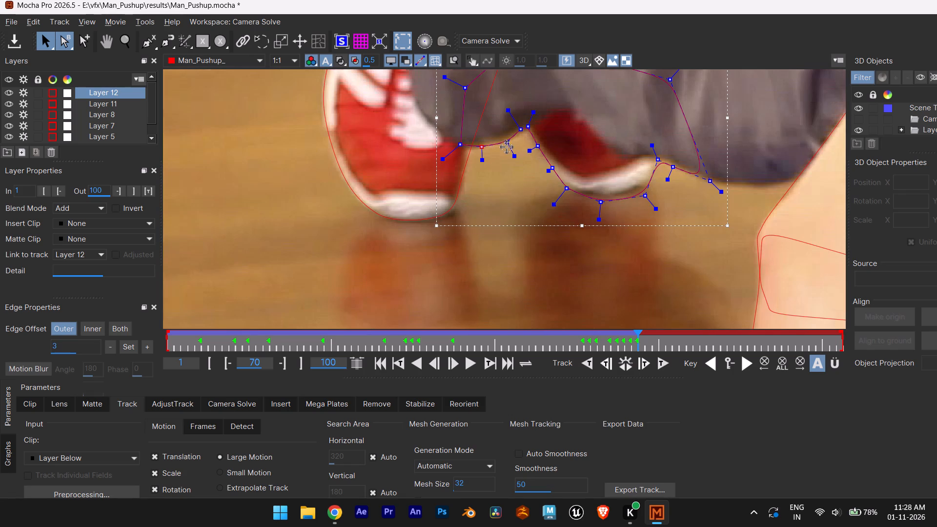
scroll(662, 160, "up", 8)
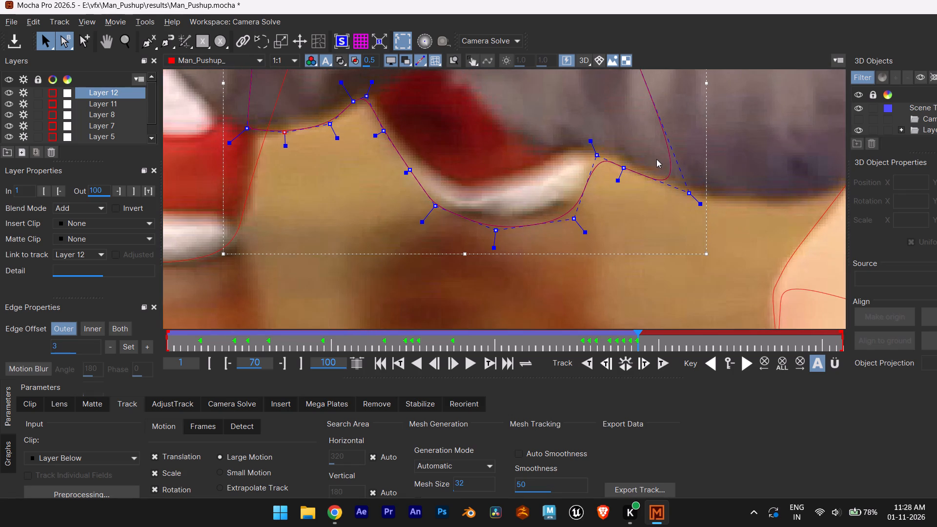
left_click_drag(601, 156, 602, 149)
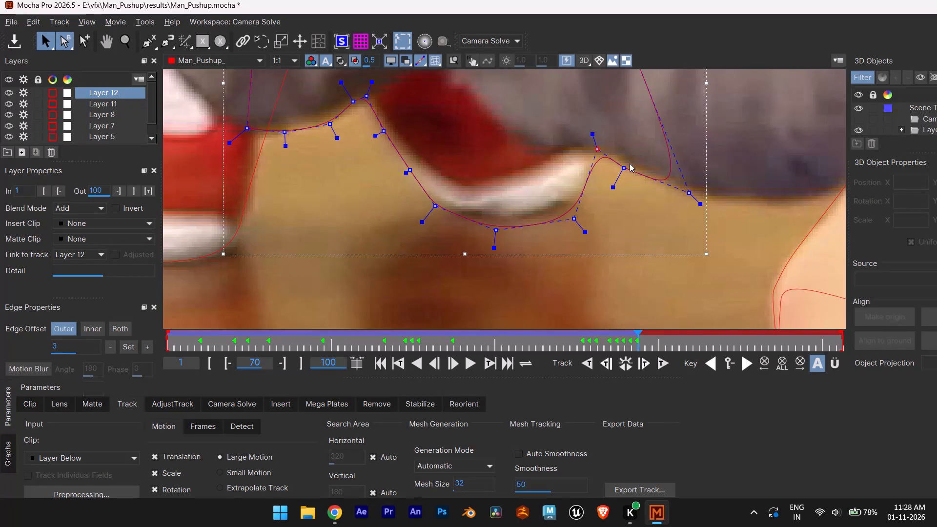
left_click(627, 166)
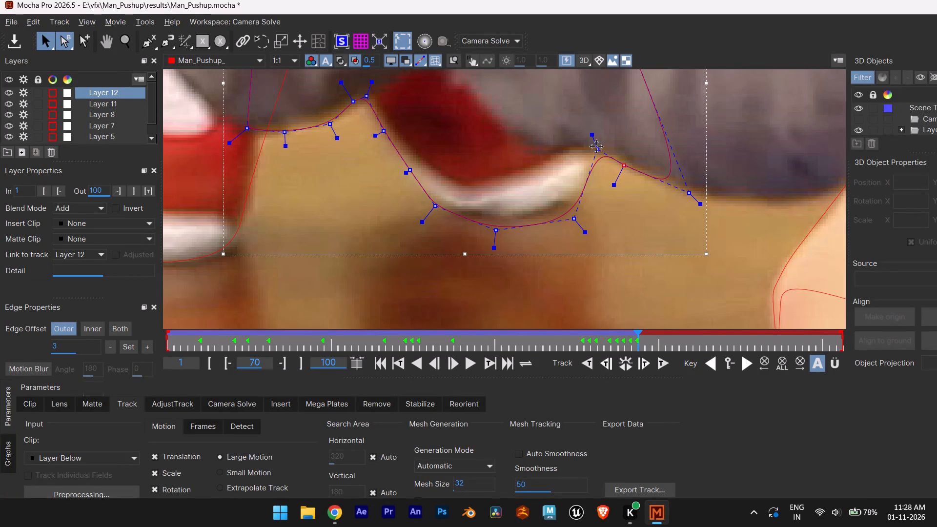
left_click(597, 147)
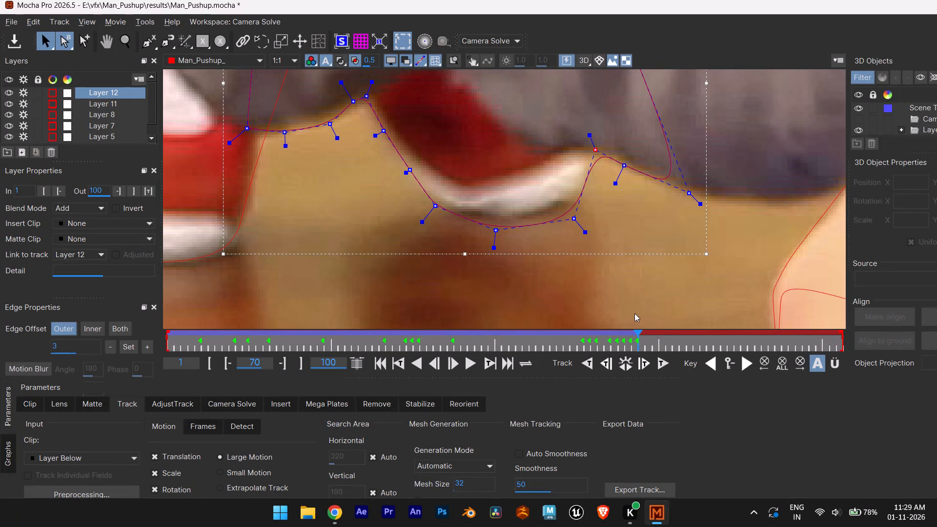
Track the layer forward continuously from frame 70.
left_click(659, 365)
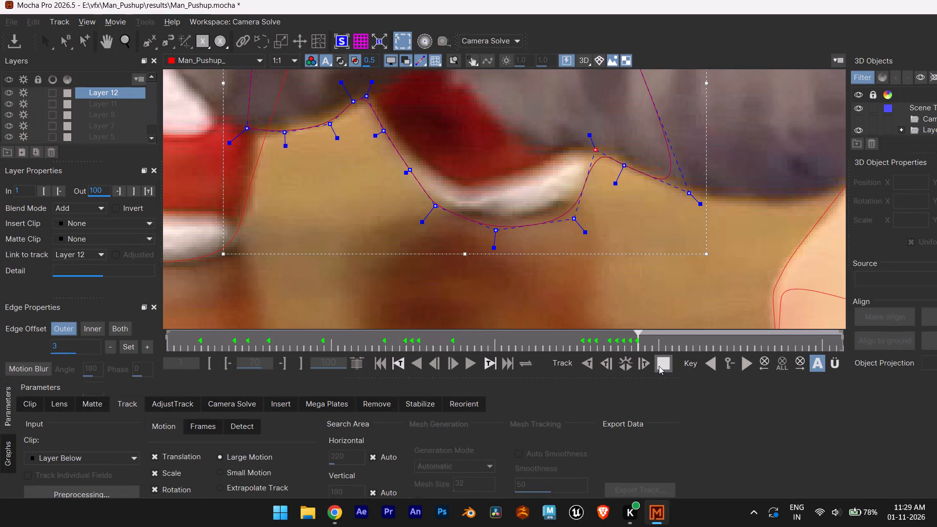
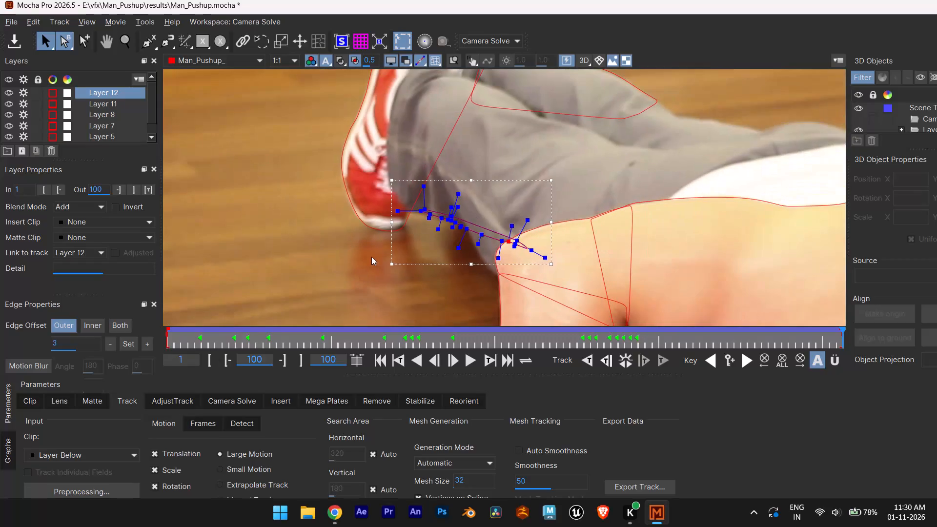
Go back to frame 74 to check Layer 12's tracked outline around the far shoe and trouser hem.
middle_click_drag(371, 257, 310, 284)
scroll(406, 238, "up", 6)
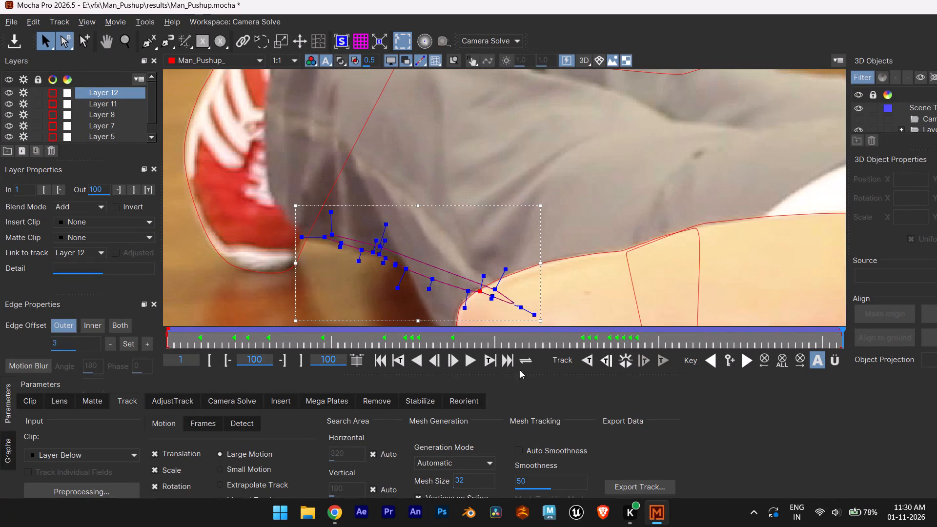
left_click_drag(689, 339, 659, 345)
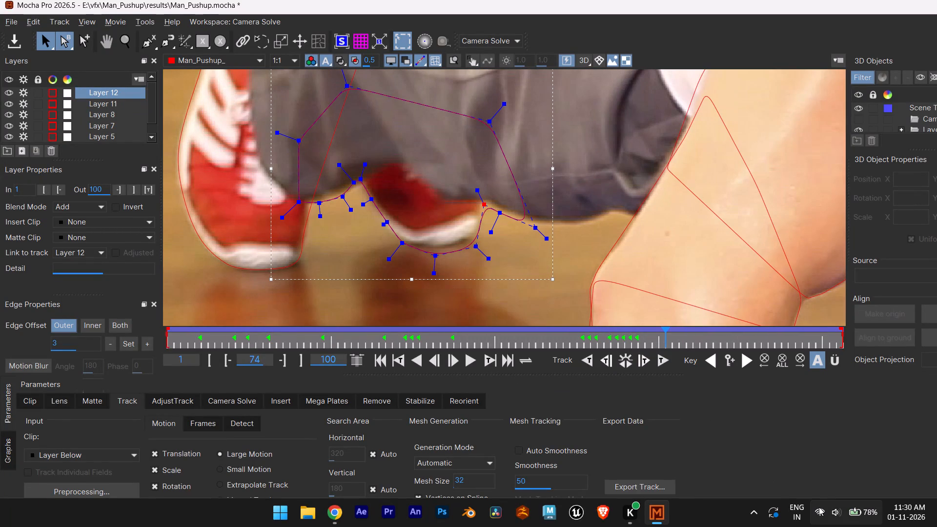
Pause the song playing in Google Chrome.
left_click(819, 507)
left_click(823, 223)
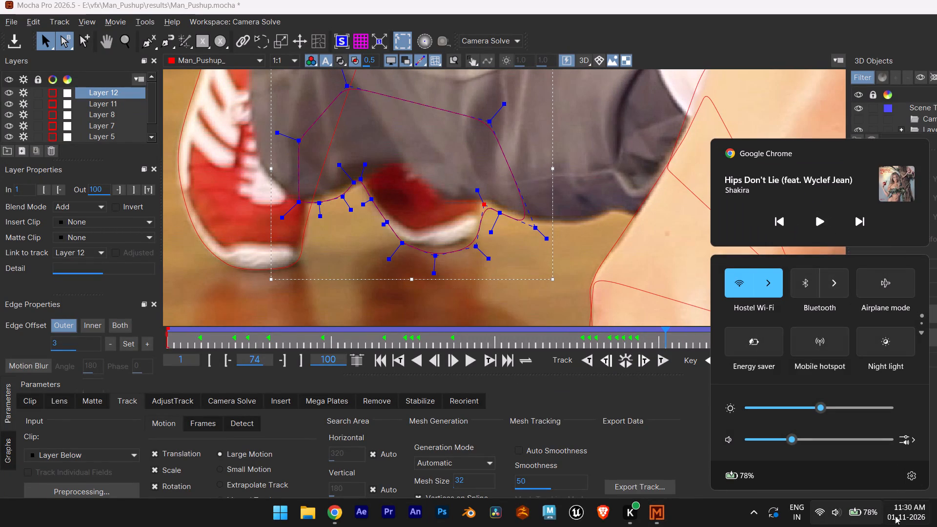
left_click(873, 521)
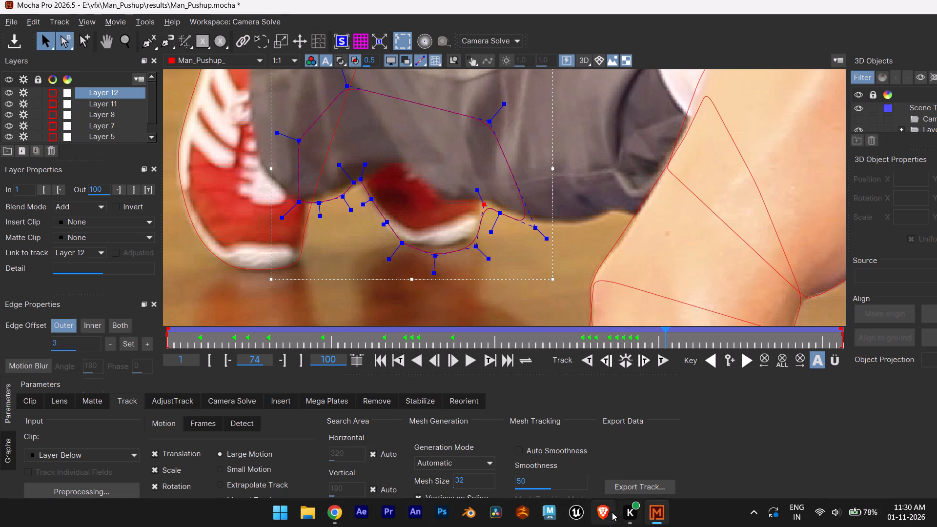
Switch to the Brave browser.
left_click(607, 513)
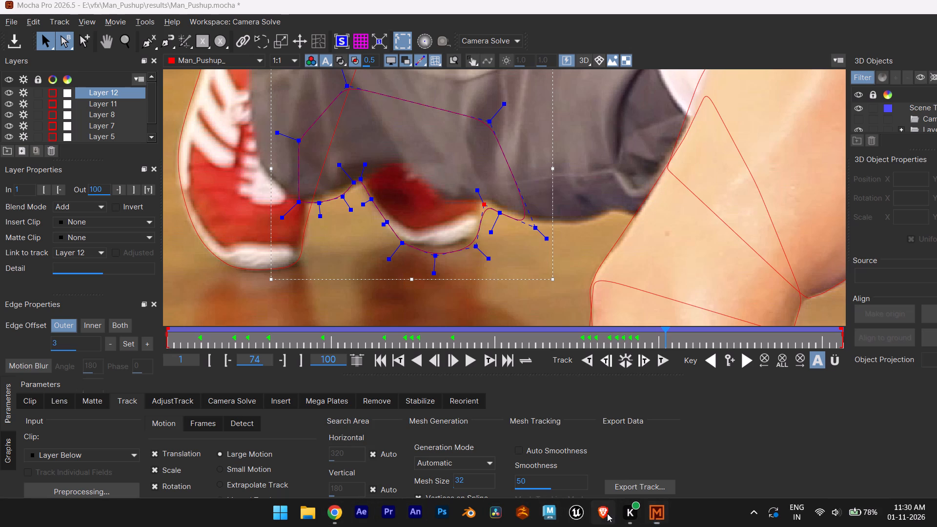
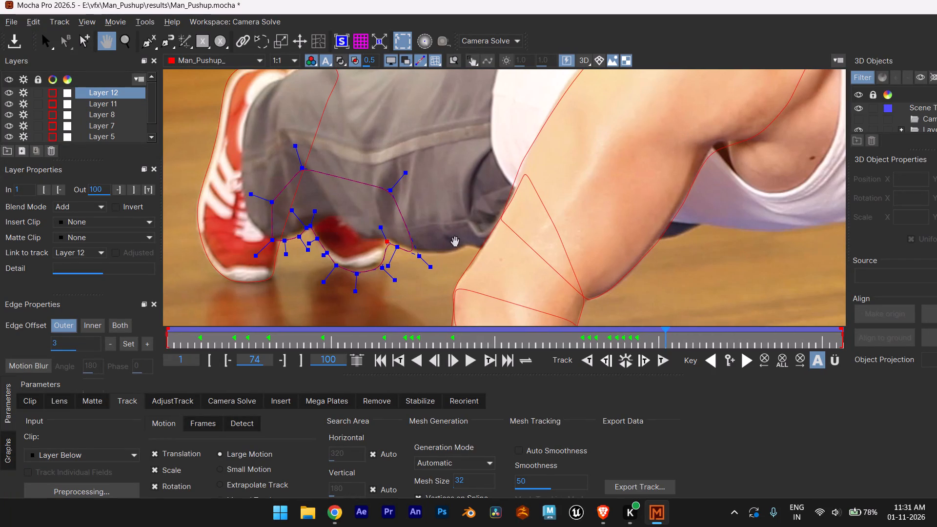
Examine Layer 12's outline around the far shoe and trouser hem at frame 74, from close-up and wider views.
middle_click_drag(455, 241, 538, 191, "alt")
scroll(569, 177, "up", 4)
scroll(571, 179, "down", 7)
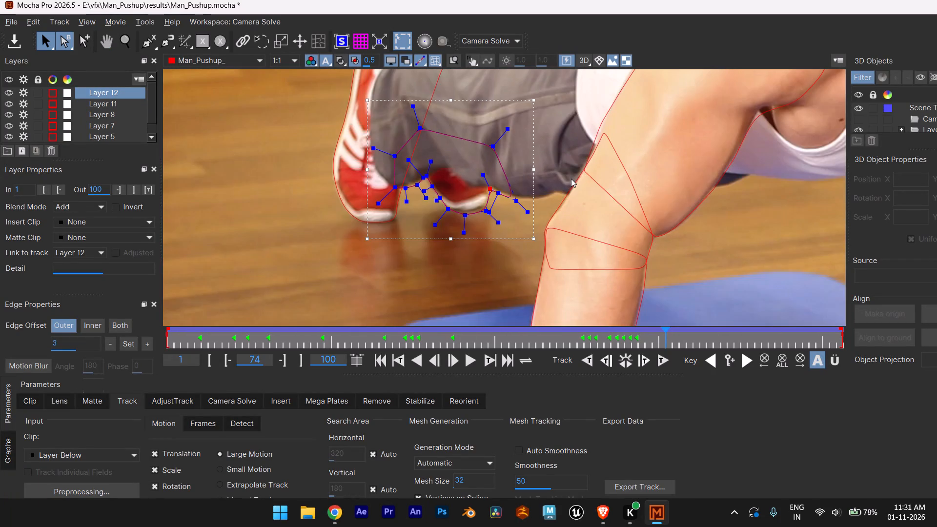
scroll(571, 179, "down", 5)
scroll(571, 179, "down", 5, "alt")
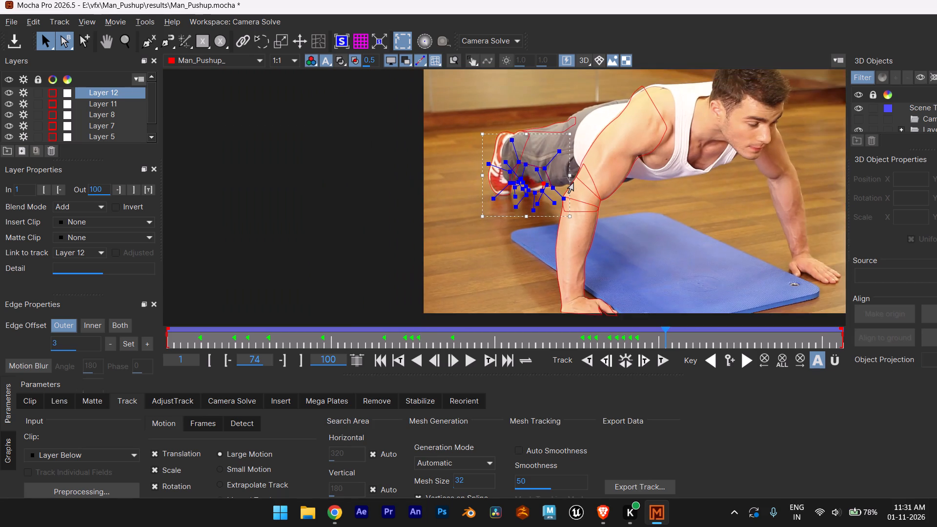
scroll(573, 182, "up", 15)
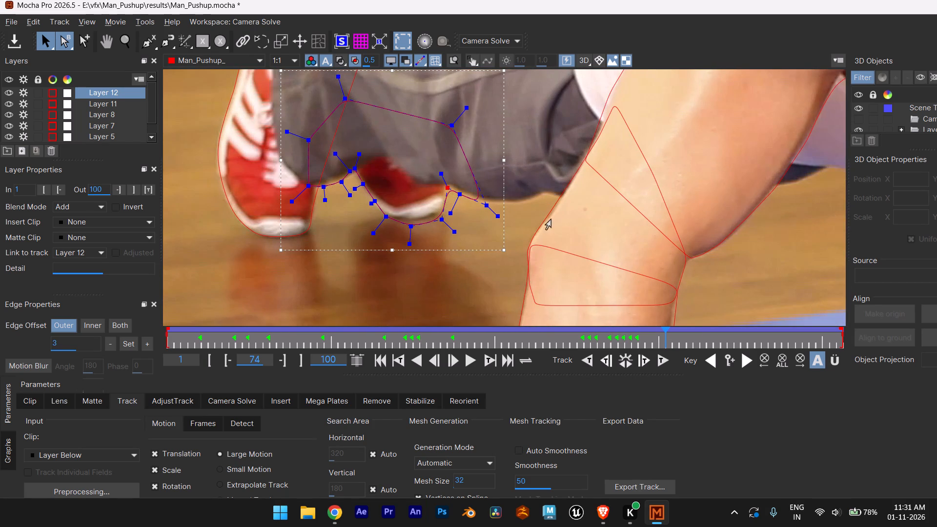
scroll(594, 189, "up", 4)
scroll(594, 190, "down", 10)
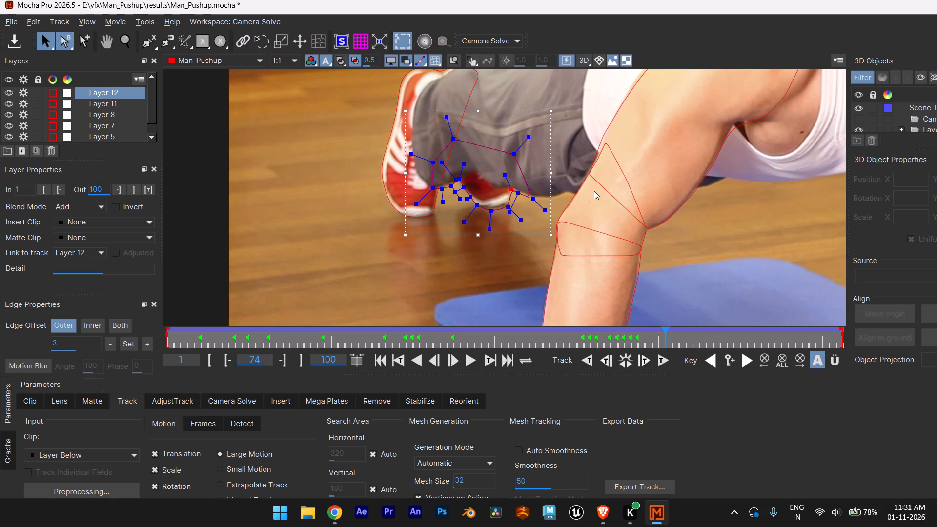
scroll(635, 197, "down", 1)
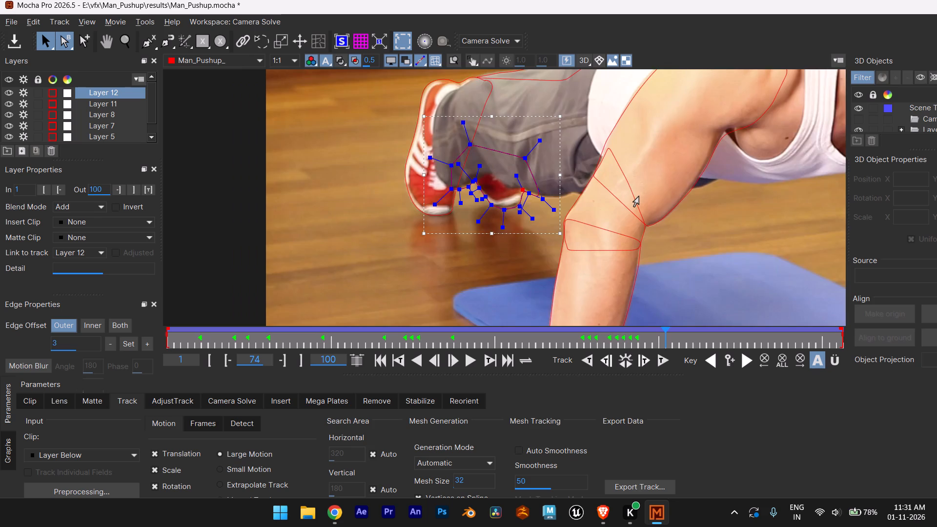
scroll(639, 199, "down", 10)
scroll(639, 199, "up", 10)
middle_click_drag(753, 197, 644, 219, "alt")
scroll(634, 219, "down", 5)
scroll(634, 219, "up", 6)
scroll(305, 243, "up", 6)
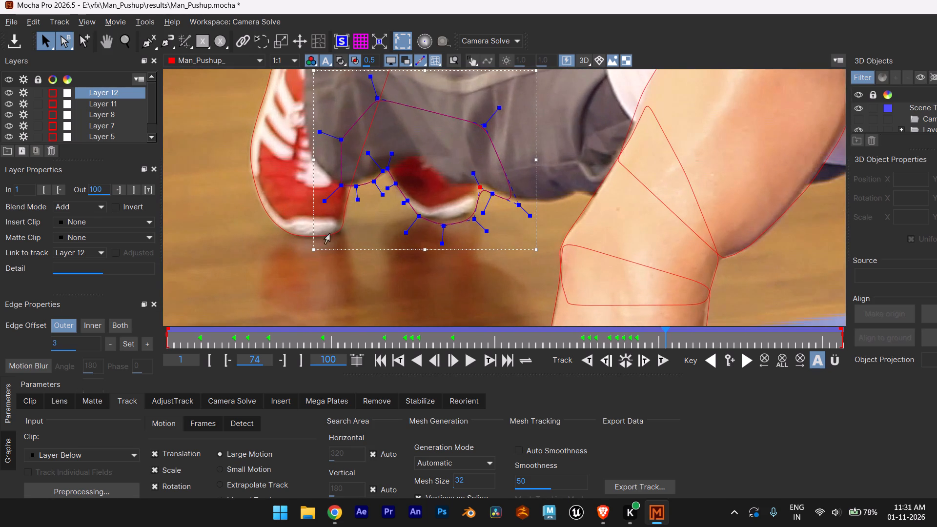
scroll(338, 230, "up", 5)
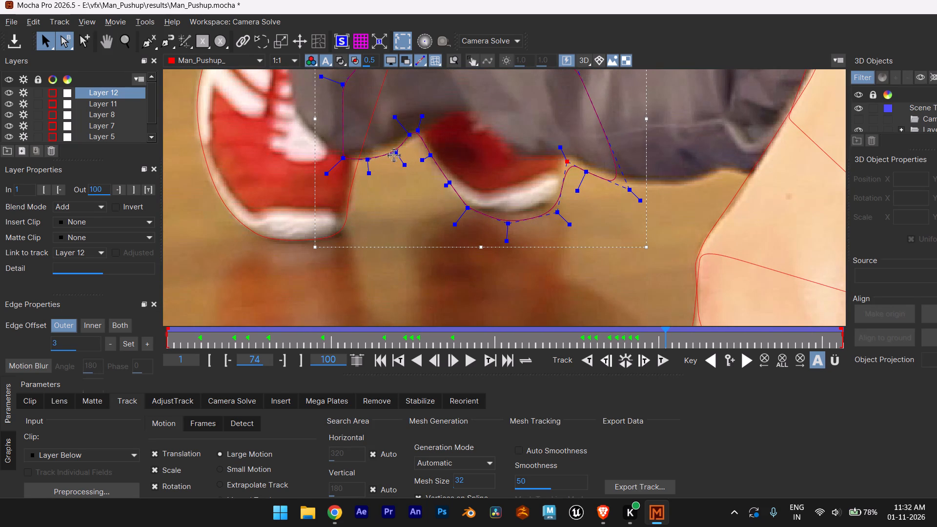
middle_click_drag(195, 213, 207, 273, "alt")
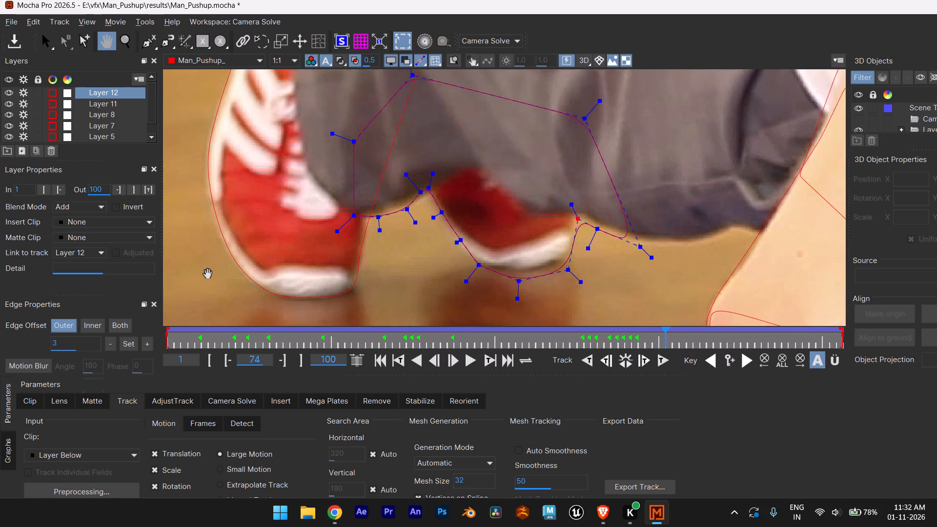
middle_click_drag(207, 273, 283, 270, "alt")
scroll(282, 263, "up", 6)
middle_click_drag(297, 239, 268, 242, "alt")
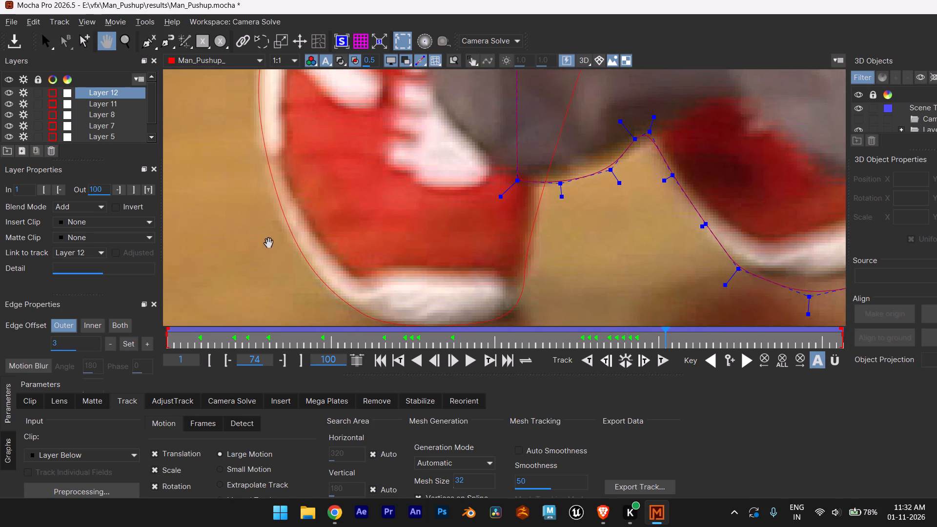
middle_click_drag(268, 242, 266, 243, "alt")
scroll(266, 243, "down", 9)
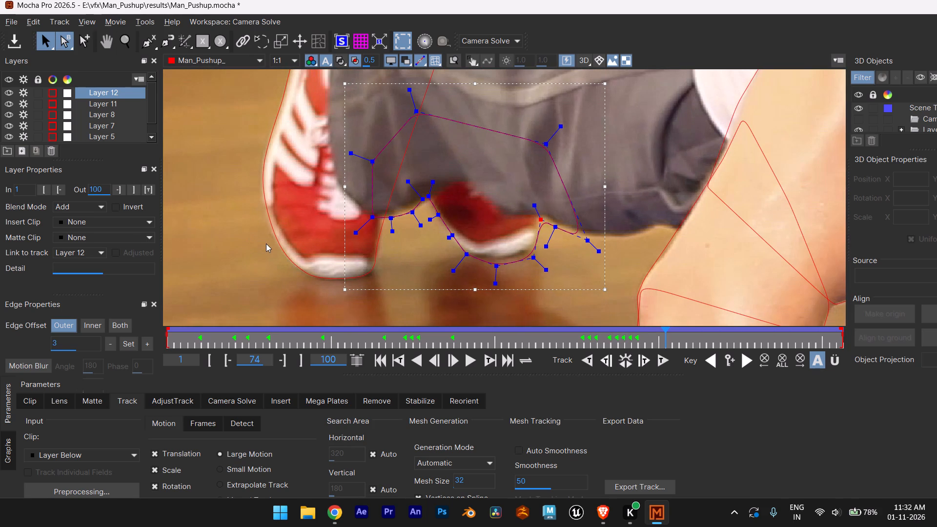
scroll(370, 216, "up", 5)
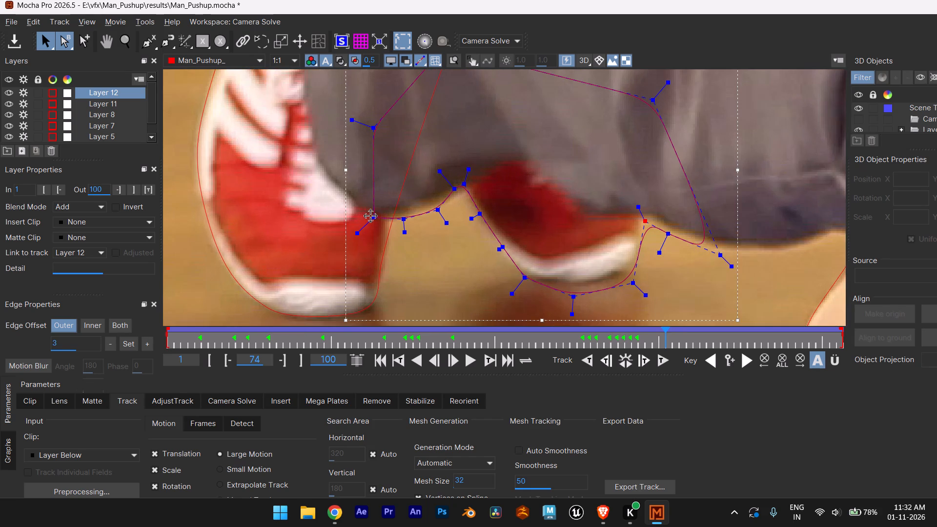
scroll(371, 217, "up", 5)
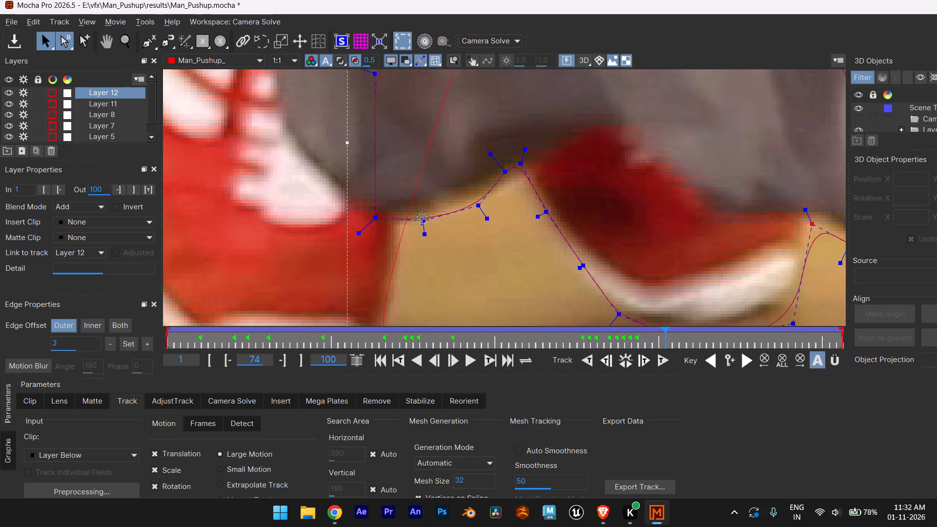
scroll(433, 231, "down", 5)
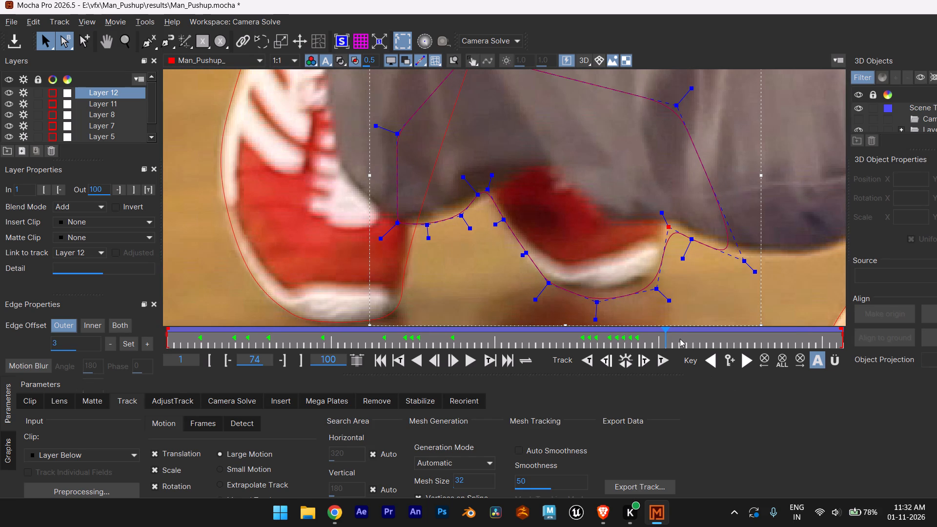
Scrub back and forth between frames 71 and 73 to compare how Layer 12's outline fits the far shoe and hem.
left_click_drag(665, 341, 639, 343)
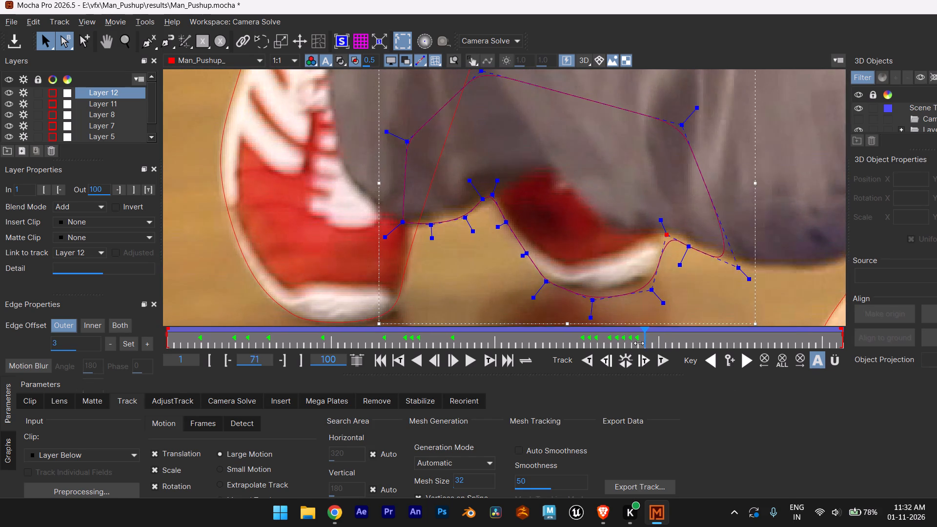
left_click_drag(639, 343, 647, 342)
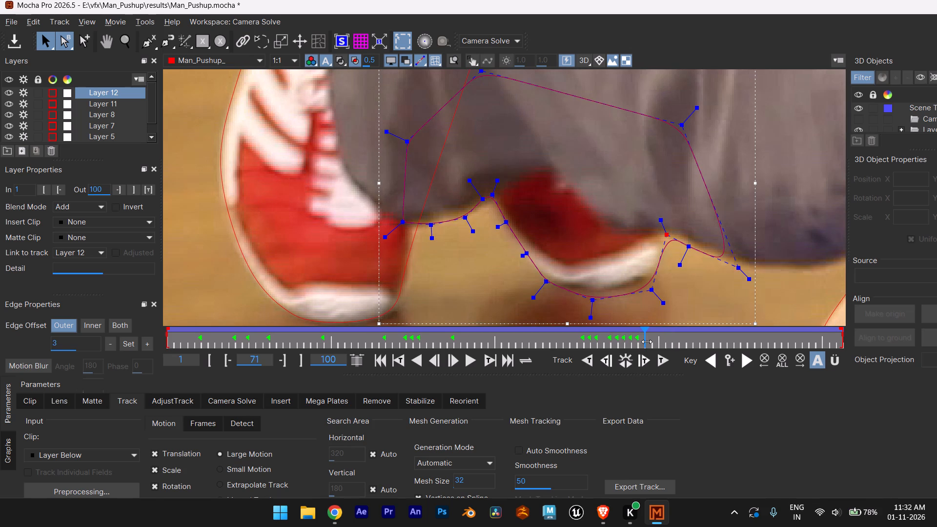
left_click_drag(647, 342, 654, 341)
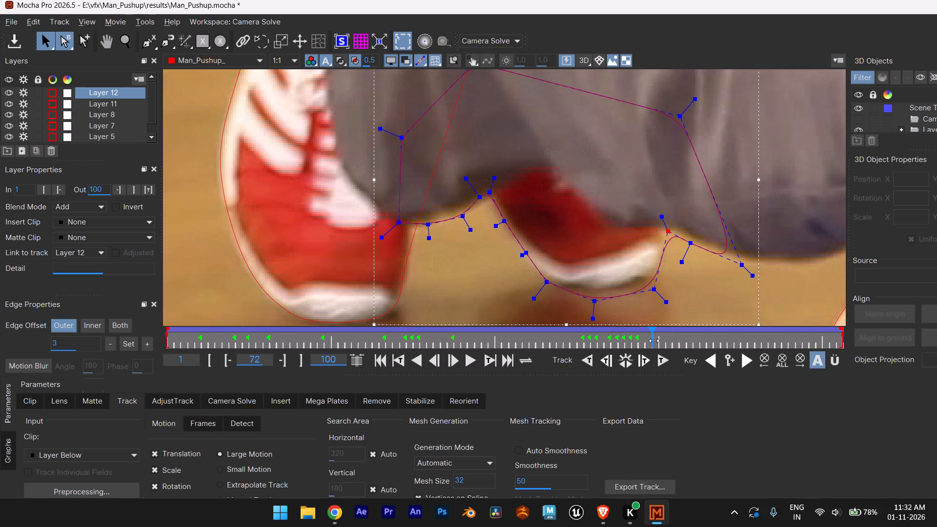
left_click_drag(654, 341, 657, 340)
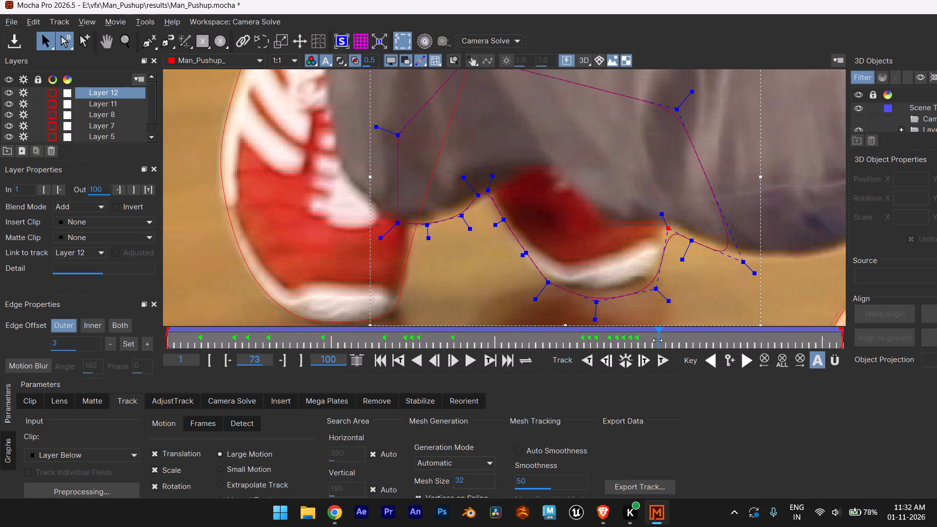
left_click_drag(657, 340, 647, 341)
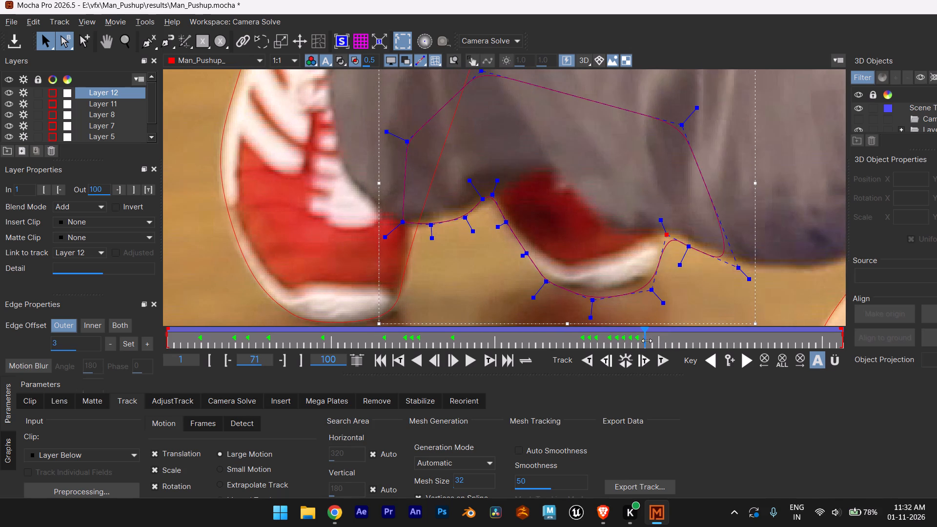
left_click_drag(647, 341, 657, 338)
scroll(224, 251, "down", 5)
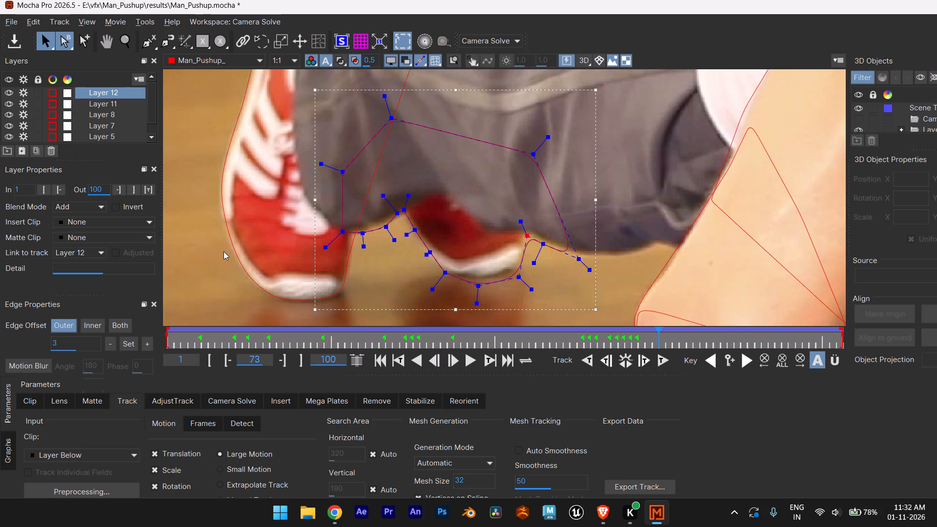
scroll(224, 251, "down", 4)
scroll(217, 253, "up", 4)
scroll(216, 247, "down", 5)
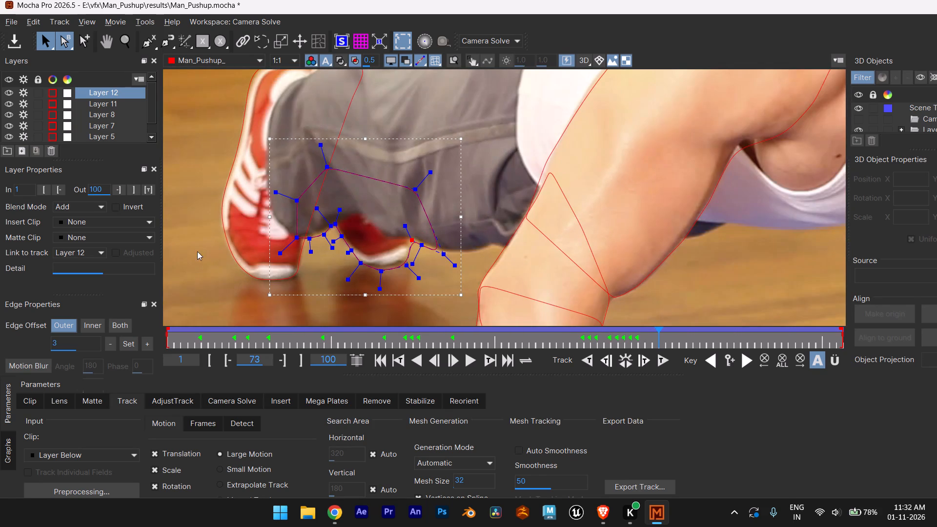
middle_click_drag(197, 251, 249, 237, "alt")
scroll(252, 235, "up", 10)
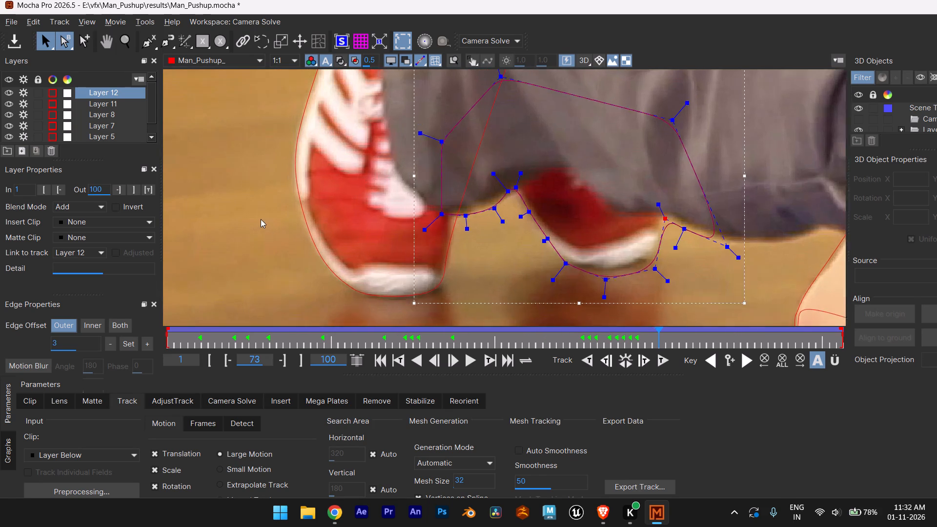
scroll(261, 219, "up", 1)
middle_click_drag(261, 219, 161, 241, "alt")
scroll(185, 230, "up", 6)
scroll(185, 231, "down", 7)
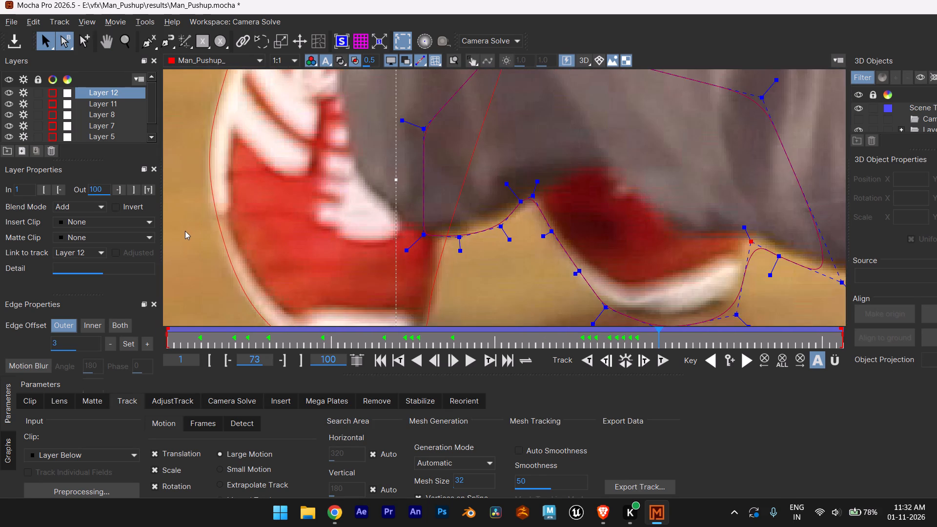
At frame 73, adjust Layer 12's points along the trouser hem between the shoes and down the far shoe's upper edge.
scroll(185, 231, "down", 5)
scroll(185, 231, "down", 2, "alt")
middle_click_drag(184, 232, 223, 209, "alt")
scroll(223, 209, "up", 11)
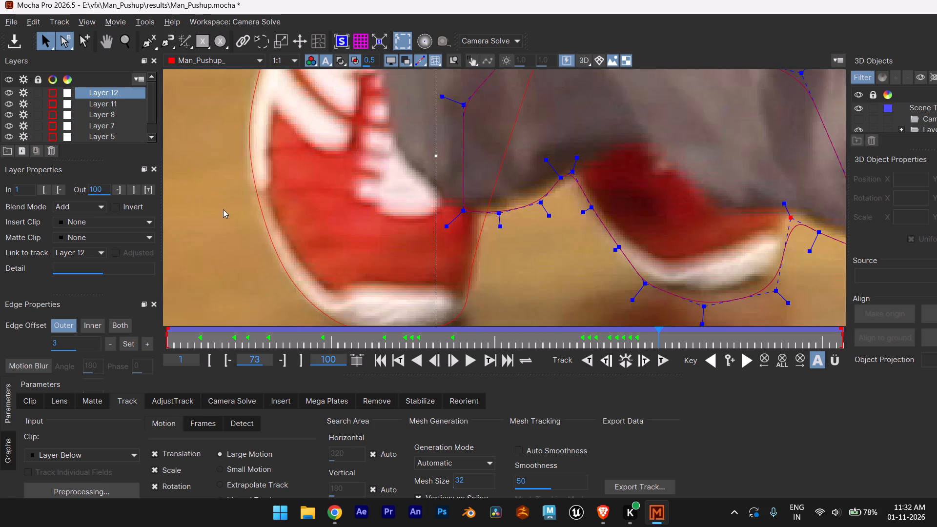
scroll(223, 214, "down", 4)
scroll(464, 211, "up", 5)
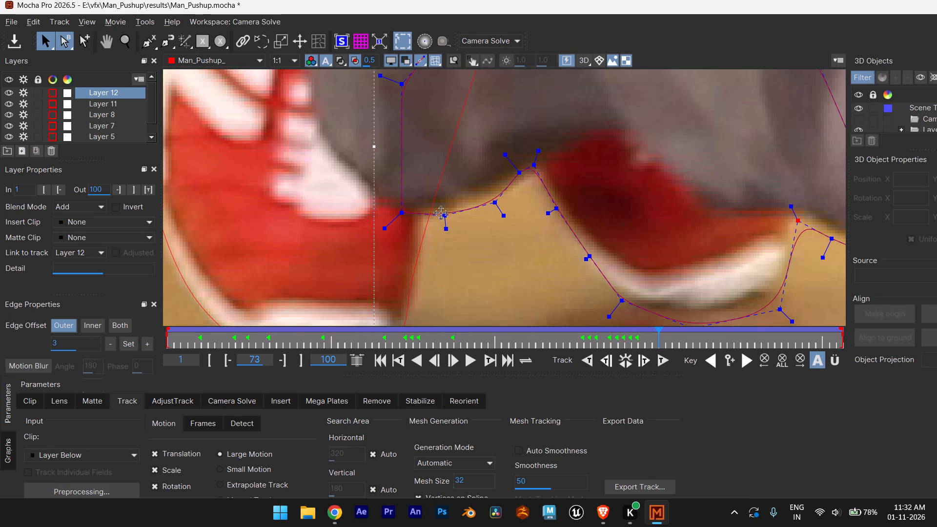
left_click_drag(502, 204, 498, 198)
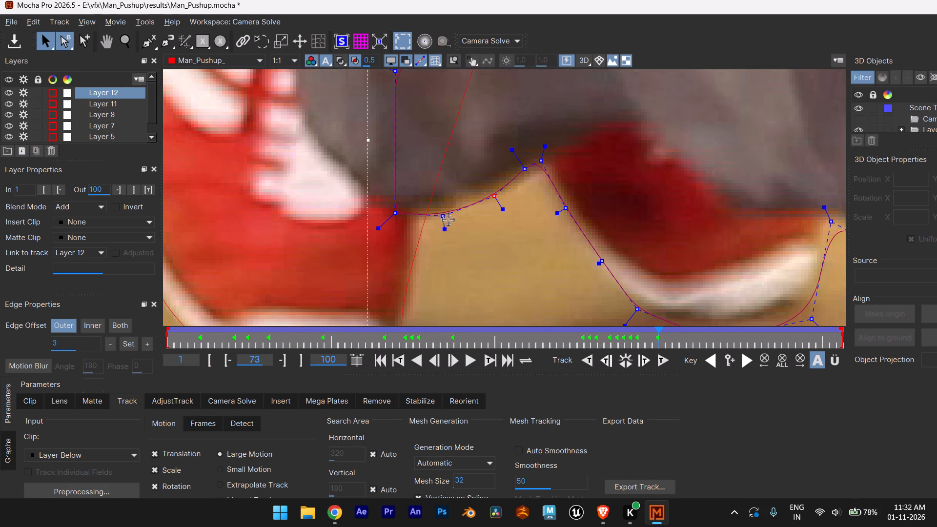
scroll(520, 196, "down", 5)
scroll(520, 193, "up", 5)
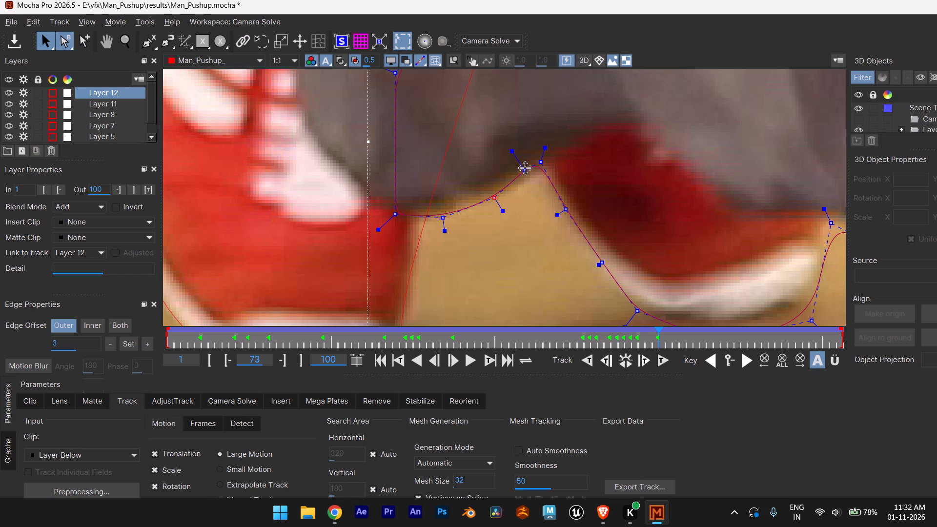
left_click_drag(526, 168, 526, 174)
left_click_drag(545, 162, 545, 167)
left_click_drag(567, 206, 562, 211)
At frame 73, adjust Layer 12's points along the far shoe's sole and up around its rear end to follow the white edge.
scroll(633, 264, "down", 3)
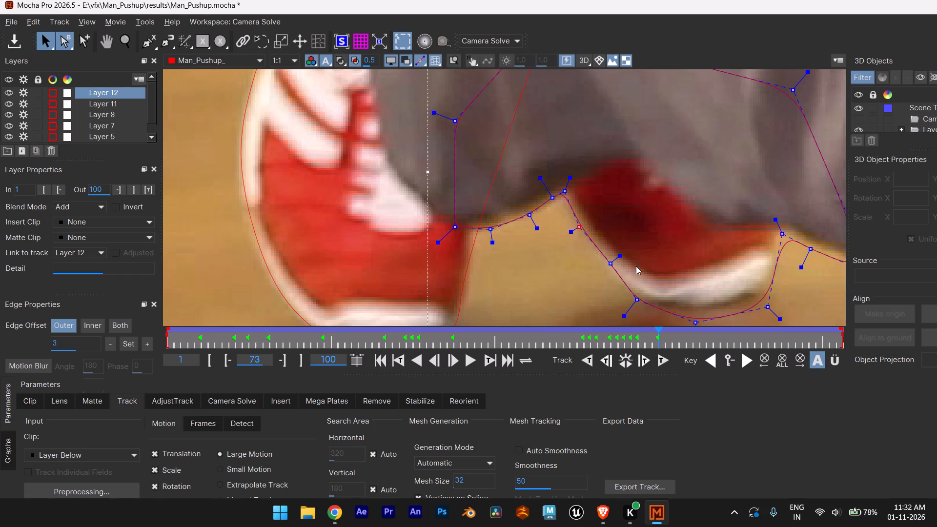
middle_click_drag(635, 264, 589, 237, "alt")
scroll(574, 234, "up", 1, "alt")
left_click_drag(569, 239, 566, 241)
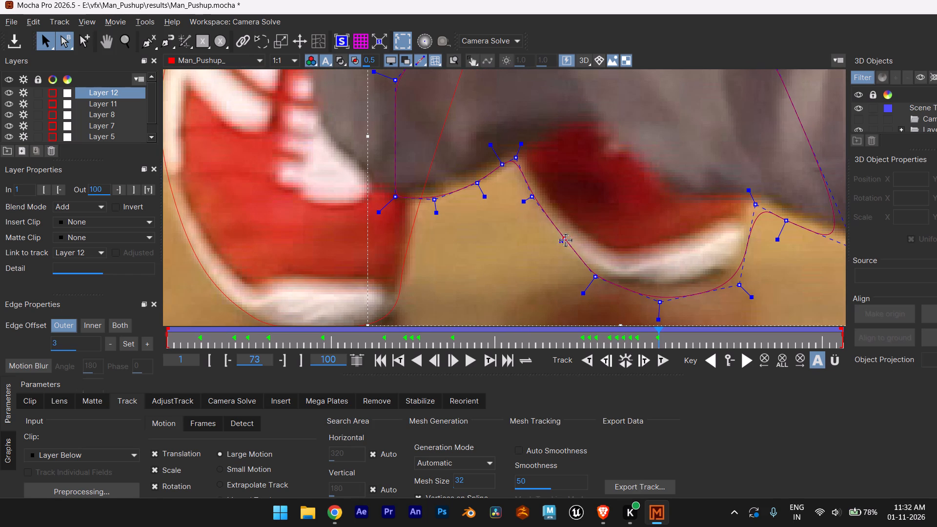
left_click_drag(566, 241, 564, 242)
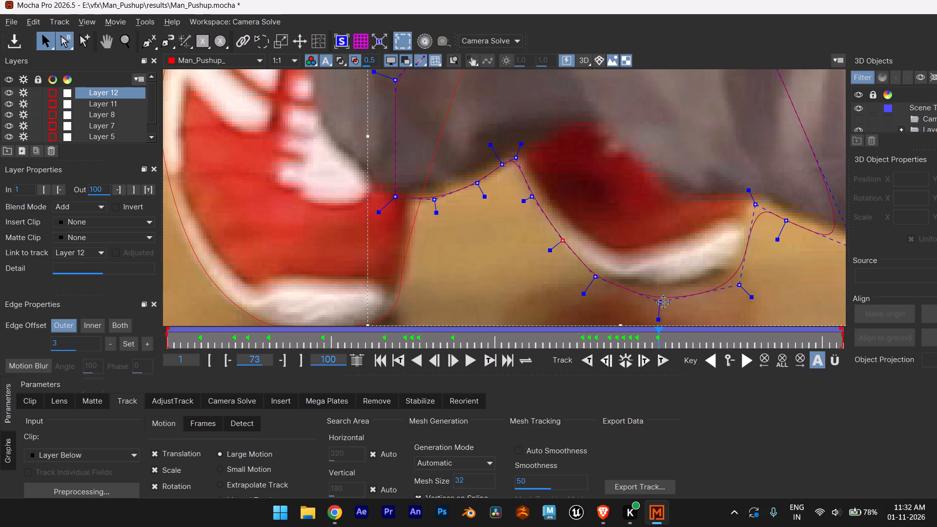
left_click_drag(664, 303, 665, 297)
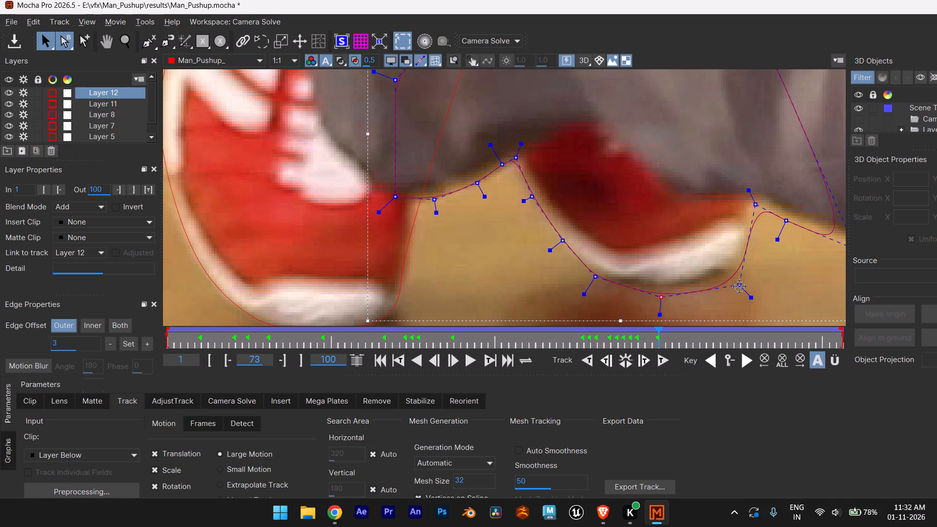
left_click_drag(741, 285, 745, 280)
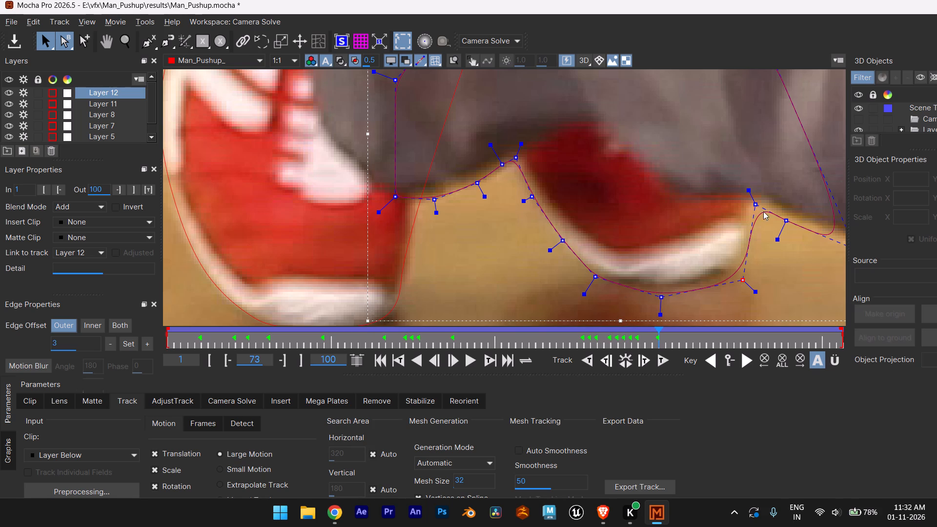
left_click_drag(760, 205, 759, 194)
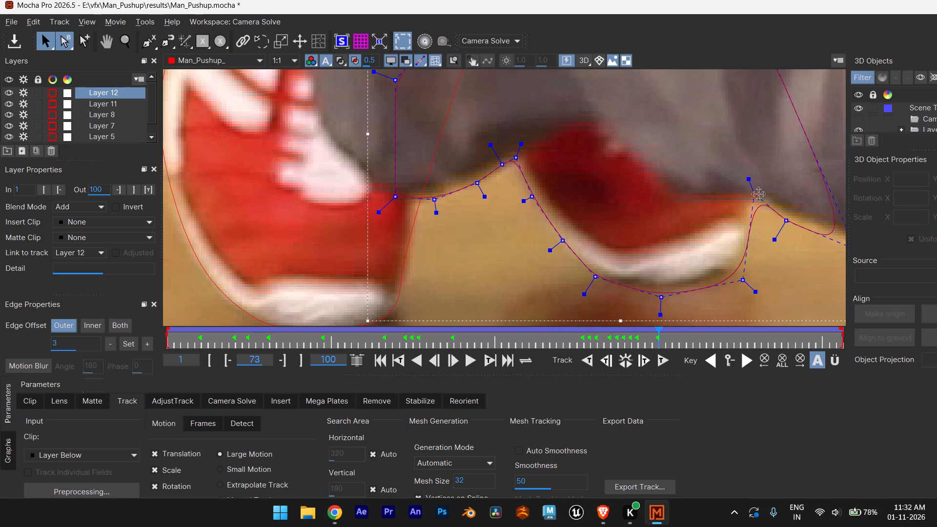
left_click_drag(759, 194, 759, 195)
left_click_drag(743, 281, 748, 278)
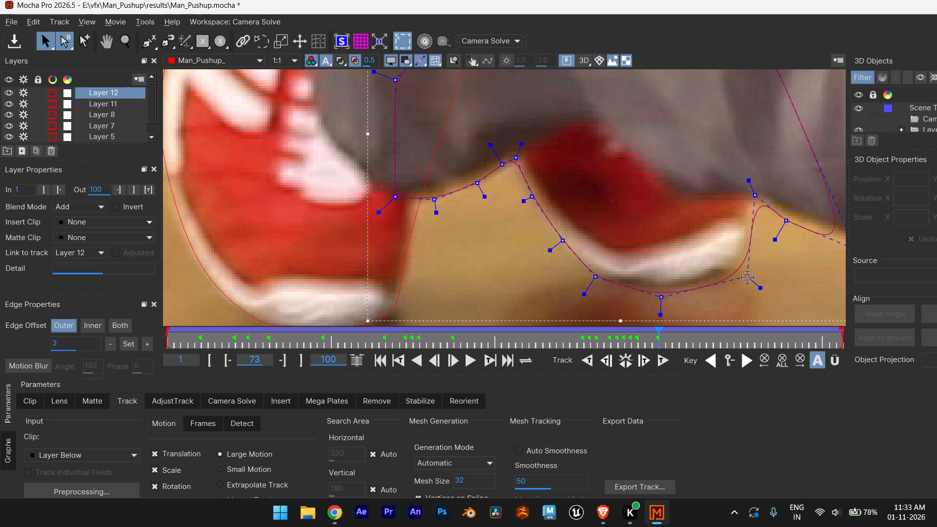
left_click_drag(663, 302, 669, 301)
left_click(751, 279)
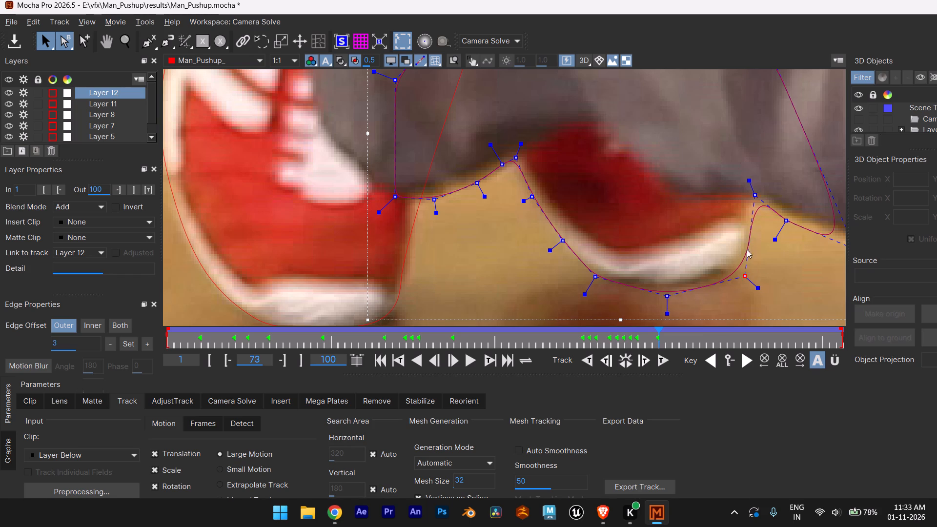
Adjust Layer 12's points at the corner where the far shoe meets the trouser hem and along the hem beyond it.
left_click_drag(758, 190, 754, 185)
left_click_drag(749, 178, 749, 179)
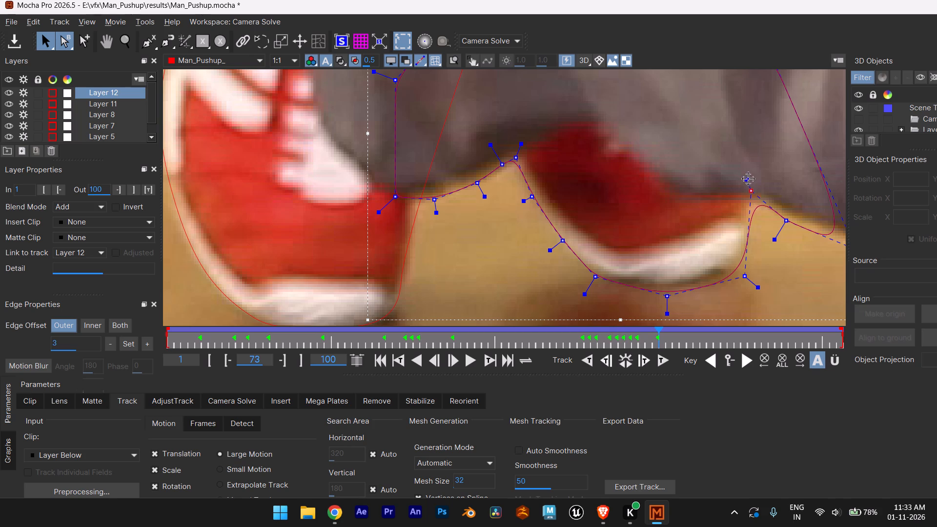
left_click_drag(749, 179, 746, 173)
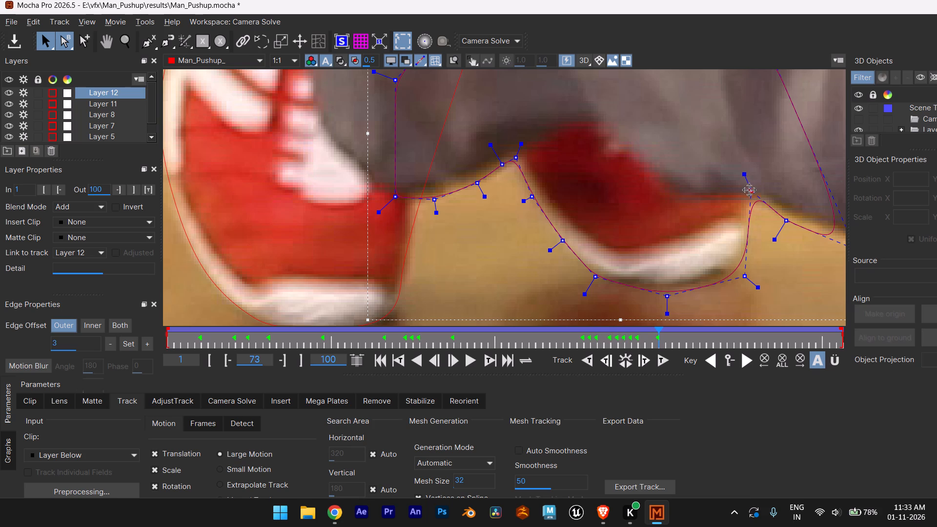
left_click(751, 190)
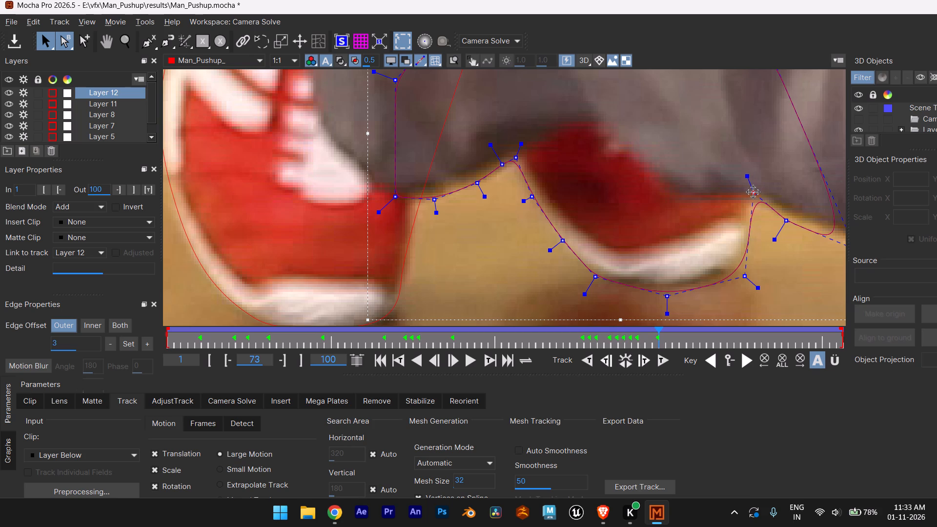
scroll(759, 209, "down", 4)
middle_click_drag(788, 251, 672, 268, "alt")
scroll(679, 267, "up", 4, "alt")
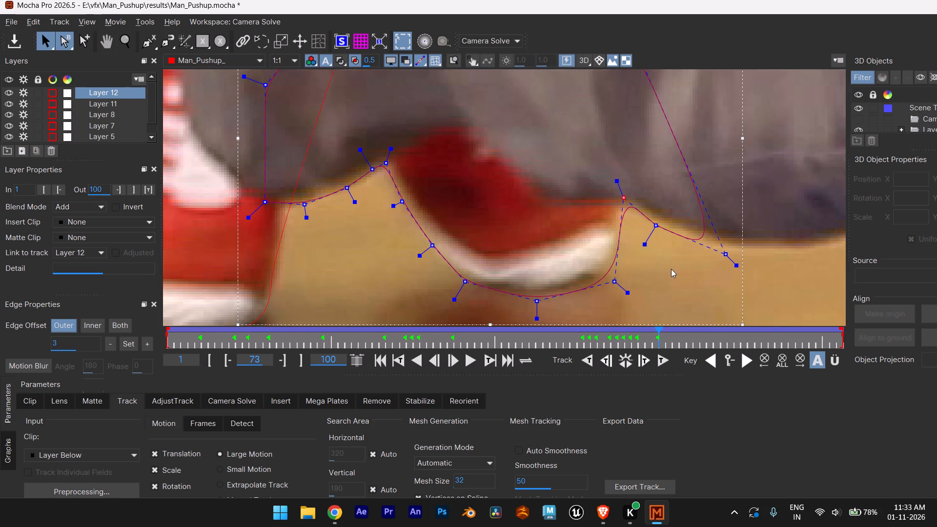
left_click_drag(655, 229, 655, 223)
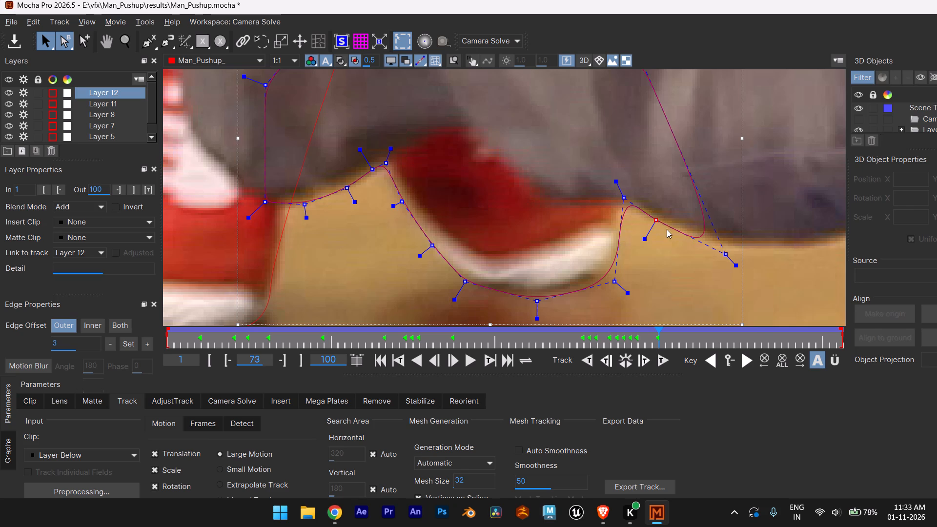
left_click_drag(730, 255, 742, 249)
scroll(714, 217, "down", 3)
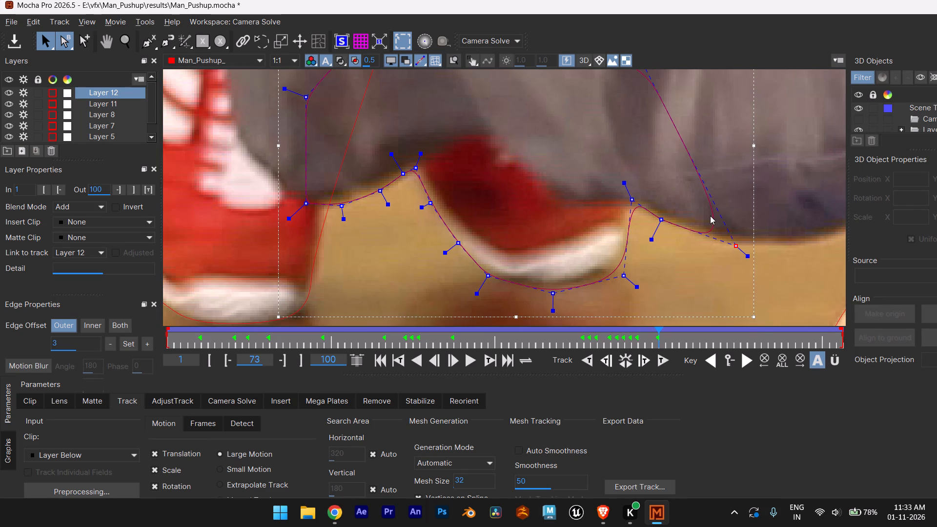
Fine-tune Layer 12's corner point between the far shoe and the hem, checking the outline at several zoom levels.
scroll(710, 216, "down", 2)
scroll(468, 162, "down", 4)
scroll(468, 161, "up", 6)
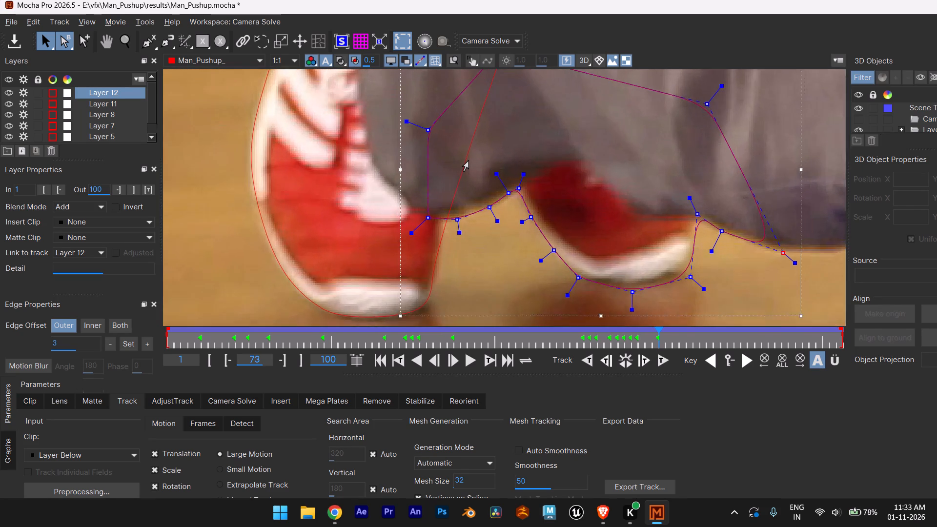
scroll(468, 160, "down", 7)
scroll(469, 153, "up", 7)
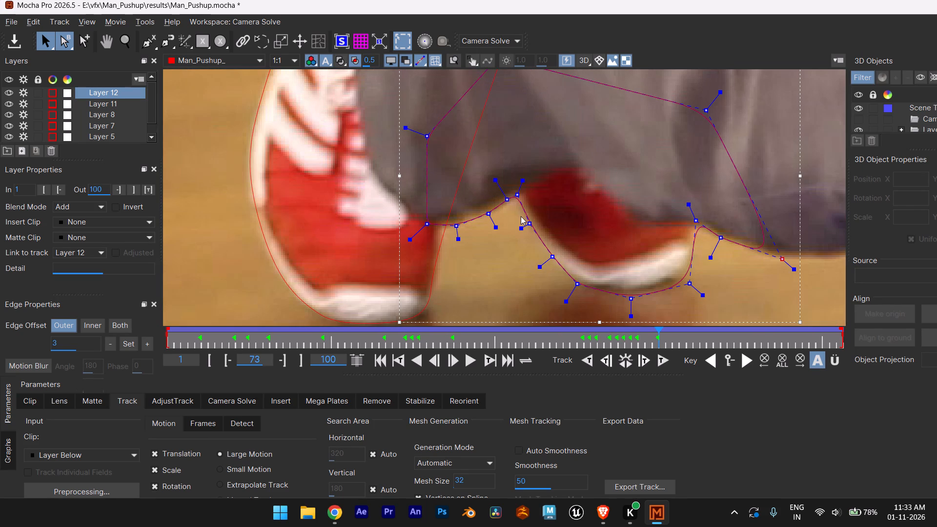
scroll(518, 213, "down", 7)
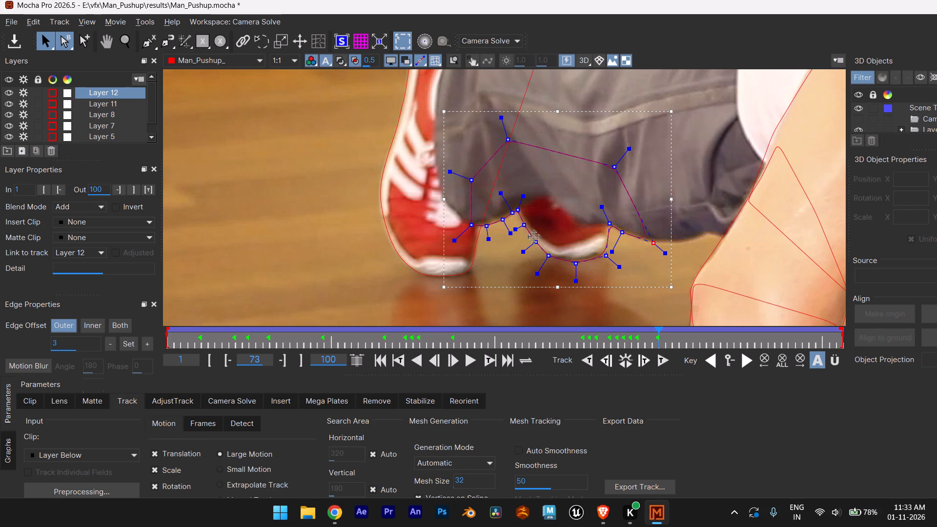
scroll(657, 267, "up", 12)
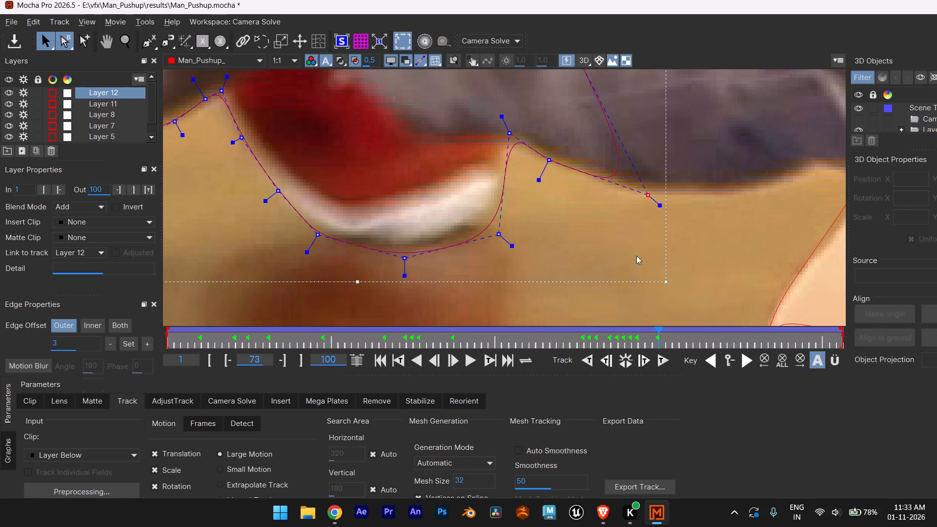
left_click_drag(511, 129, 510, 129)
left_click_drag(510, 129, 506, 131)
scroll(506, 154, "down", 1)
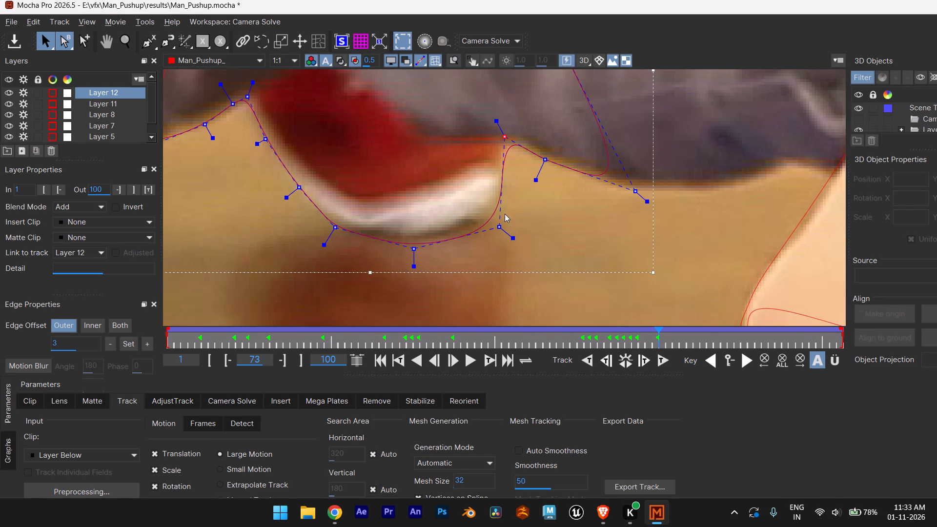
left_click(500, 228)
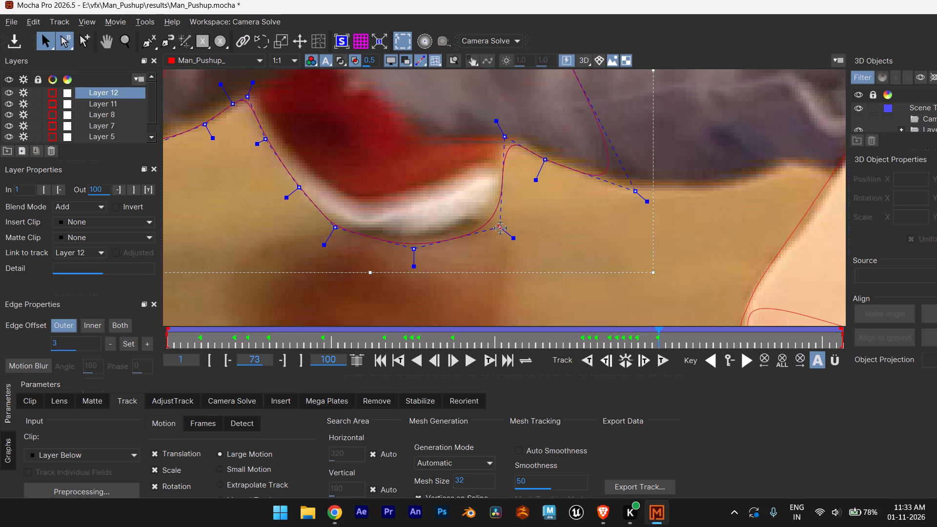
Track Layer 12 forward from frame 73.
scroll(516, 235, "down", 7)
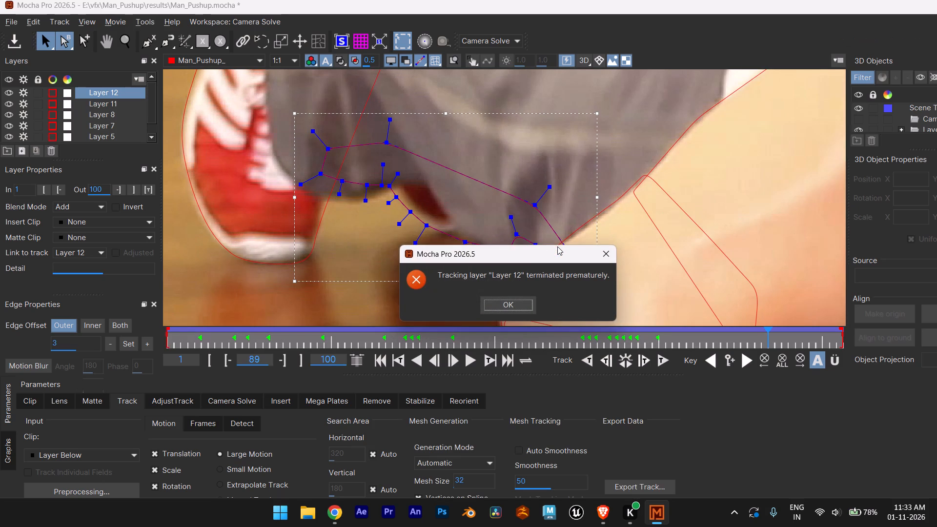
left_click(518, 301)
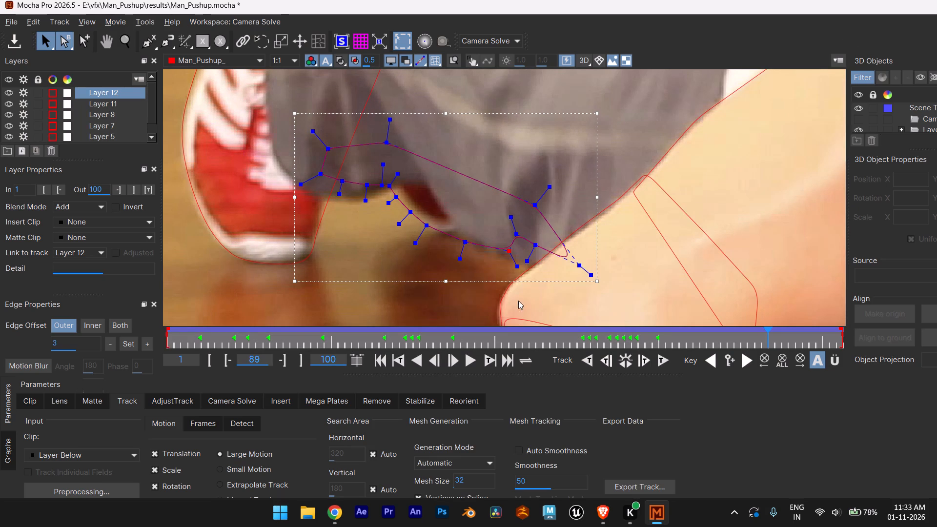
Go back to frames 73 and 74 and examine how Layer 12's outline fits the far shoe and hem.
left_click_drag(695, 335, 656, 340)
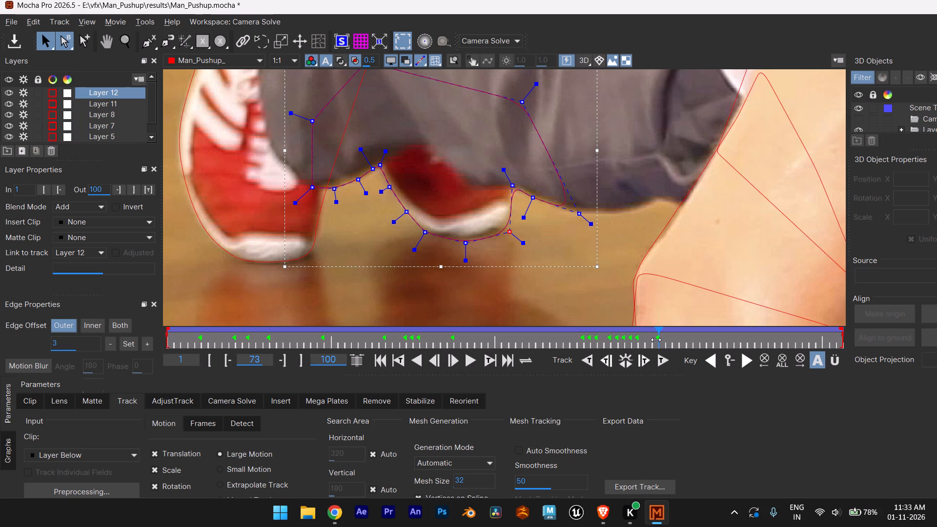
left_click_drag(656, 340, 660, 338)
scroll(345, 227, "up", 4)
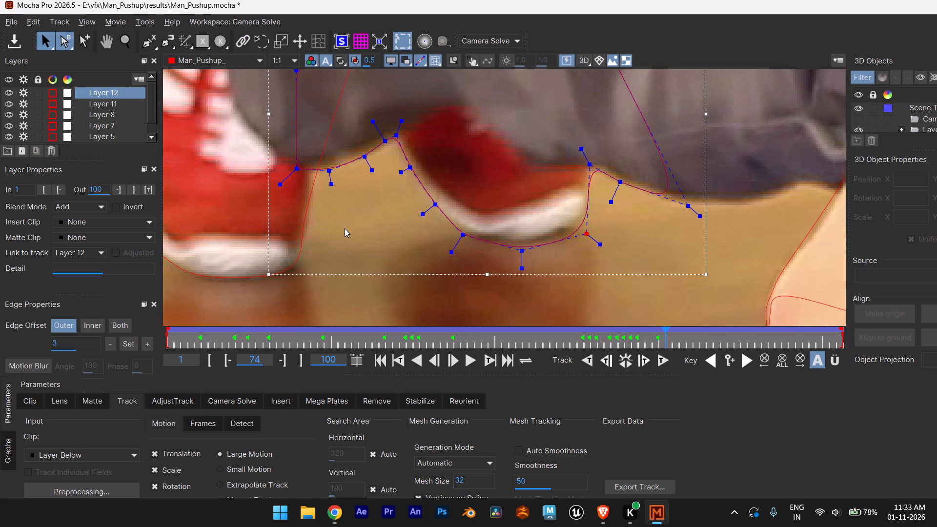
scroll(345, 228, "up", 2)
scroll(348, 225, "down", 4)
middle_click_drag(247, 206, 251, 227)
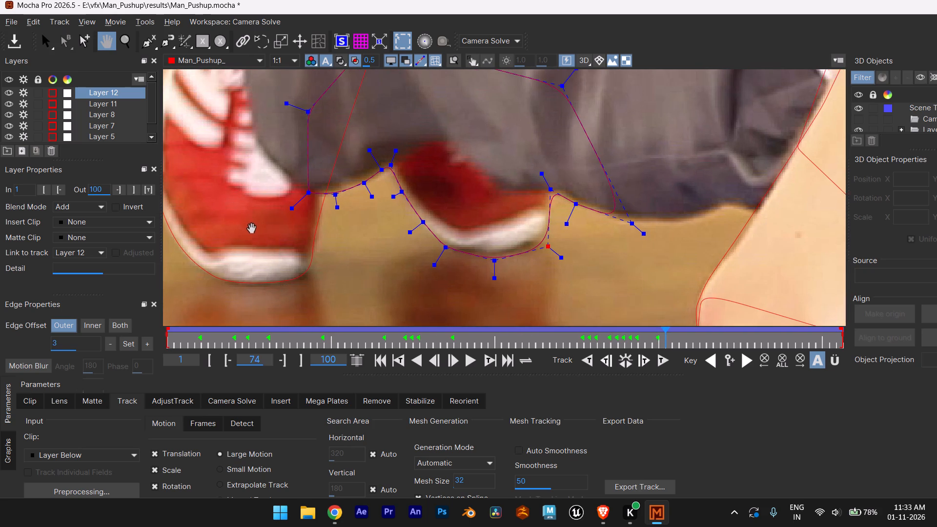
middle_click_drag(251, 227, 252, 231)
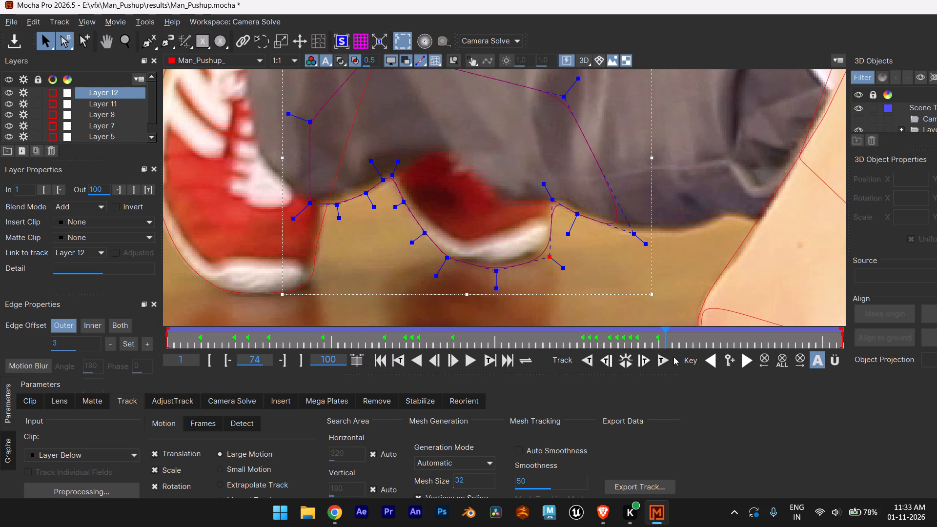
Scrub between frames 71 and 87 and examine how Layer 12's outline follows the far shoe and trouser hem.
left_click_drag(666, 335, 754, 336)
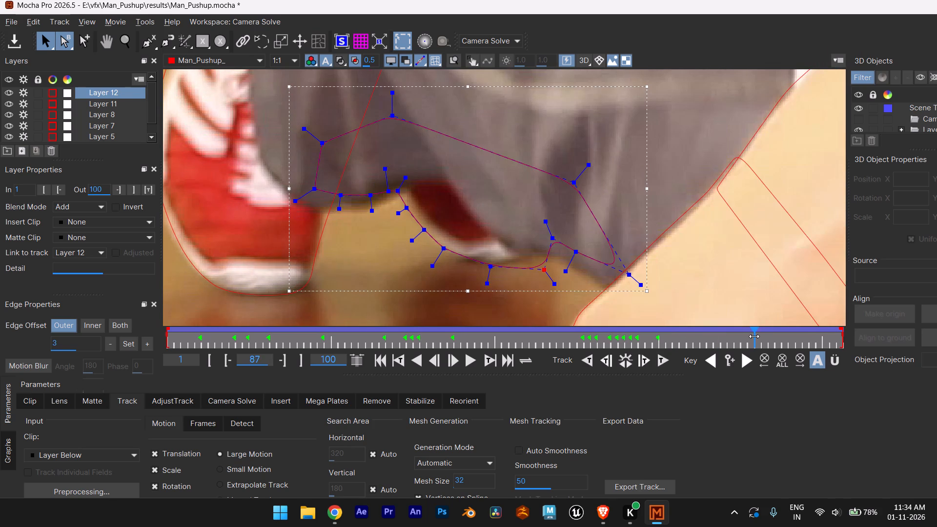
left_click_drag(754, 336, 686, 341)
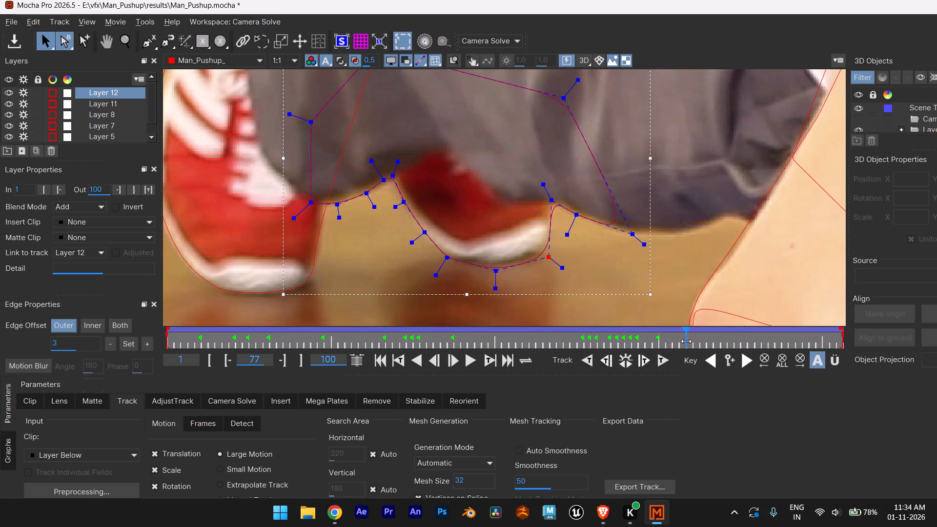
left_click_drag(686, 341, 696, 340)
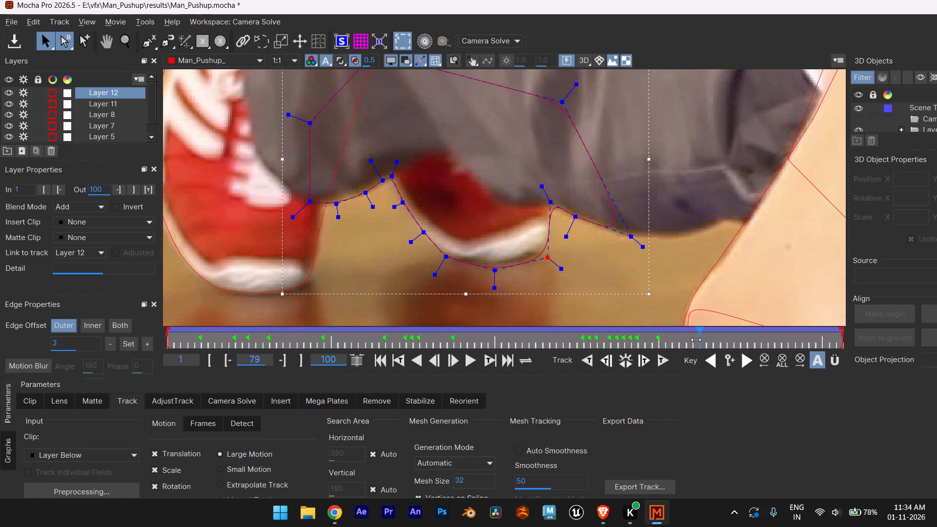
left_click_drag(696, 340, 638, 354)
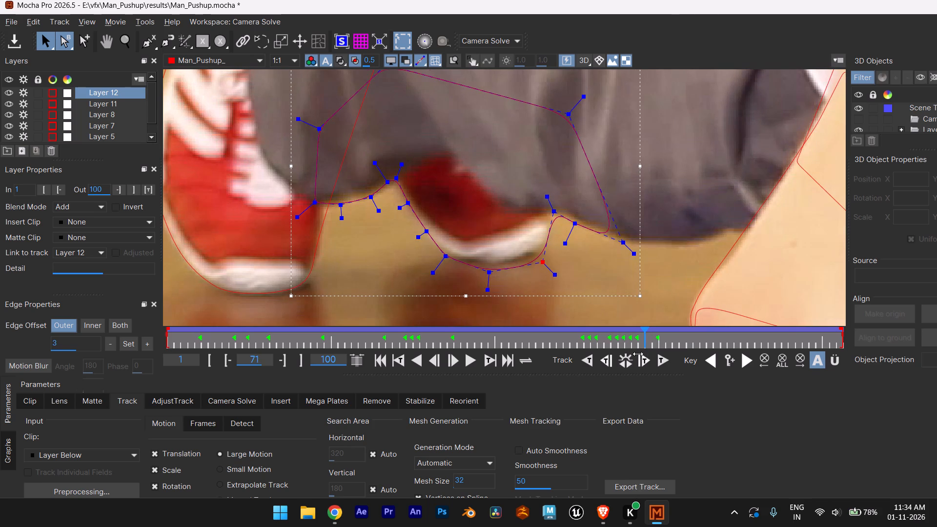
left_click_drag(638, 354, 706, 349)
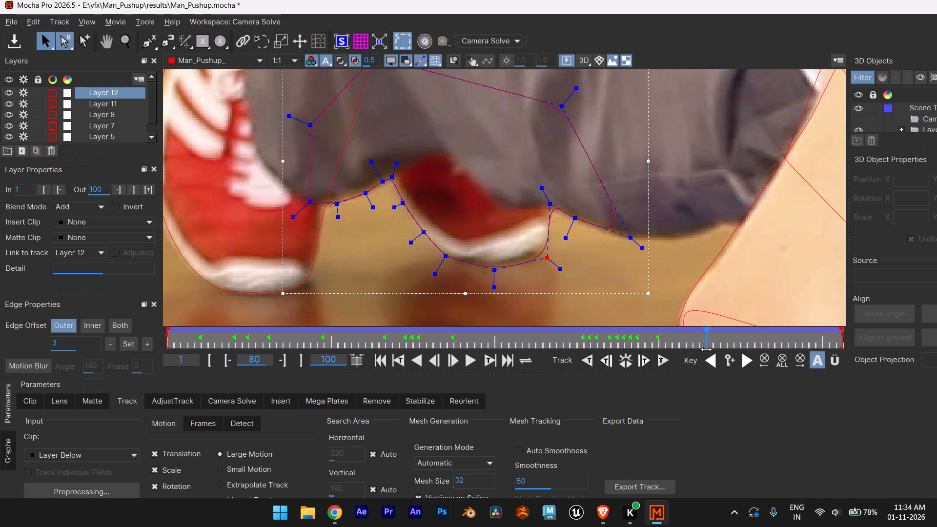
left_click_drag(706, 349, 722, 349)
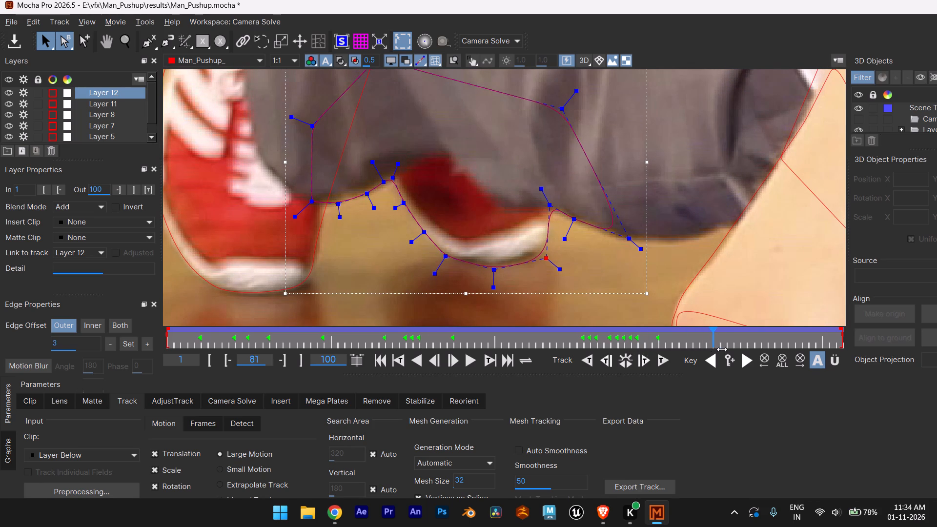
left_click_drag(722, 349, 745, 346)
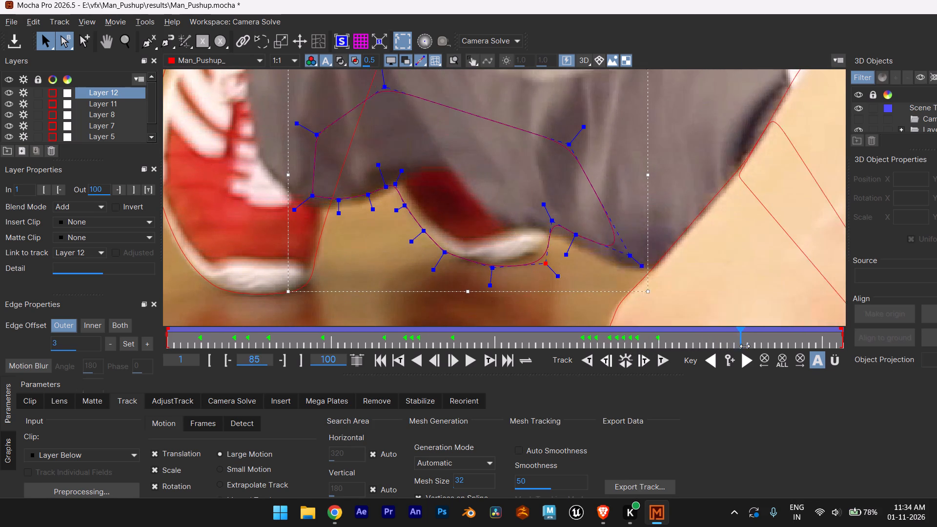
left_click_drag(745, 346, 730, 350)
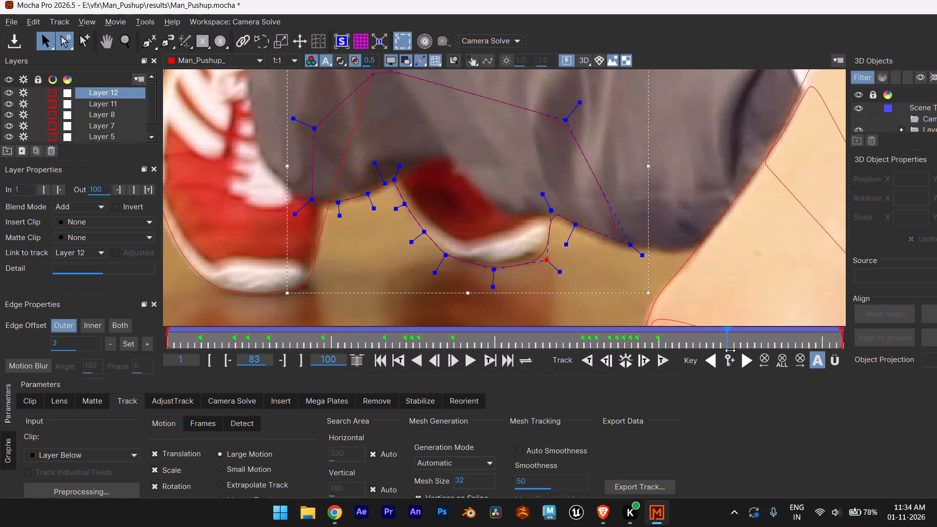
At frame 84, reshape Layer 12's points along the trouser hem between the near shoe and the far shoe.
left_click_drag(730, 350, 733, 349)
scroll(299, 216, "up", 5)
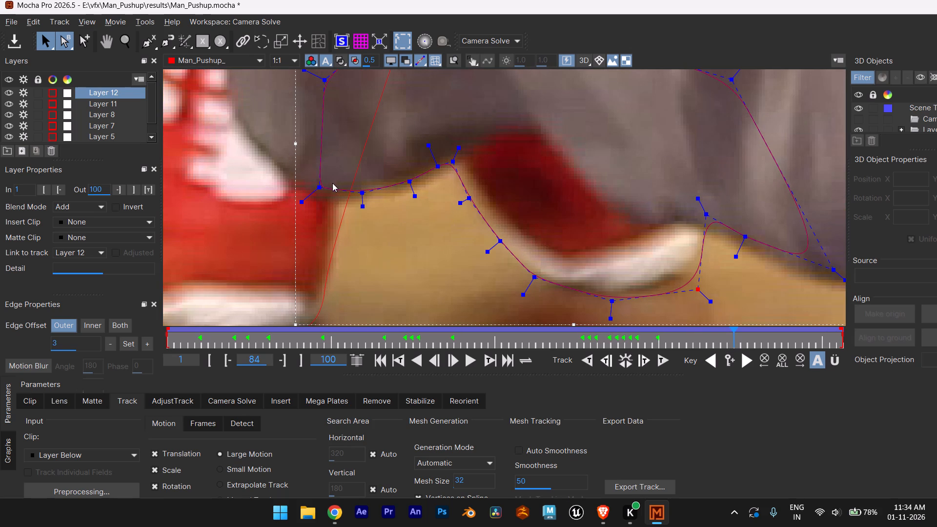
left_click_drag(324, 185, 316, 208)
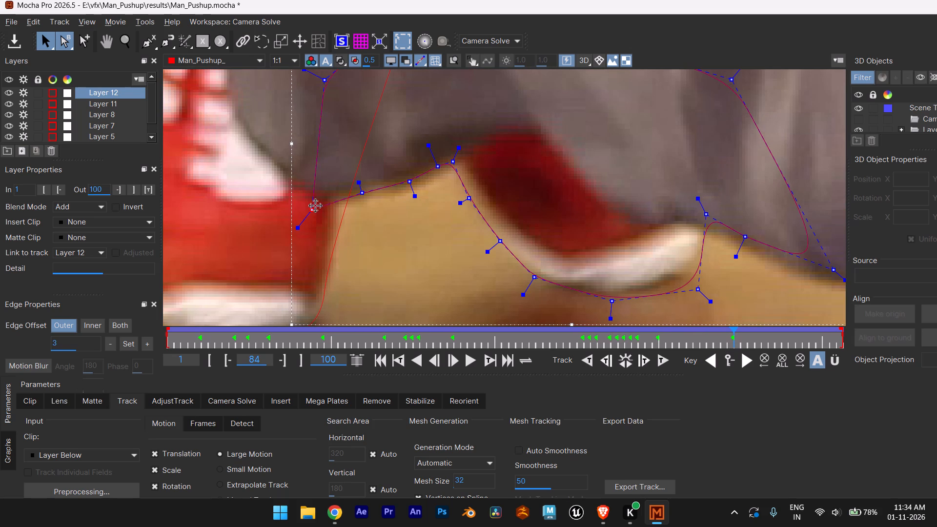
left_click_drag(361, 193, 359, 198)
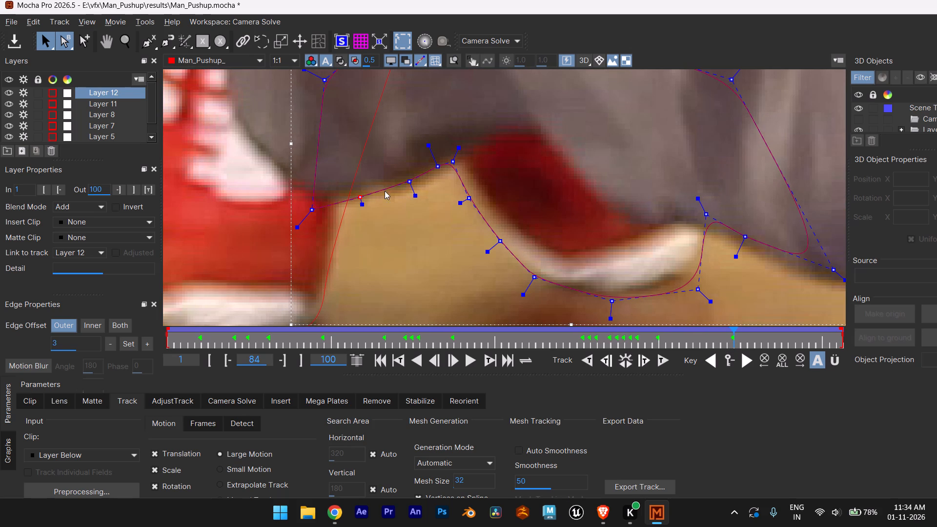
left_click_drag(410, 181, 410, 191)
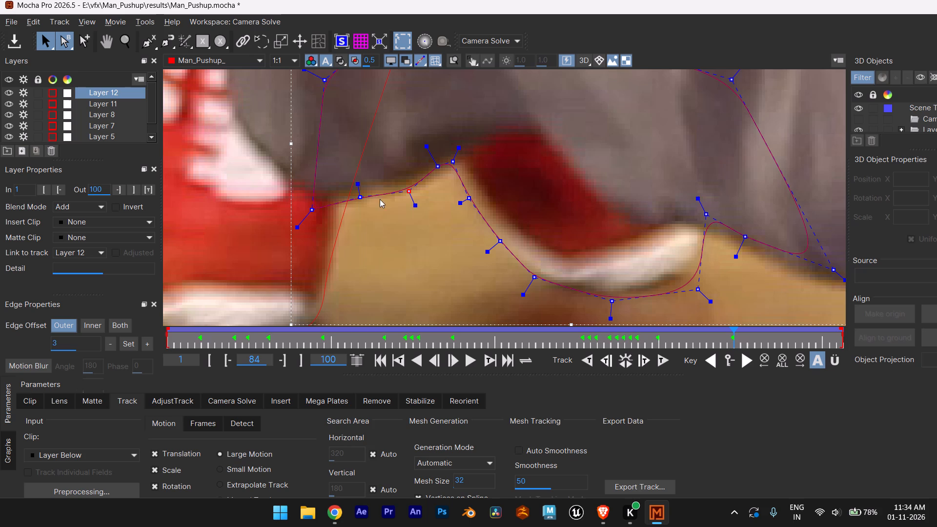
left_click_drag(315, 207, 312, 199)
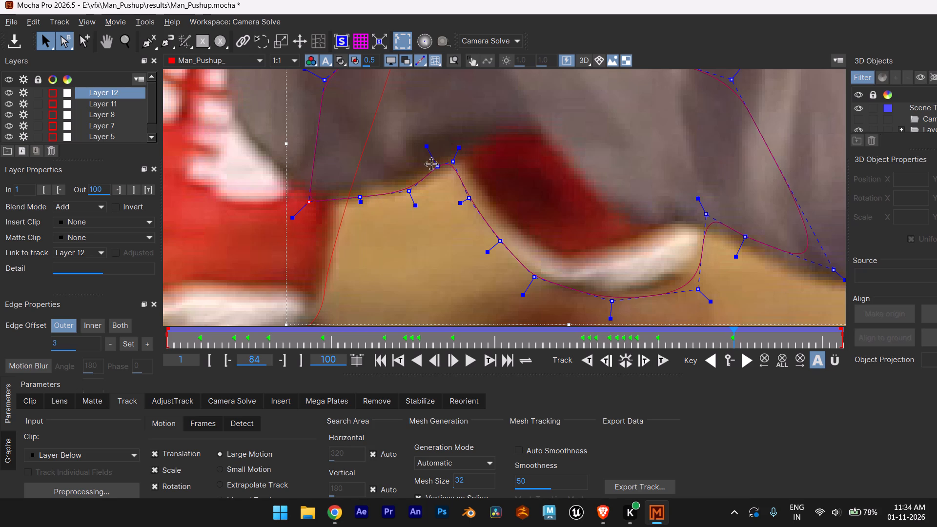
left_click_drag(438, 166, 443, 171)
left_click_drag(457, 167, 462, 165)
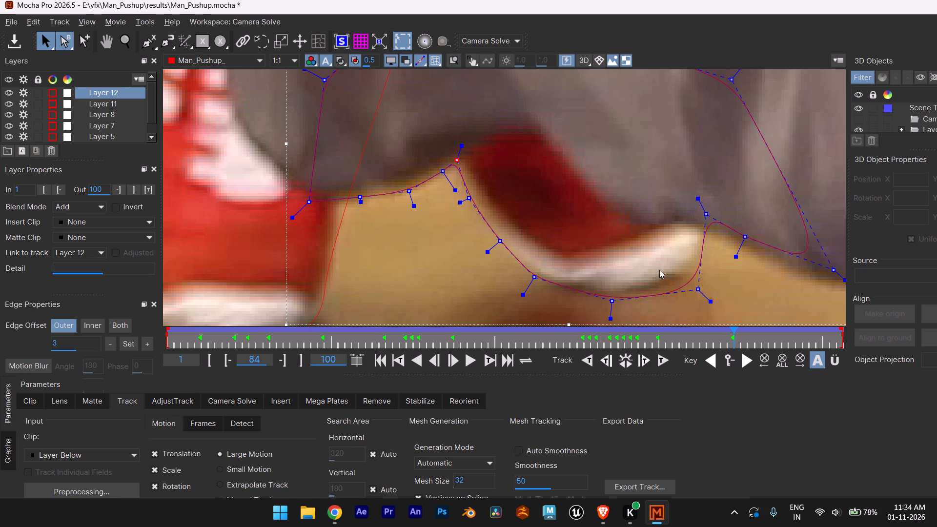
Adjust Layer 12's points at frame 84 along the far shoe's edge that faces the near shoe.
scroll(664, 271, "down", 3)
left_click_drag(571, 273, 571, 278)
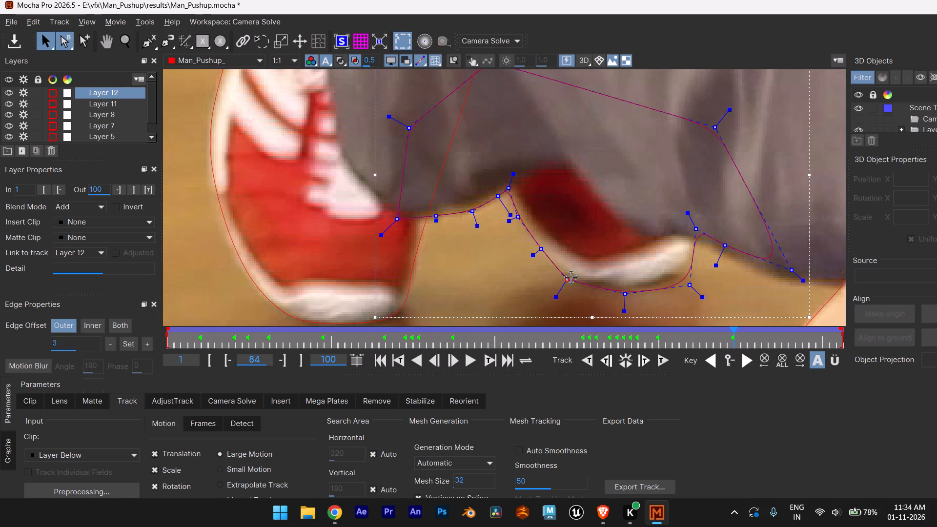
left_click_drag(571, 278, 571, 278)
scroll(542, 251, "up", 4)
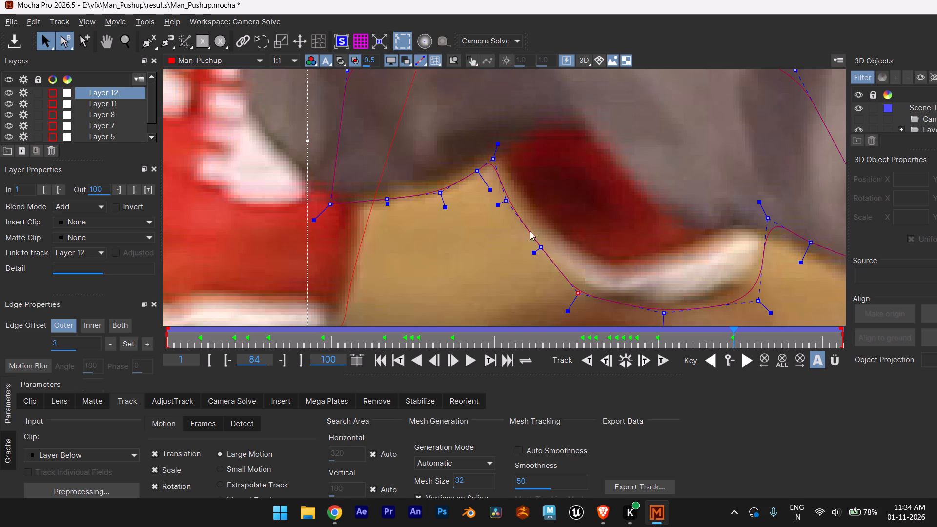
left_click_drag(508, 197, 513, 195)
scroll(569, 263, "down", 2)
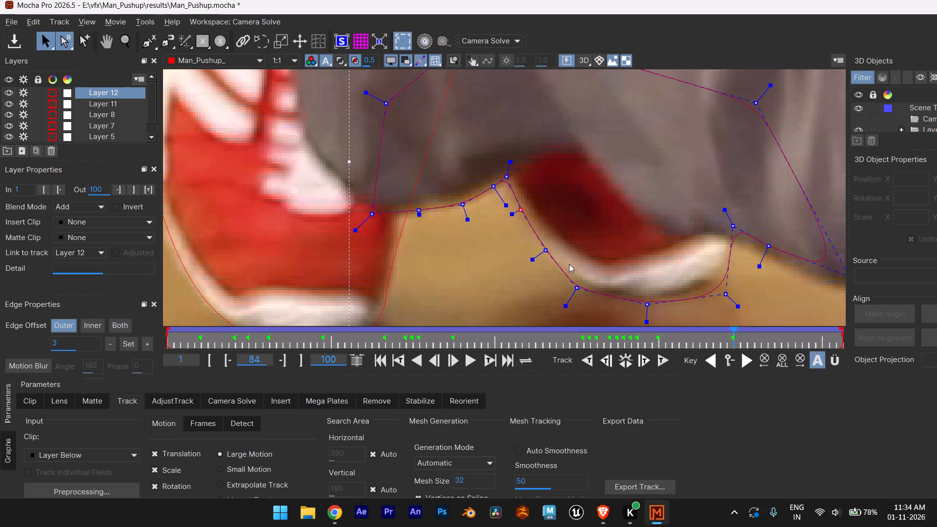
Fine-tune Layer 12's points under the far shoe's white sole at frame 84, shifting the bottom point toward the near shoe.
scroll(569, 264, "up", 6)
scroll(569, 264, "down", 7)
scroll(510, 271, "down", 3)
middle_click_drag(510, 273, 490, 257)
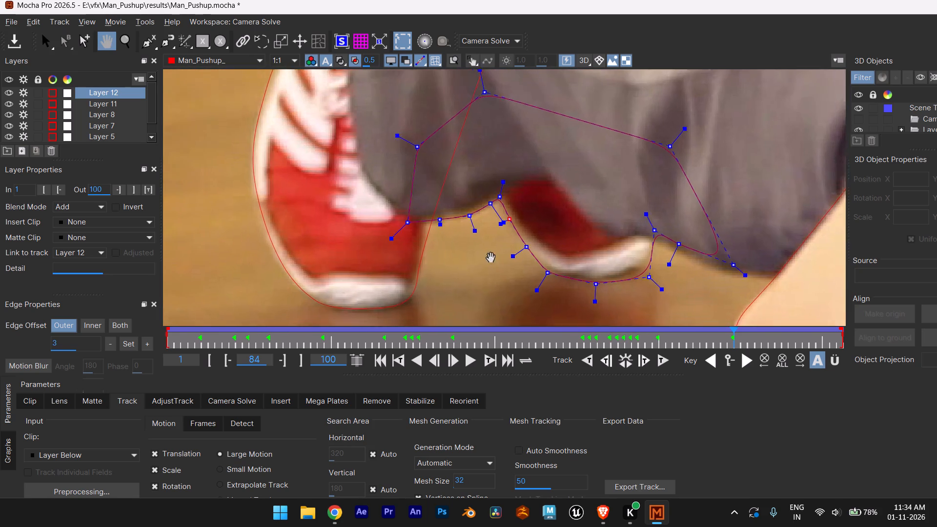
middle_click_drag(490, 257, 414, 226)
scroll(414, 226, "up", 5)
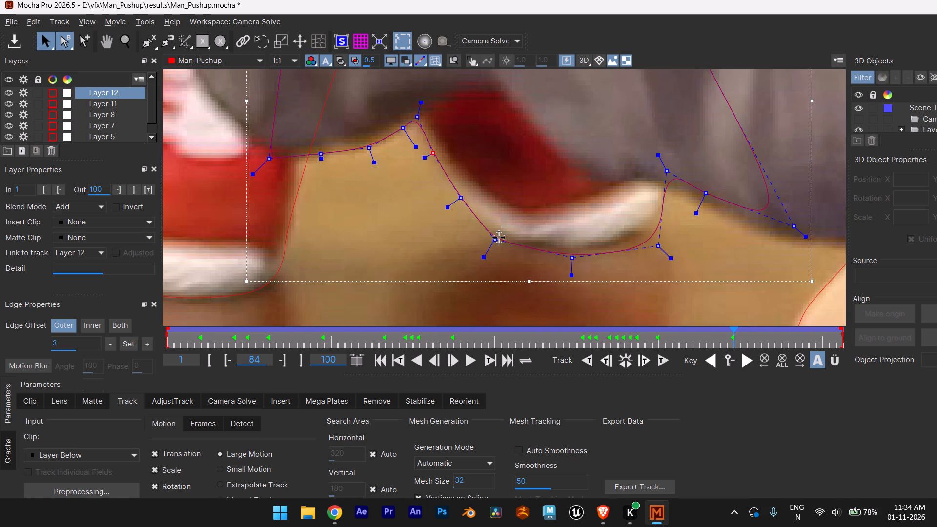
left_click(499, 238)
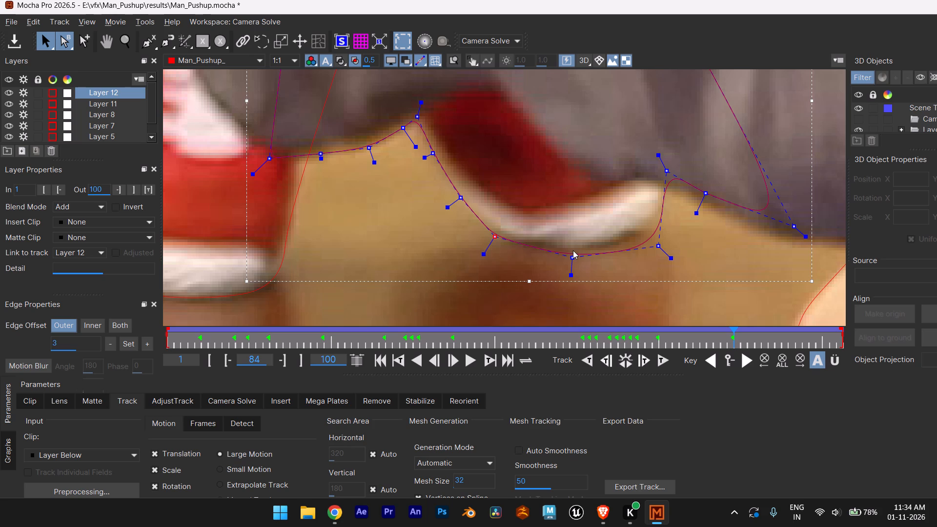
left_click_drag(572, 254, 548, 254)
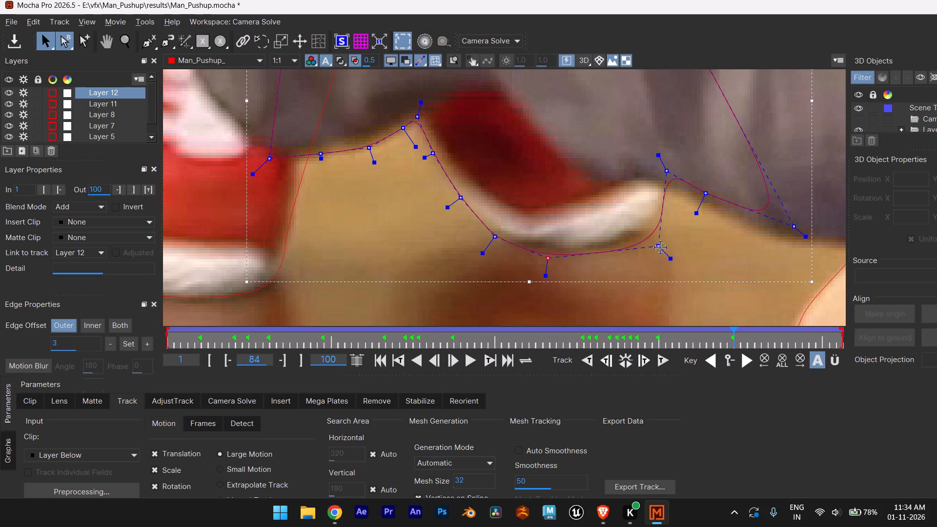
left_click(661, 248)
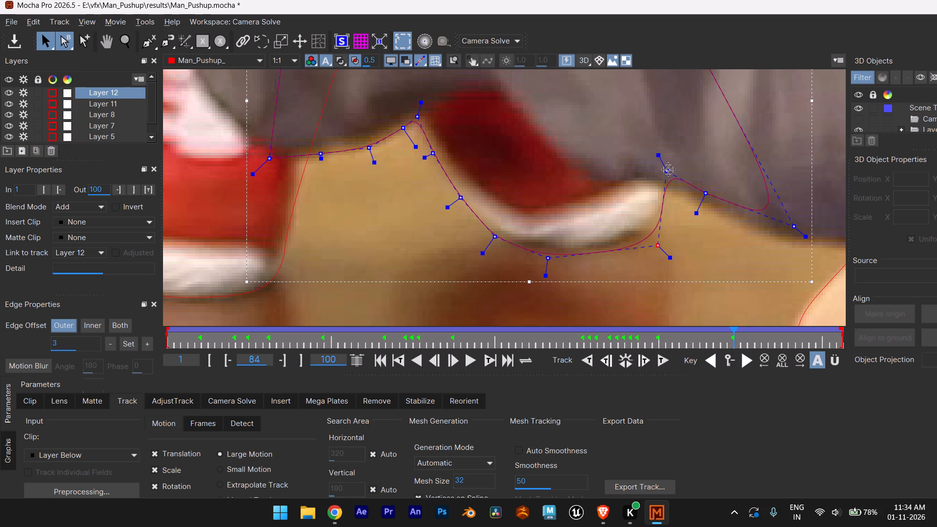
Move Layer 12's points at frame 84 to fit the corner where the far shoe meets the hem and the hem beyond it.
left_click_drag(668, 170, 661, 186)
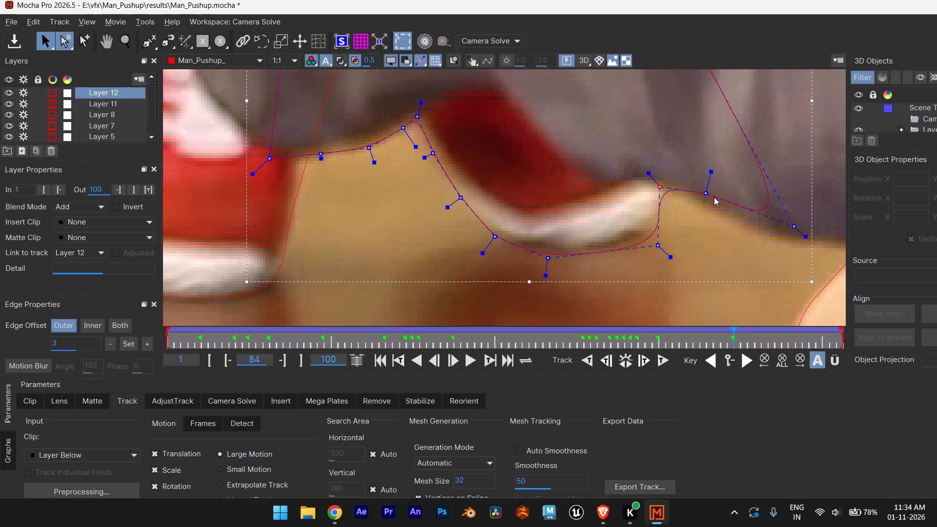
left_click_drag(710, 196, 703, 206)
scroll(778, 206, "down", 5)
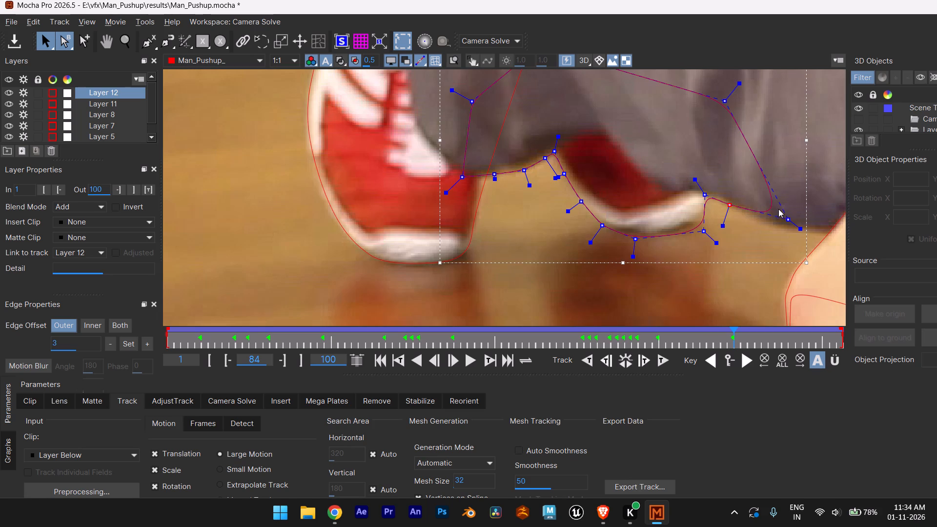
middle_click_drag(770, 241, 594, 254)
scroll(594, 254, "up", 3)
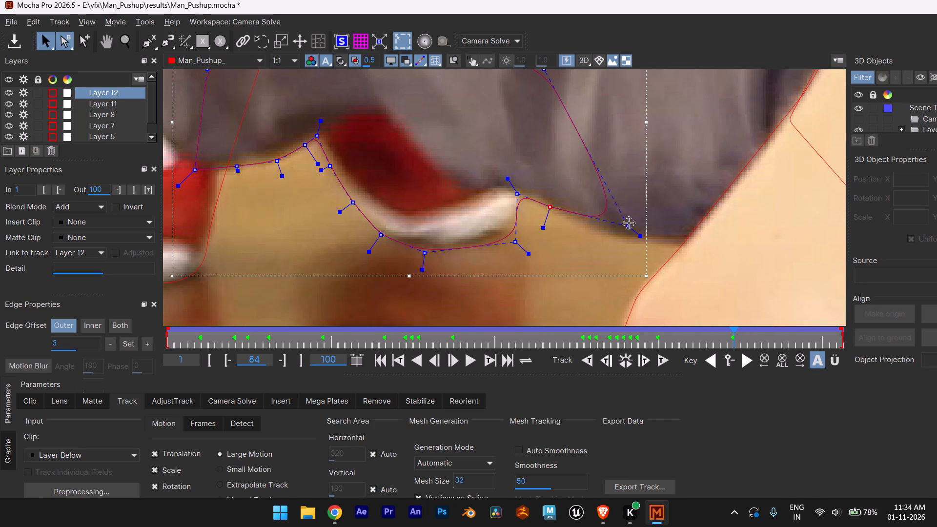
left_click_drag(629, 223, 622, 244)
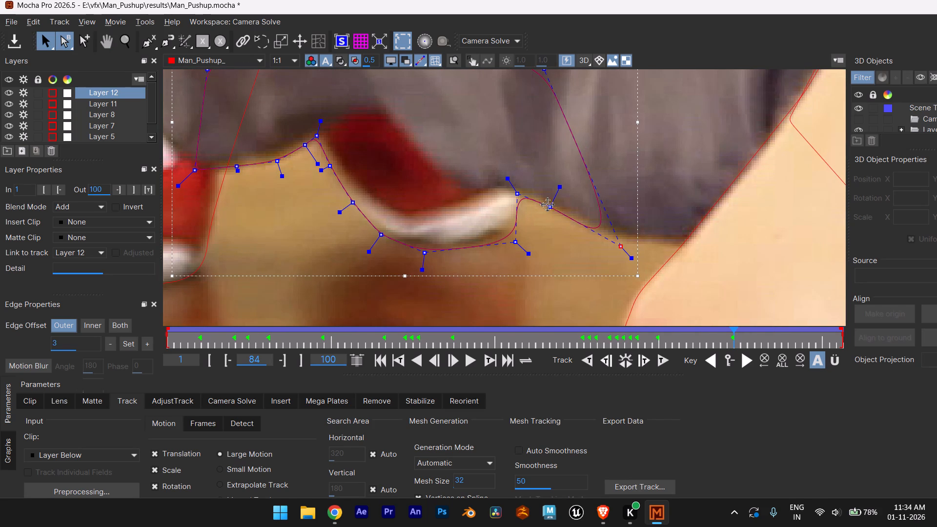
left_click(548, 204)
scroll(689, 213, "down", 4)
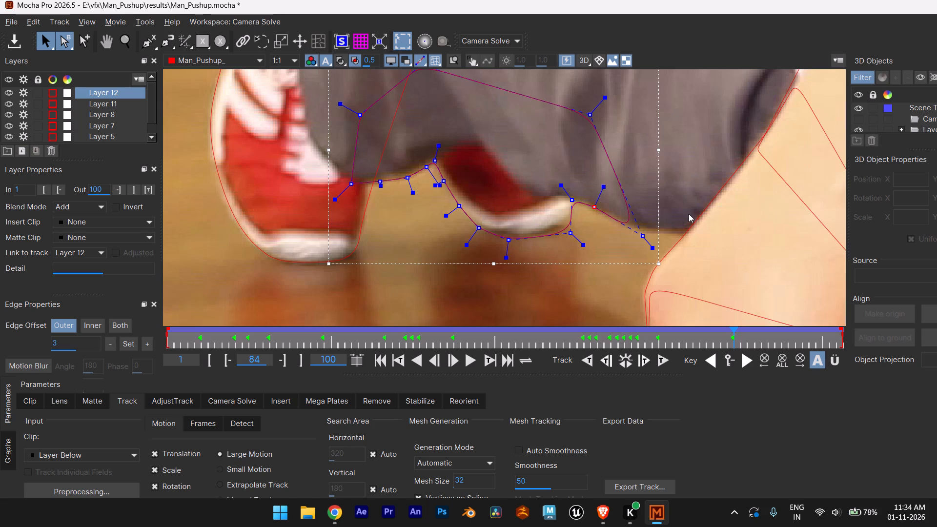
scroll(689, 214, "up", 5)
scroll(657, 191, "down", 6)
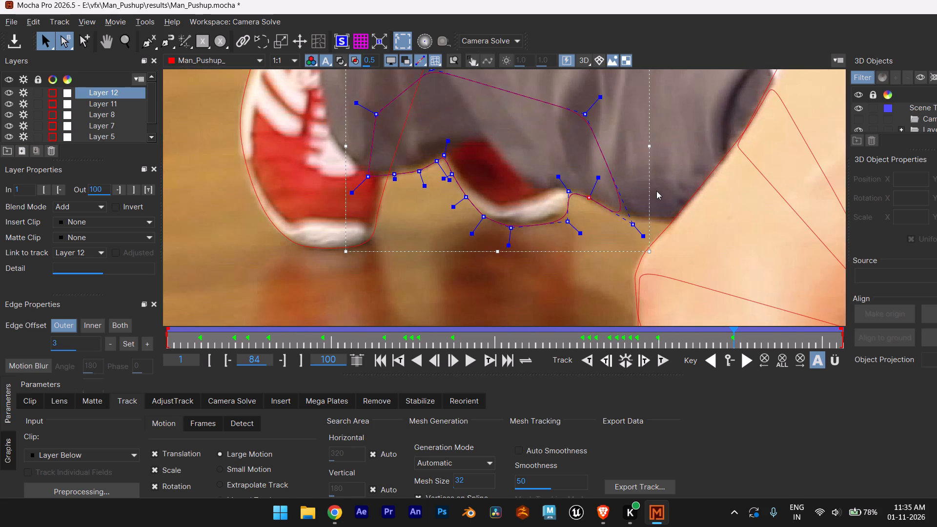
scroll(645, 160, "up", 6)
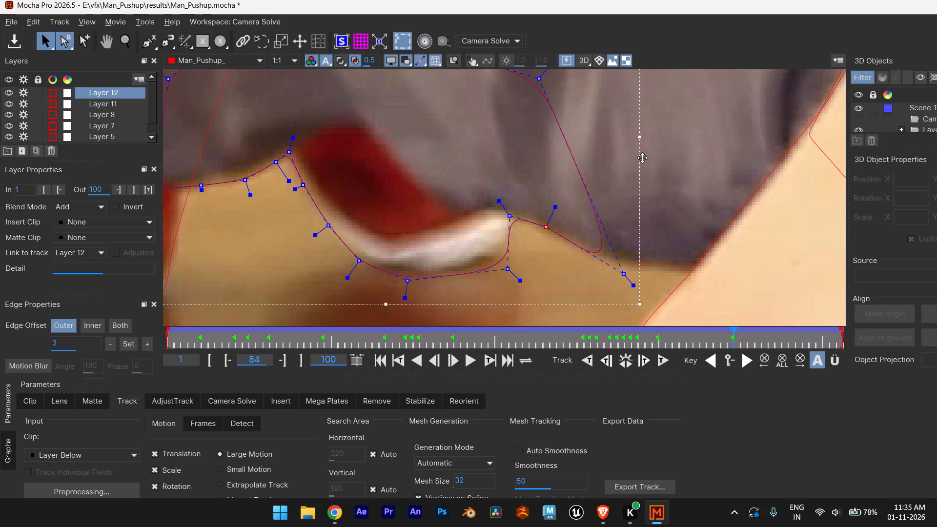
scroll(630, 218, "down", 4)
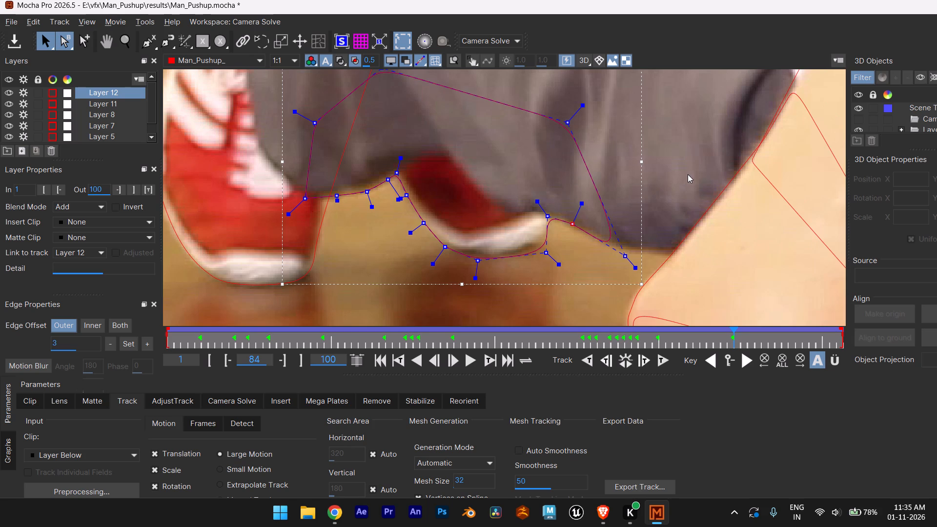
Reposition Layer 12's top point and the upper point nearest the near shoe inside the trouser leg at frame 84.
middle_click_drag(688, 177, 685, 221)
scroll(389, 118, "down", 5)
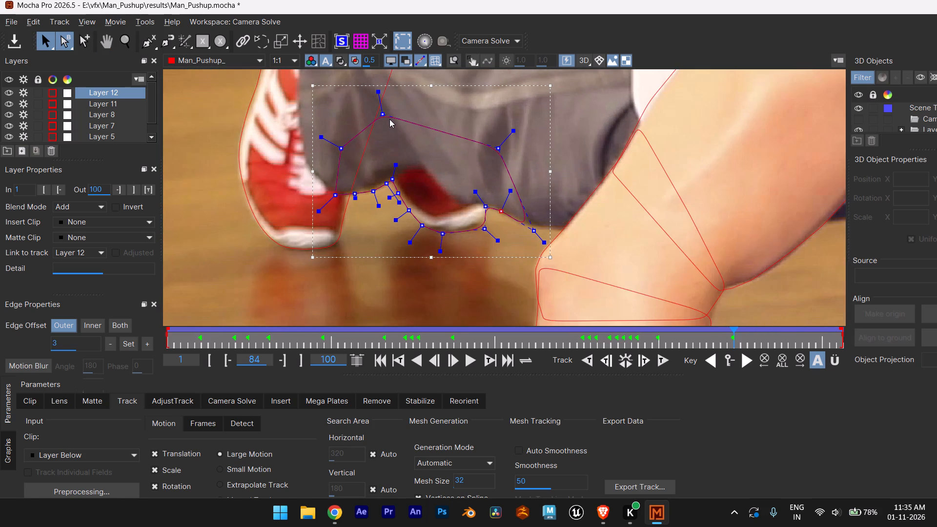
scroll(389, 119, "up", 5)
left_click_drag(379, 113, 395, 120)
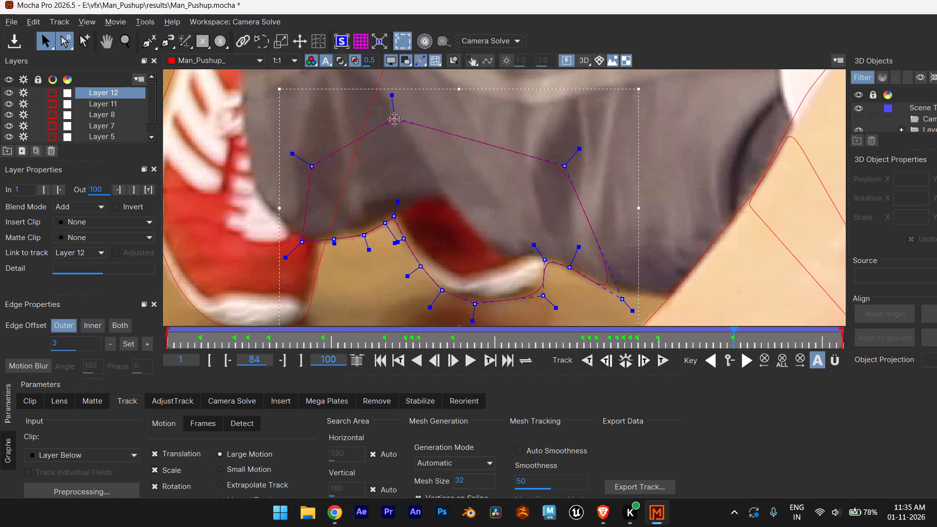
left_click_drag(395, 120, 387, 122)
left_click_drag(310, 166, 333, 151)
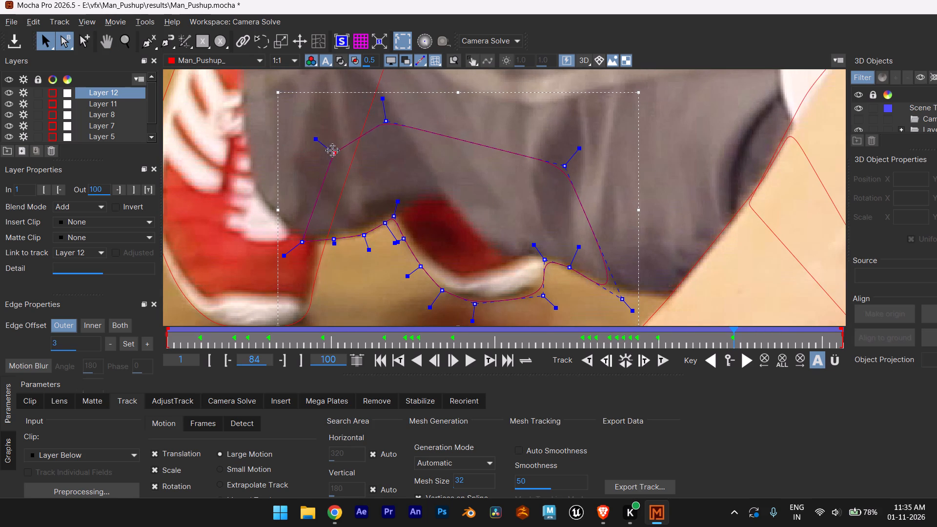
left_click_drag(333, 151, 333, 150)
Fine-tune Layer 12's points at frame 84 around the far end of the far shoe's sole and sharpen its corner with the hem.
scroll(479, 315, "up", 2)
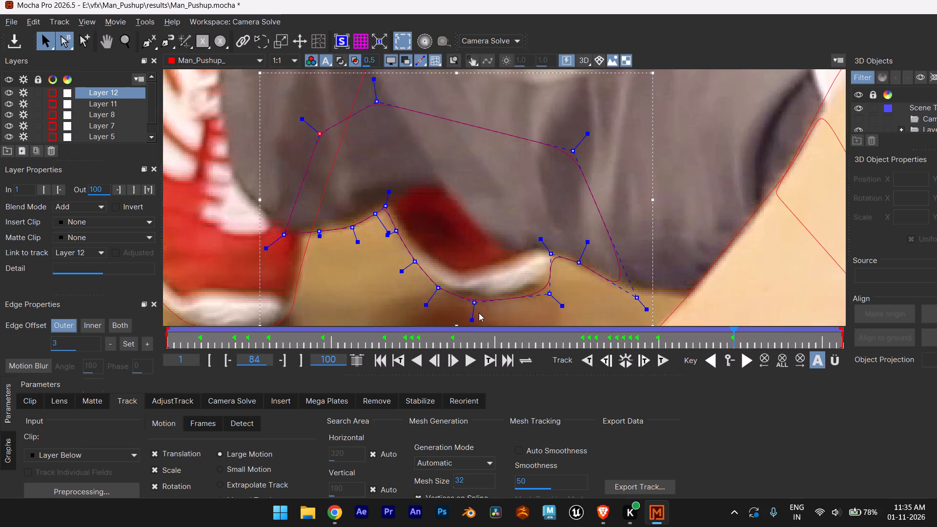
scroll(479, 313, "up", 2)
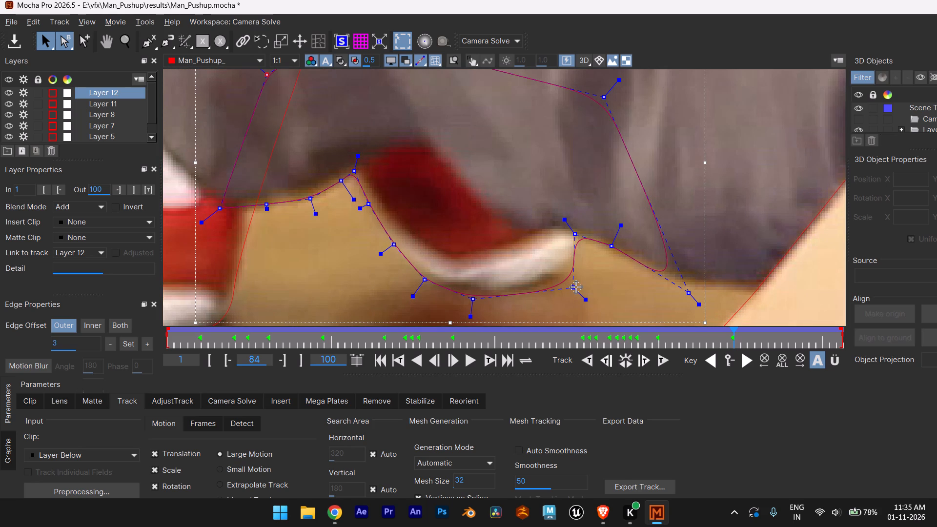
left_click_drag(576, 287, 571, 287)
left_click_drag(615, 249, 611, 249)
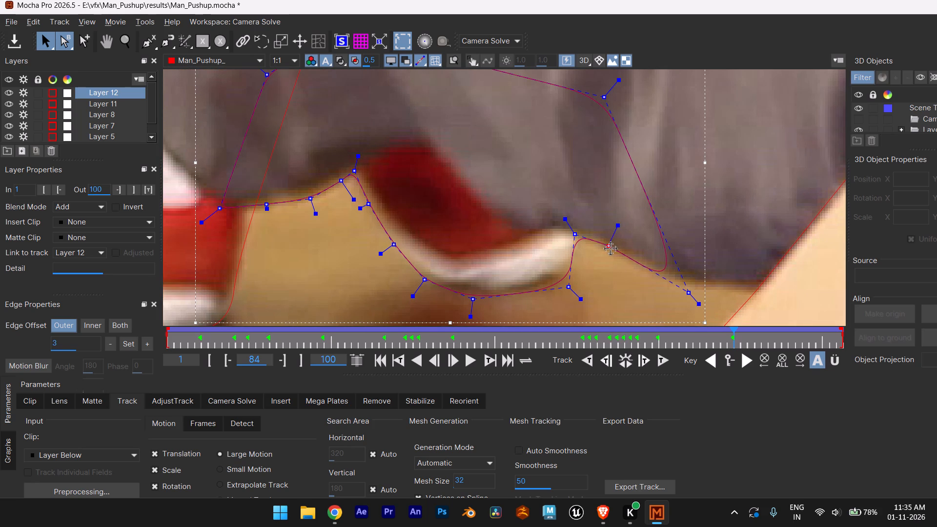
left_click_drag(611, 249, 610, 248)
scroll(565, 255, "up", 1)
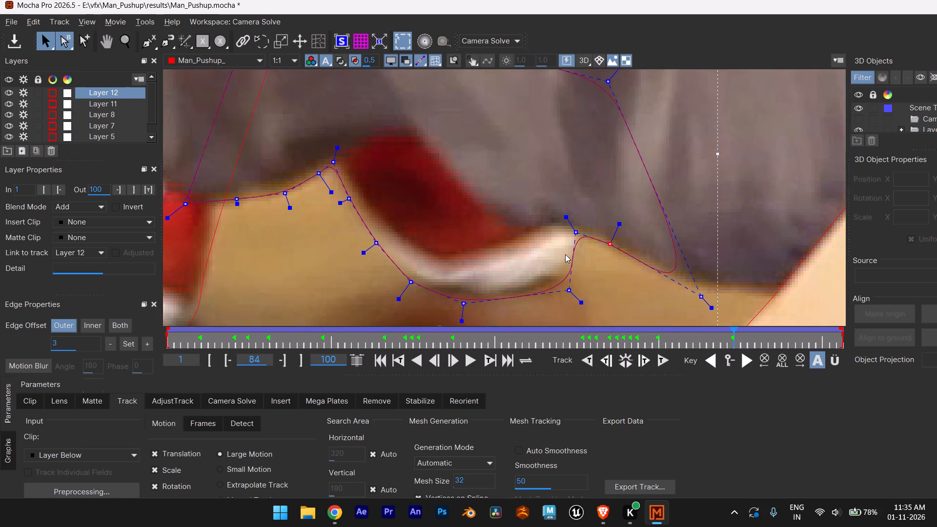
scroll(565, 254, "up", 2)
left_click_drag(578, 228, 582, 229)
left_click(569, 301)
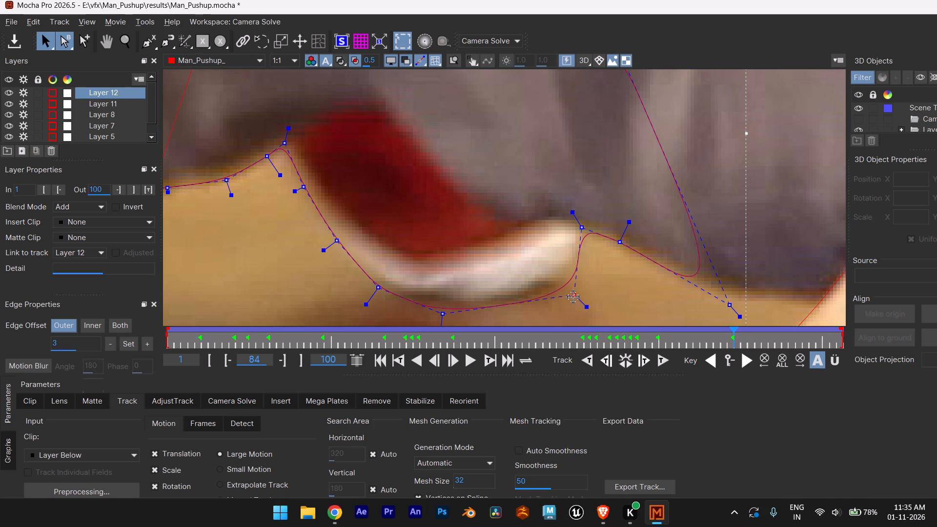
left_click(581, 228)
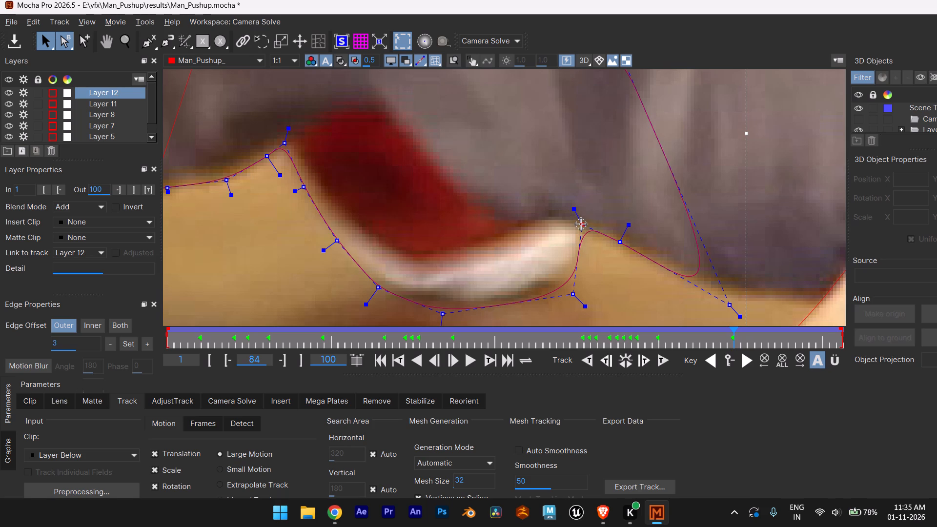
left_click_drag(576, 210, 572, 204)
Inspect Layer 12's outline at frame 84 around both shoes, the far shoe's sole and the hem beyond it.
scroll(602, 246, "down", 10)
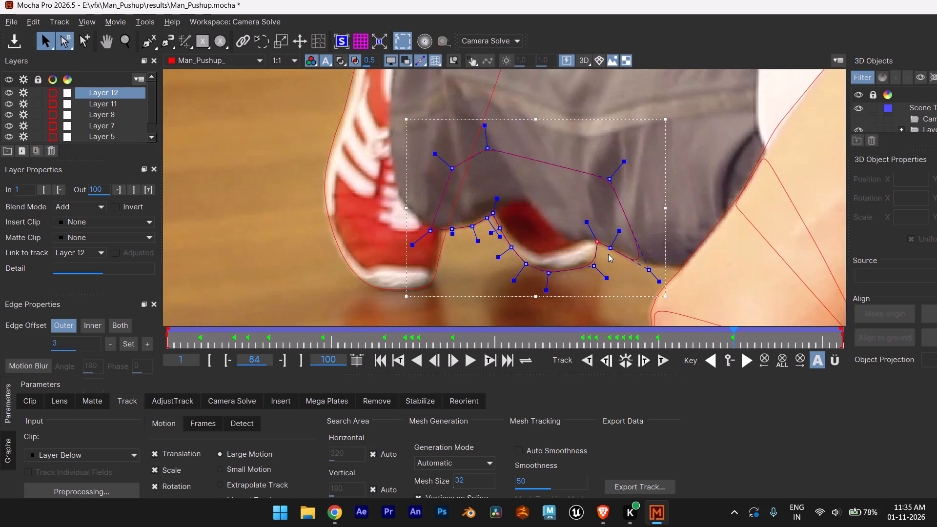
scroll(608, 254, "down", 2)
scroll(684, 261, "down", 1)
middle_click_drag(328, 260, 328, 260)
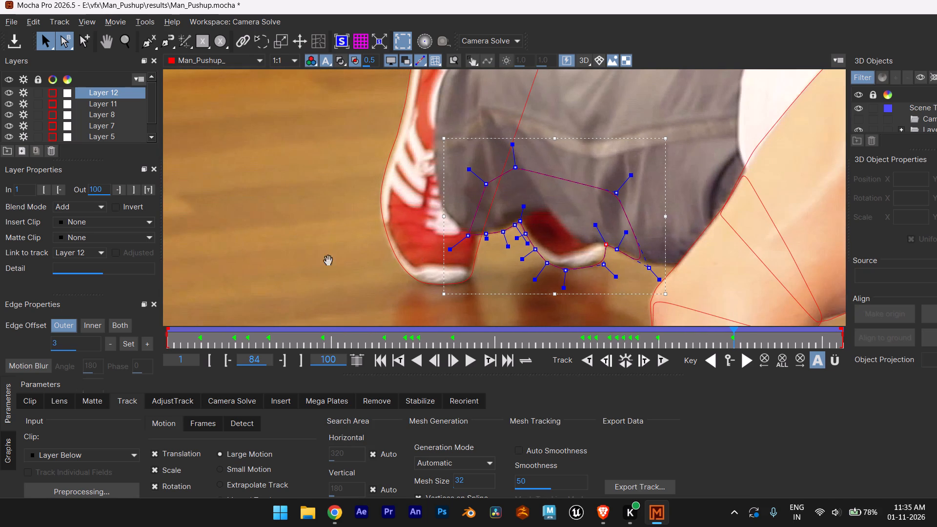
middle_click_drag(328, 260, 224, 225)
scroll(295, 210, "up", 8)
scroll(388, 197, "down", 3)
scroll(323, 210, "down", 5)
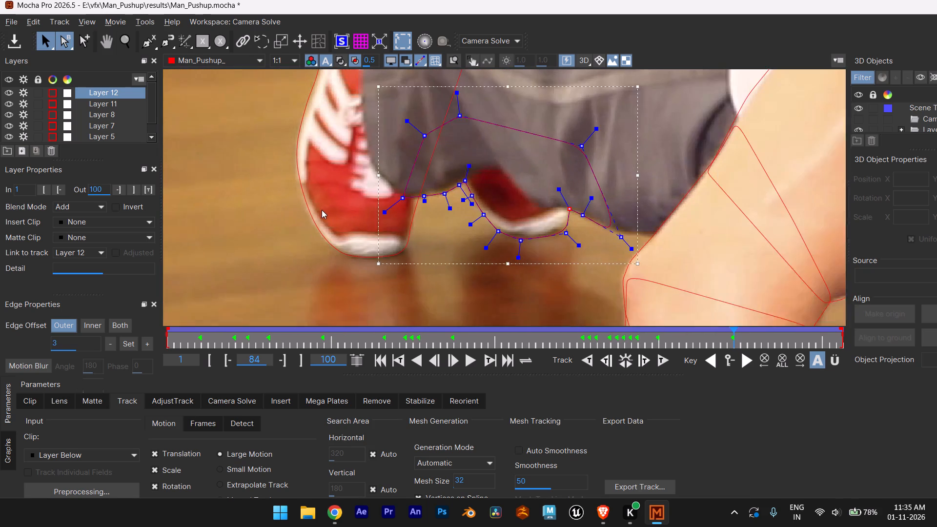
middle_click_drag(277, 209, 157, 223)
middle_click_drag(301, 287, 345, 285)
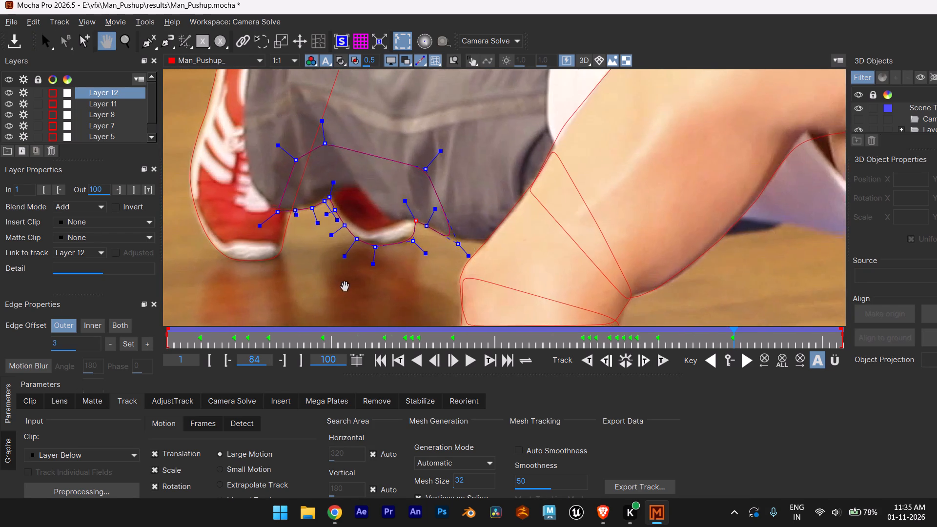
middle_click_drag(345, 285, 372, 286)
scroll(412, 279, "up", 5)
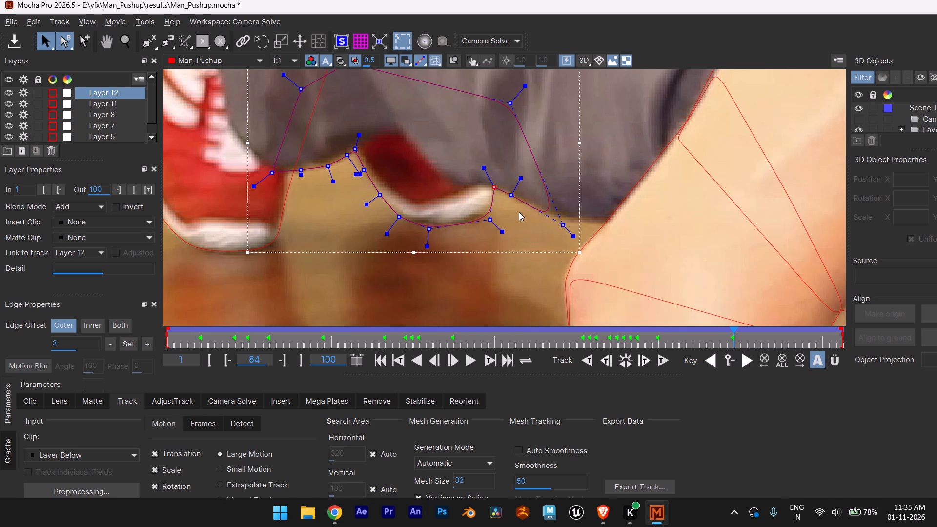
scroll(515, 211, "up", 4)
scroll(439, 211, "down", 7)
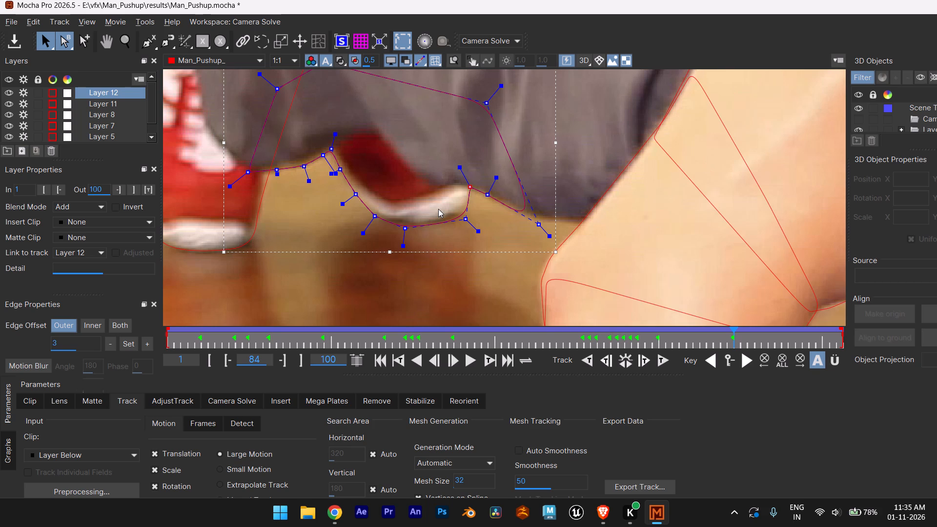
scroll(403, 217, "up", 5)
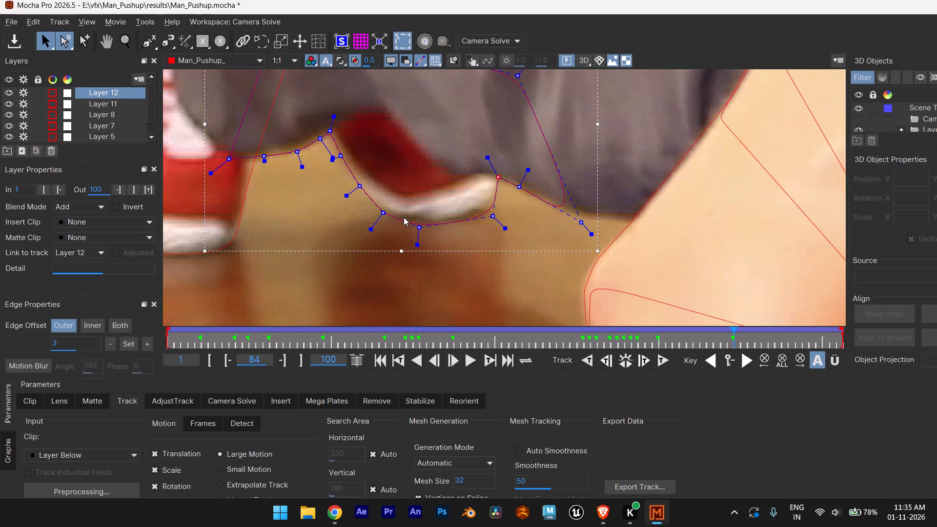
scroll(509, 188, "up", 4)
scroll(509, 190, "down", 5)
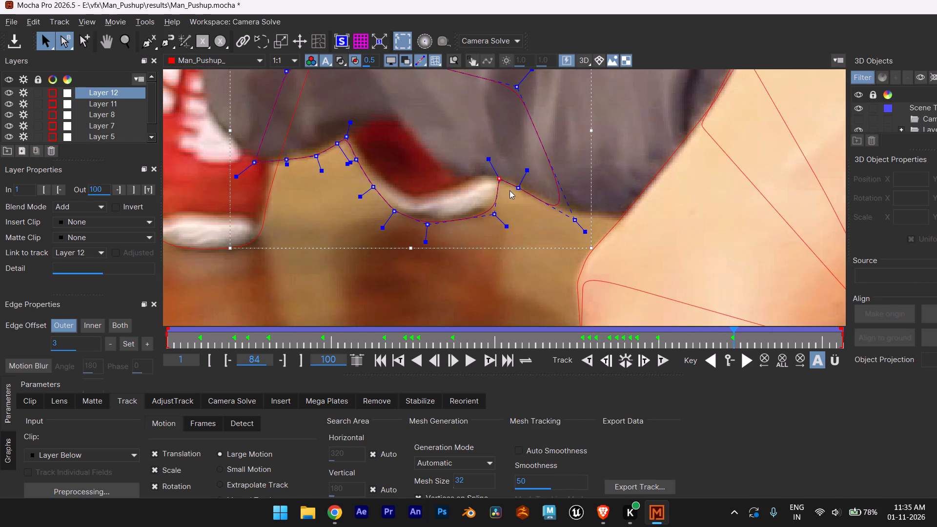
Nudge Layer 12's hem point just beyond the far shoe slightly up onto the trouser hem at frame 84.
scroll(513, 186, "up", 4)
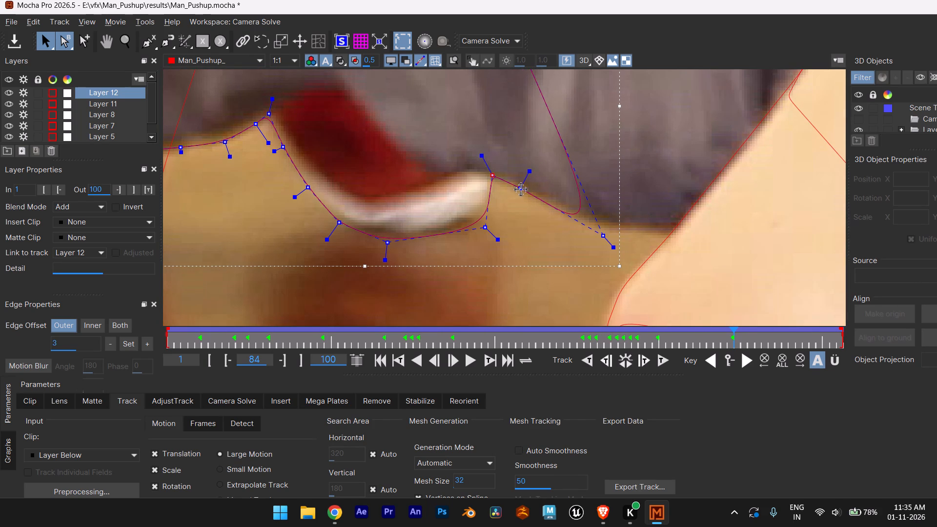
left_click(522, 189)
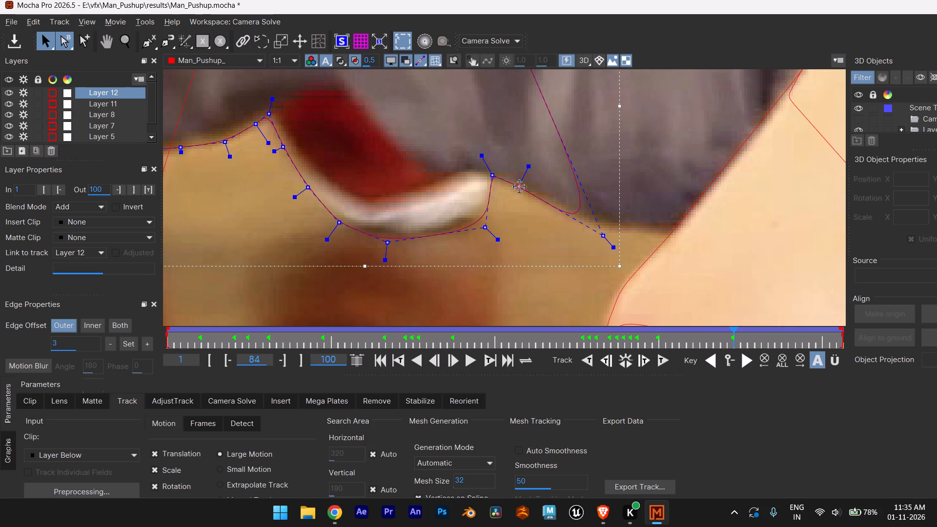
scroll(514, 199, "down", 5)
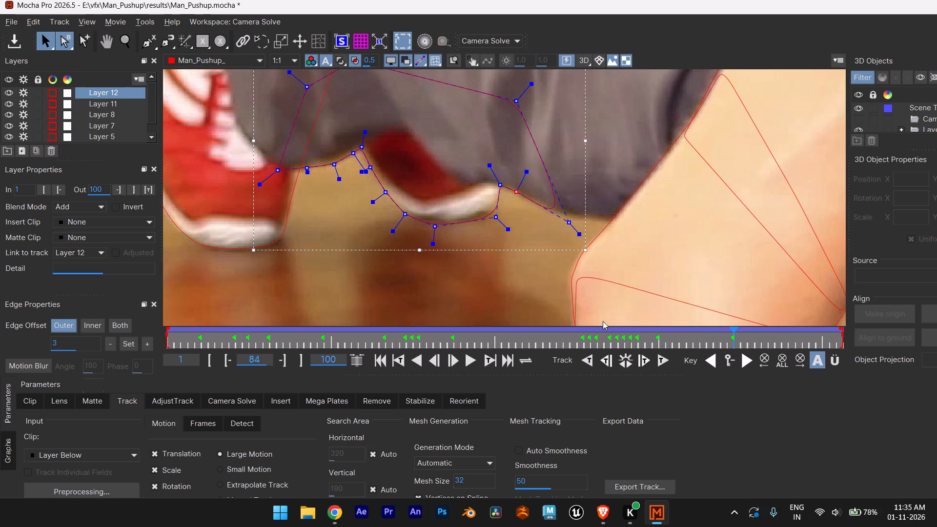
Track Layer 12 forward from frame 84.
left_click(656, 363)
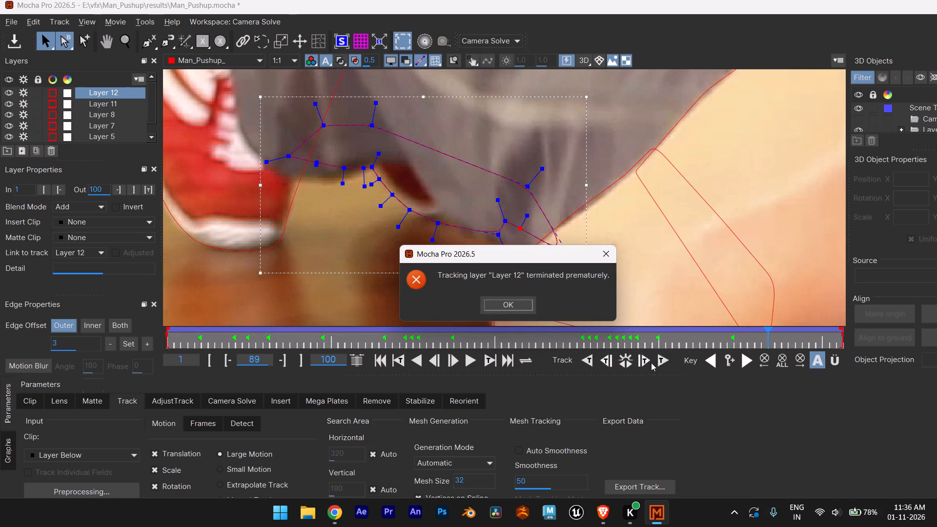
left_click(506, 300)
Go back over Layer 12's track to frame 76 and raise its points between the shoes to fit the trouser hem.
left_click_drag(736, 337, 730, 337)
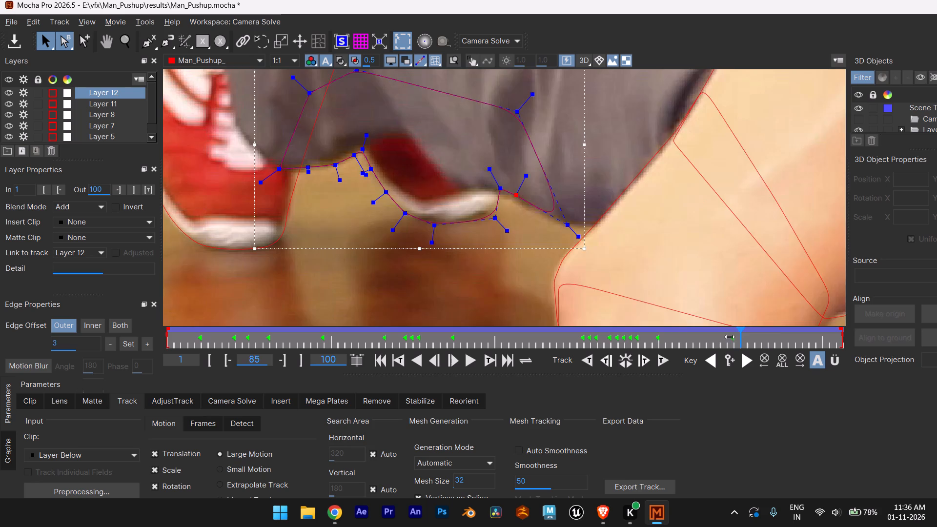
left_click_drag(730, 337, 707, 336)
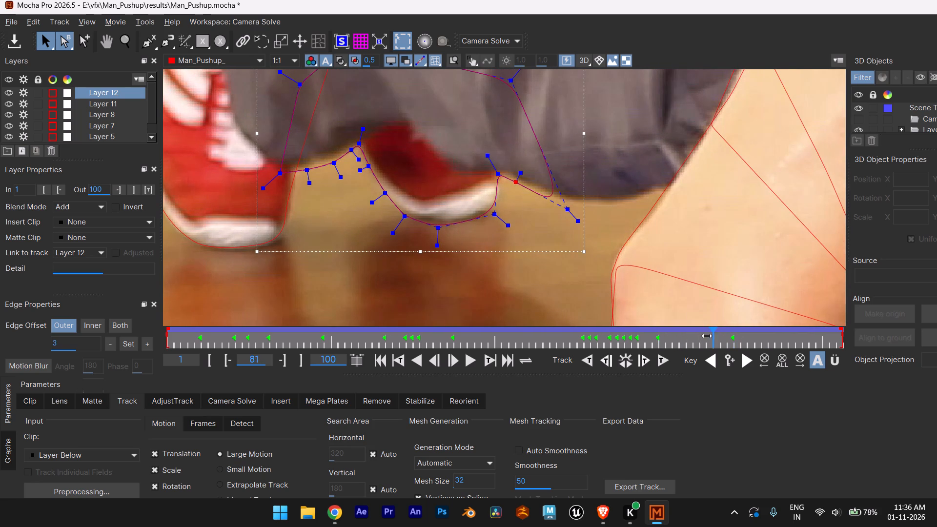
left_click_drag(707, 336, 693, 338)
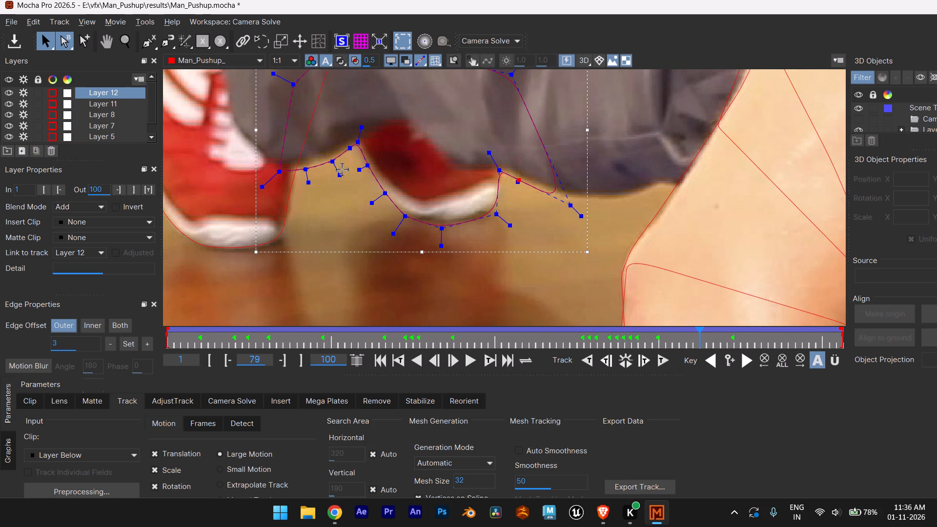
scroll(339, 167, "up", 5)
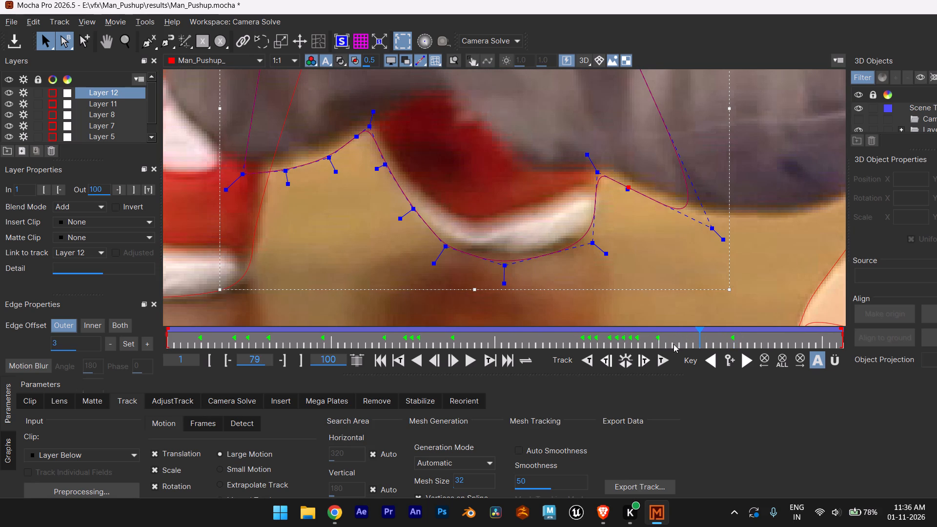
left_click_drag(700, 338, 652, 341)
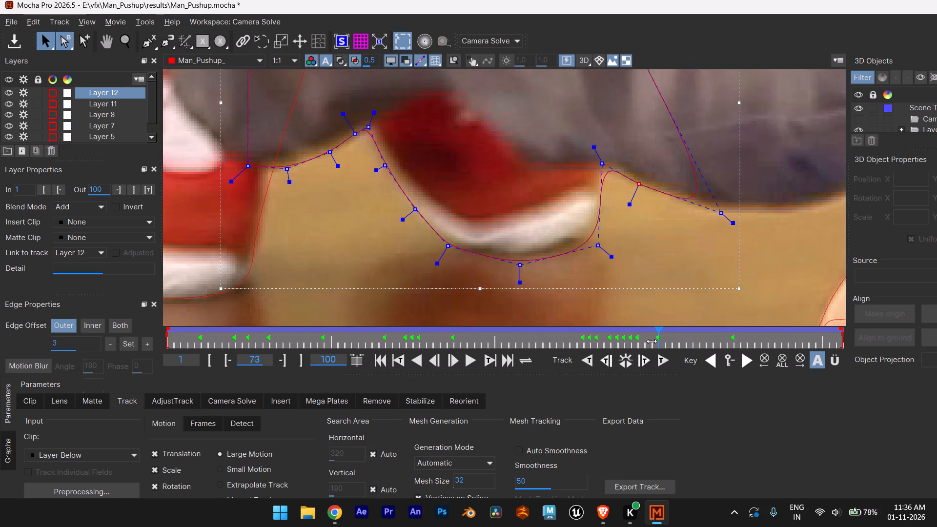
left_click_drag(652, 341, 669, 350)
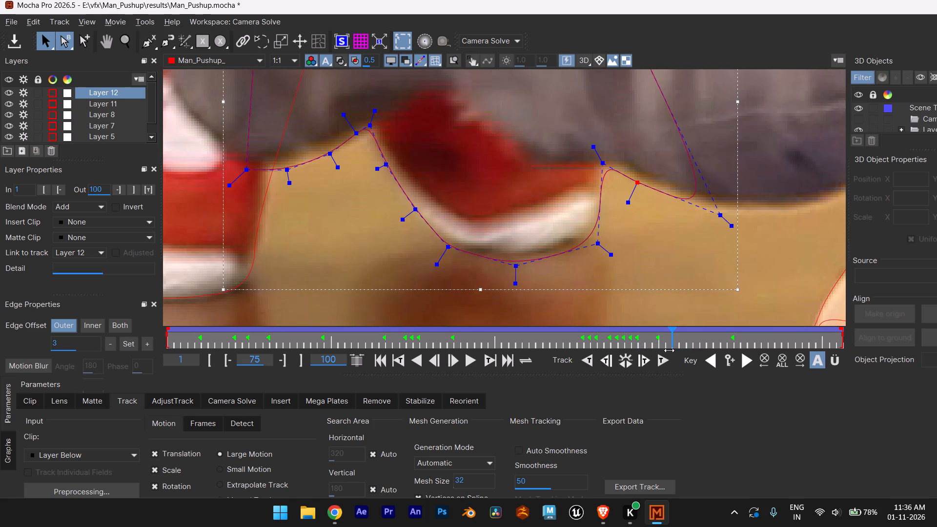
left_click_drag(669, 350, 679, 350)
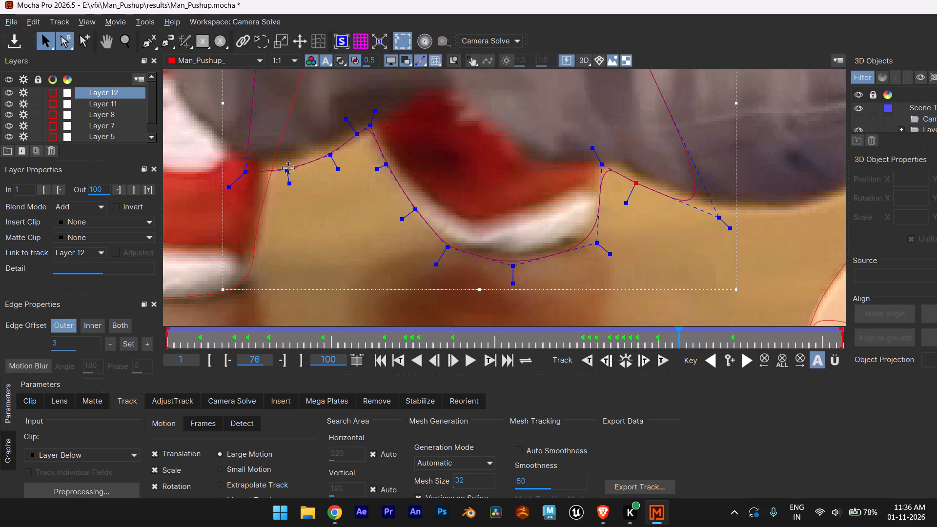
left_click(289, 168)
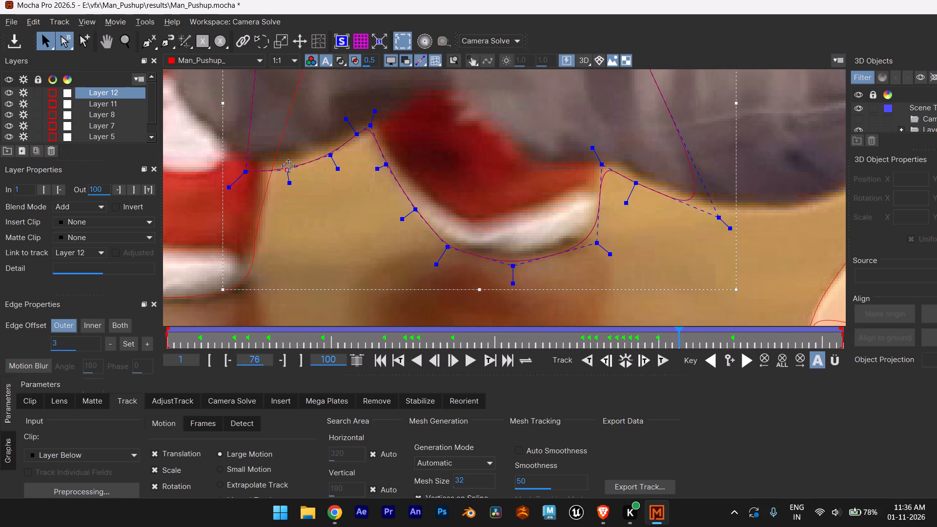
left_click_drag(329, 155, 326, 149)
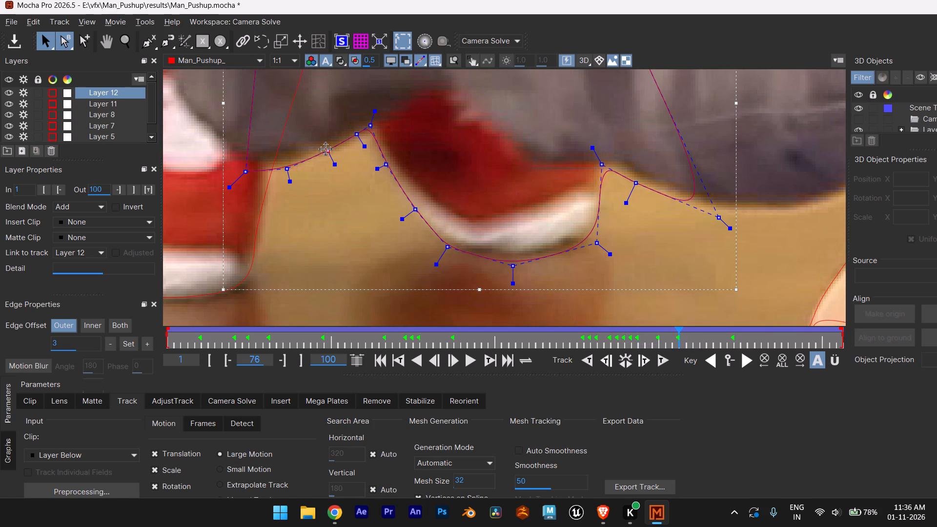
left_click_drag(326, 149, 326, 150)
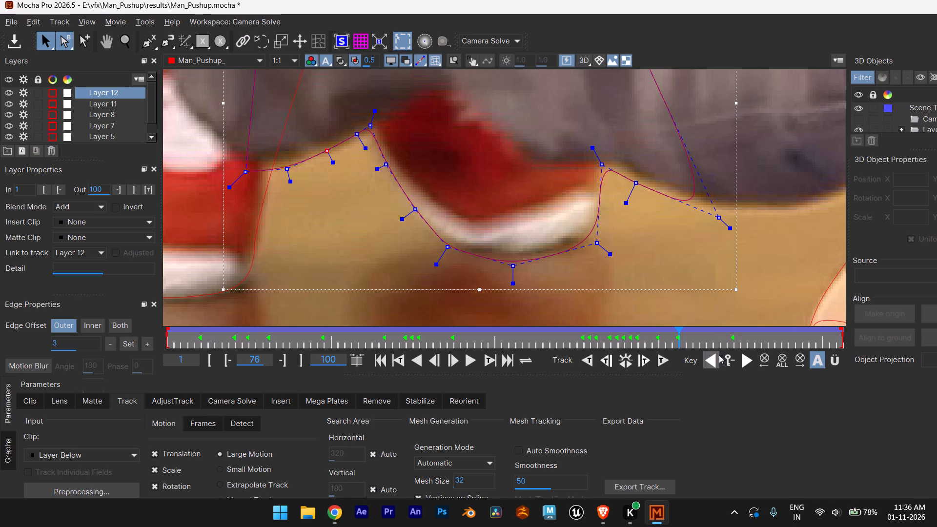
Track Layer 12 forward again from frame 76, stopping at frame 85.
left_click(651, 360)
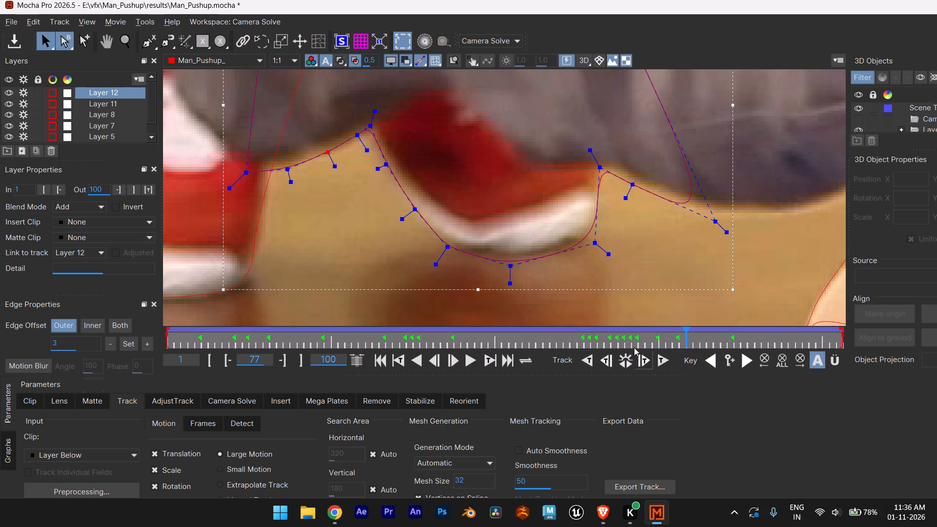
left_click(669, 363)
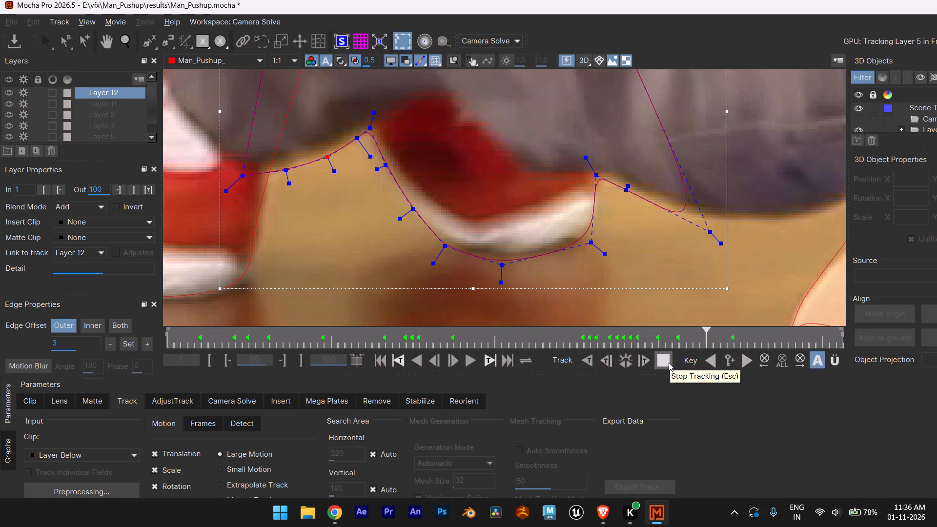
left_click(654, 365)
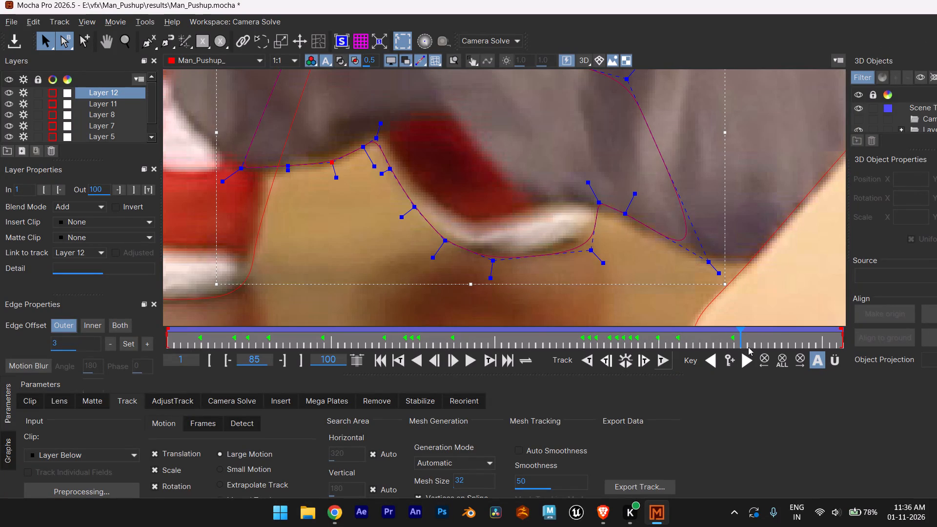
At frame 86, lower Layer 12's points between the two shoes onto the trouser hem.
left_click_drag(742, 339, 733, 339)
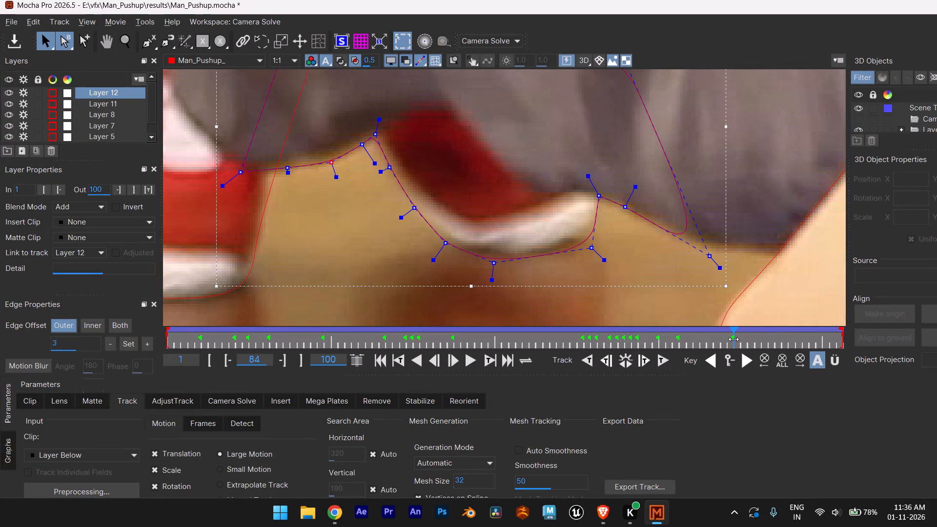
left_click_drag(733, 339, 750, 336)
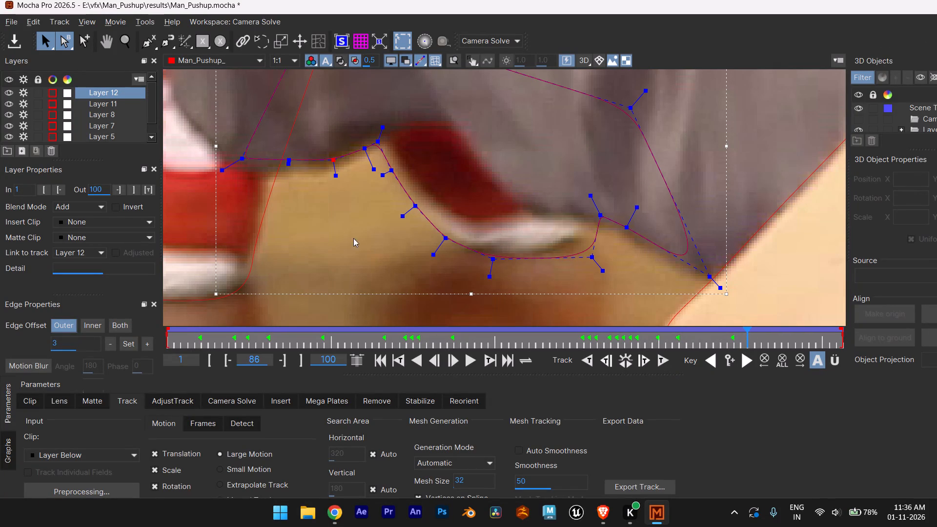
left_click_drag(243, 158, 242, 169)
left_click_drag(288, 161, 288, 174)
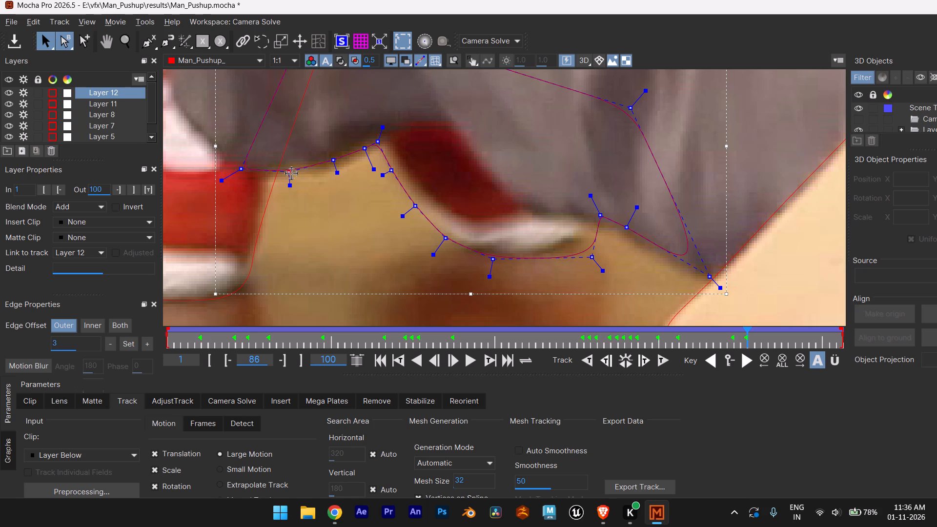
left_click(292, 174)
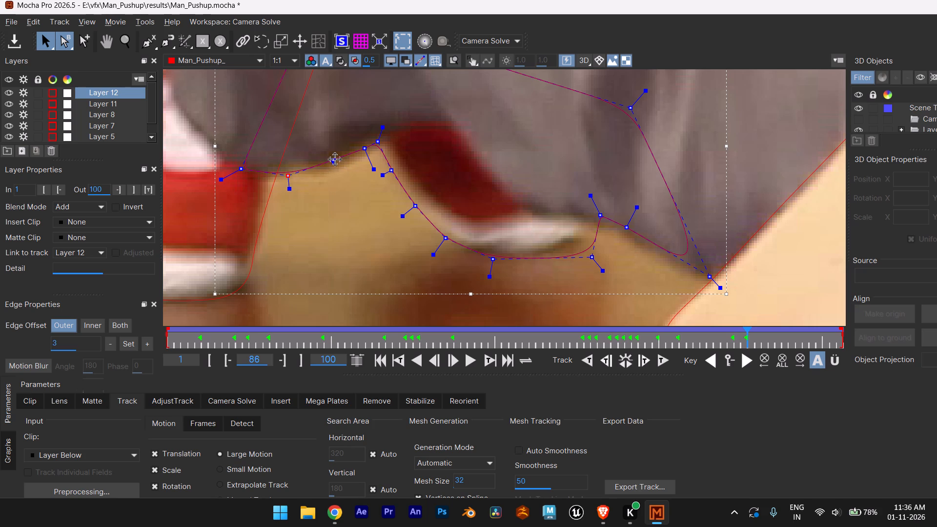
left_click_drag(335, 160, 334, 174)
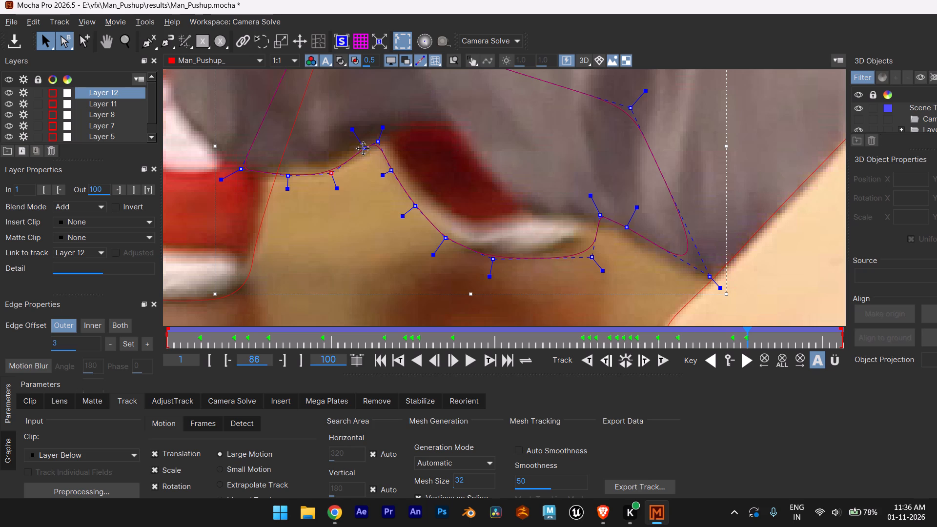
left_click_drag(364, 149, 361, 158)
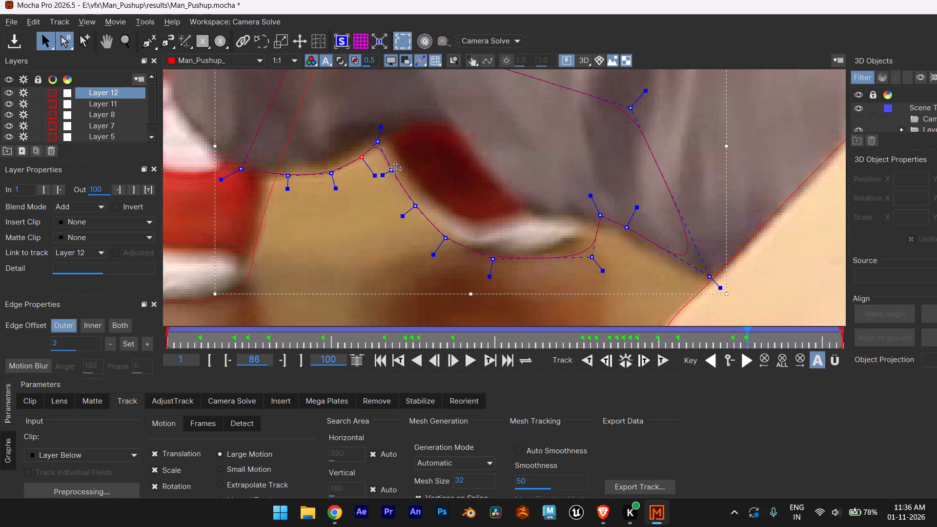
left_click(381, 146)
Pull in Layer 12's points around the far shoe's toe and the adjoining hem to fit them at frame 86.
left_click_drag(594, 254, 579, 249)
left_click_drag(598, 214, 590, 226)
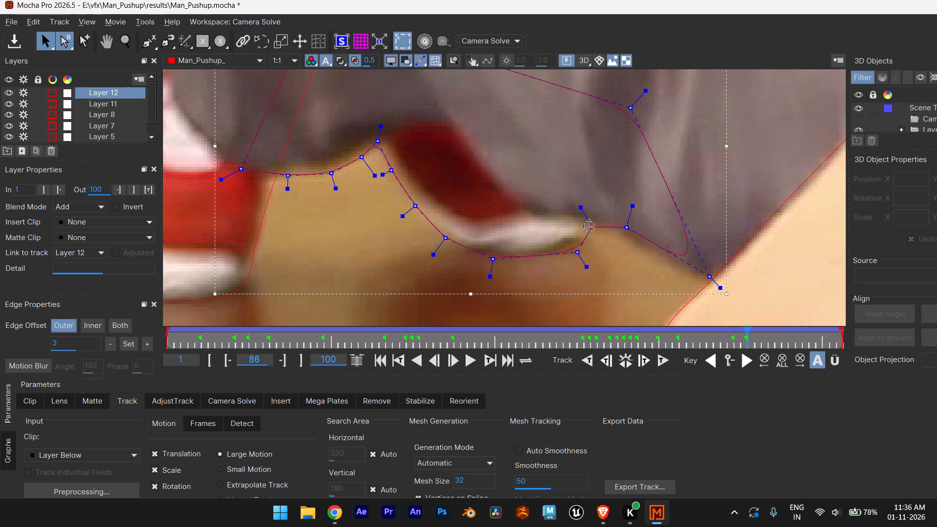
left_click_drag(590, 226, 585, 226)
left_click_drag(629, 227, 624, 236)
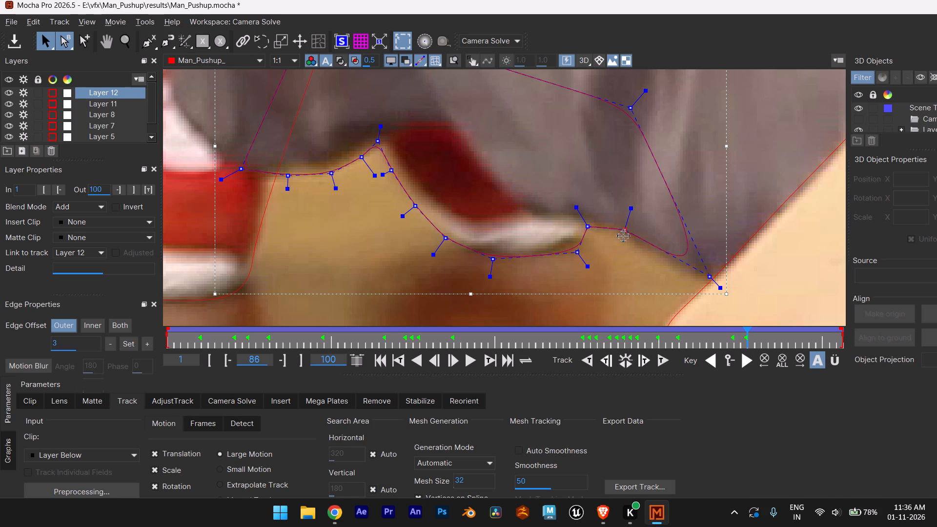
left_click_drag(624, 236, 614, 232)
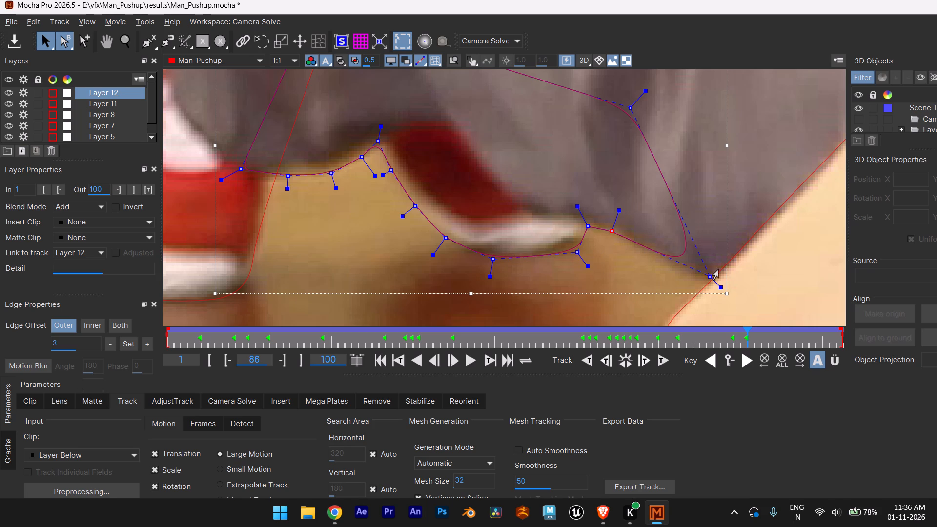
Move Layer 12's two corner points by the arm outward at frame 86 so the outline covers the trouser leg's lower edge.
scroll(710, 272, "down", 5)
left_click_drag(714, 277, 743, 286)
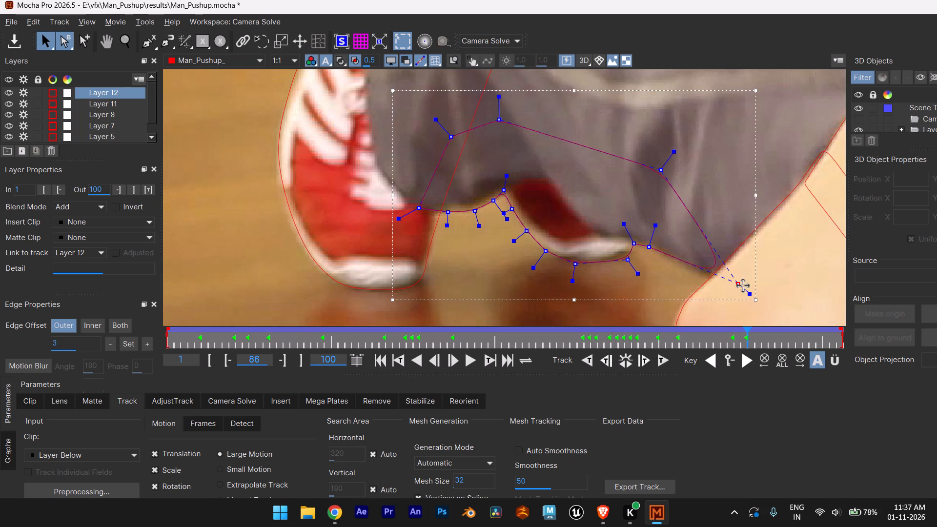
left_click_drag(743, 286, 731, 286)
left_click(668, 166)
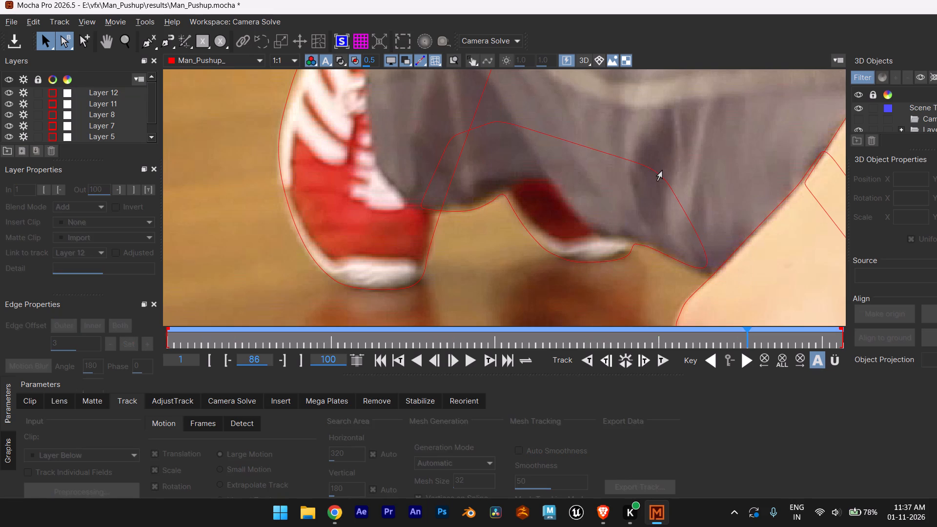
left_click(662, 170)
left_click_drag(659, 169, 725, 203)
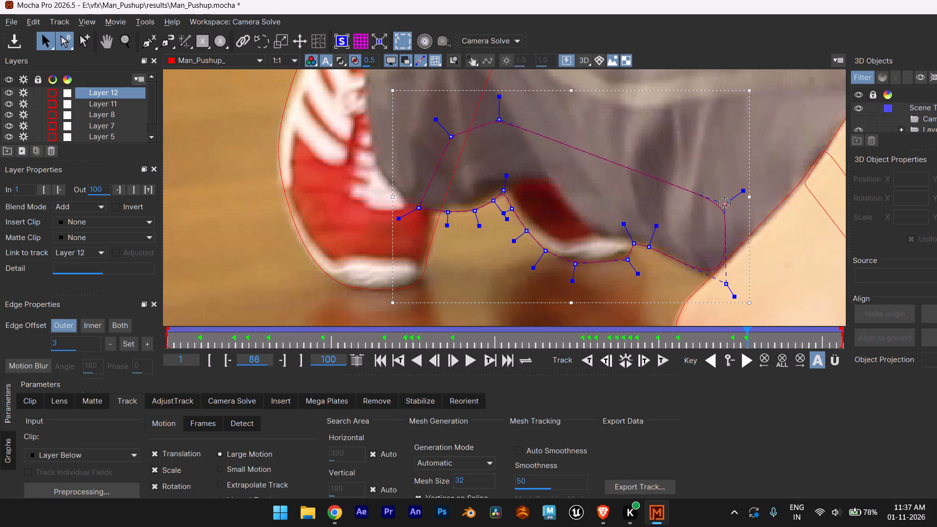
left_click_drag(725, 203, 725, 204)
scroll(719, 255, "up", 4)
left_click(731, 299)
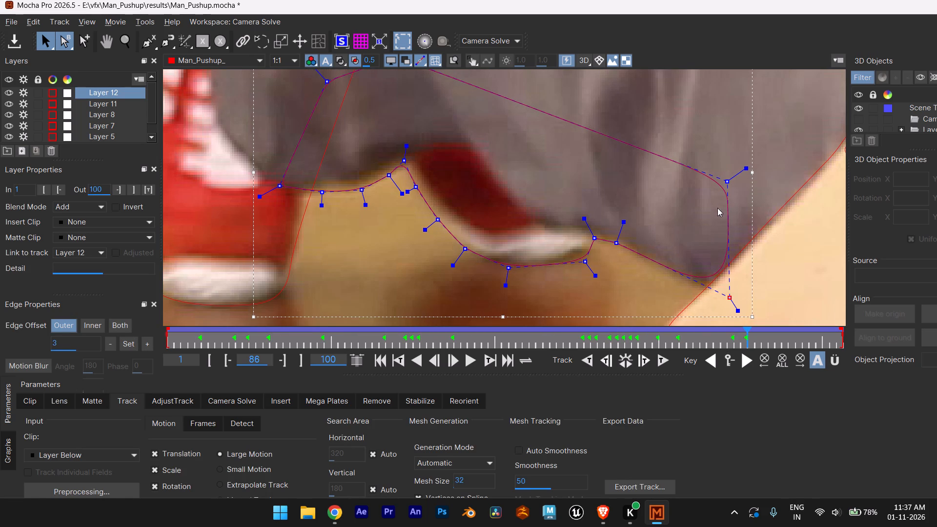
left_click_drag(731, 183, 755, 203)
left_click_drag(726, 183, 760, 211)
left_click(738, 313)
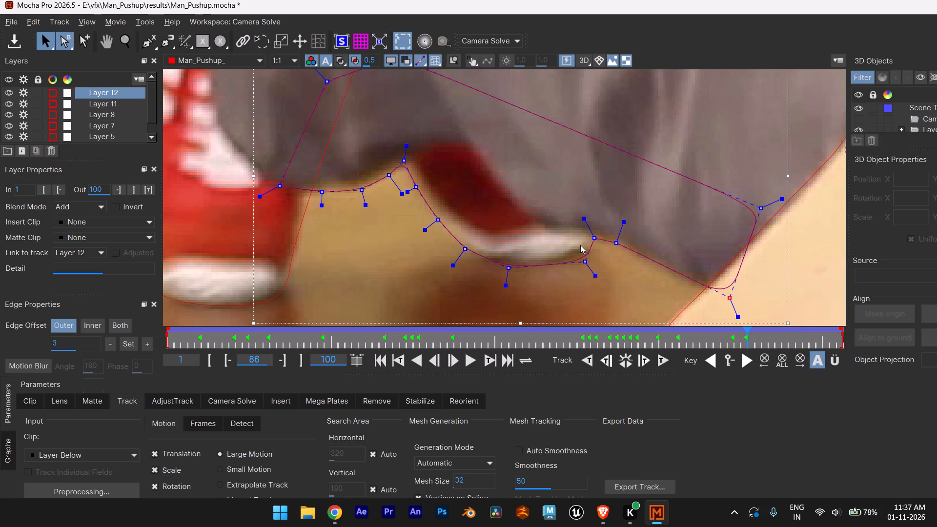
Refine Layer 12's points at the peak where the hem meets the far shoe at frame 86.
scroll(408, 168, "up", 3)
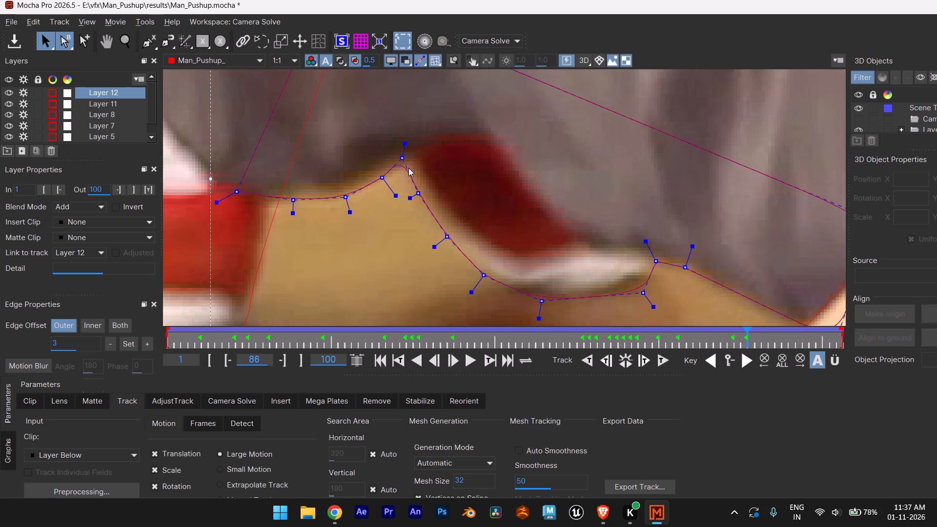
scroll(408, 168, "up", 1)
left_click(405, 160)
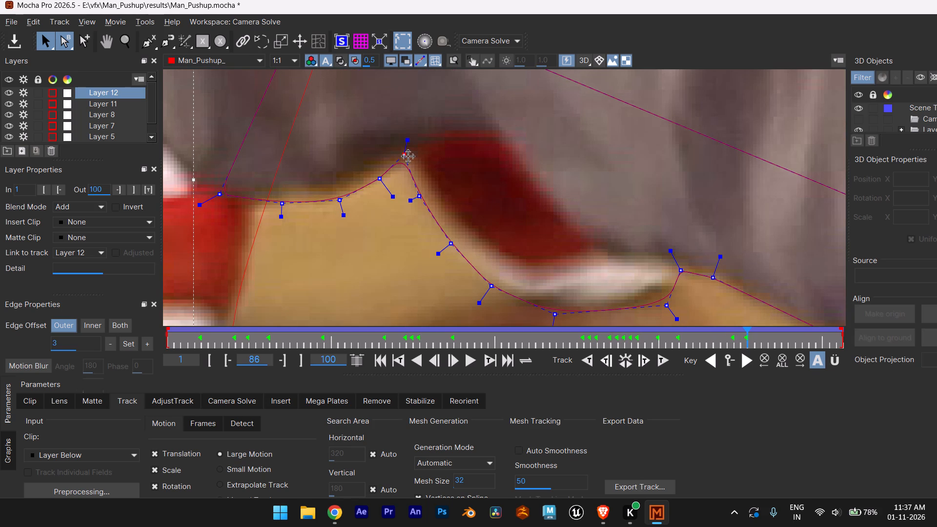
left_click_drag(381, 178, 380, 172)
Track Layer 12 forward from frame 86, ending the track at frame 95.
scroll(380, 172, "down", 6)
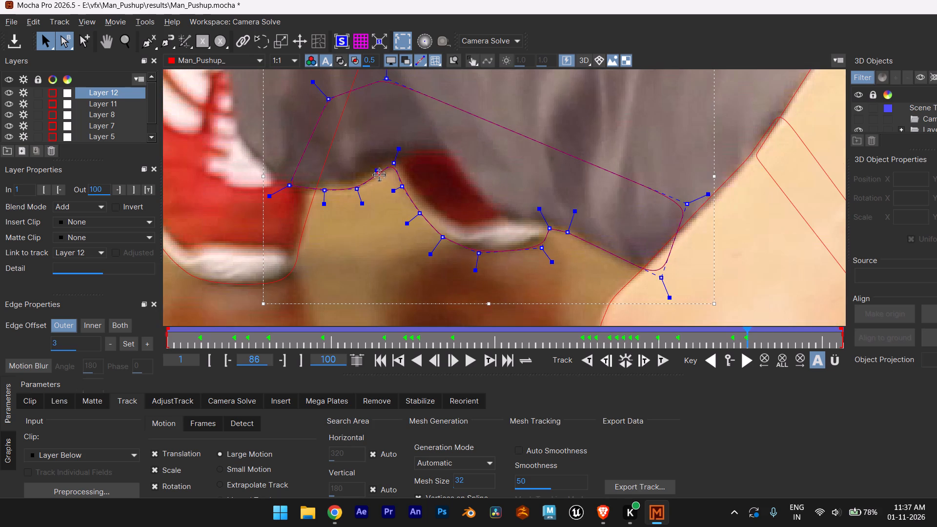
scroll(436, 279, "down", 4)
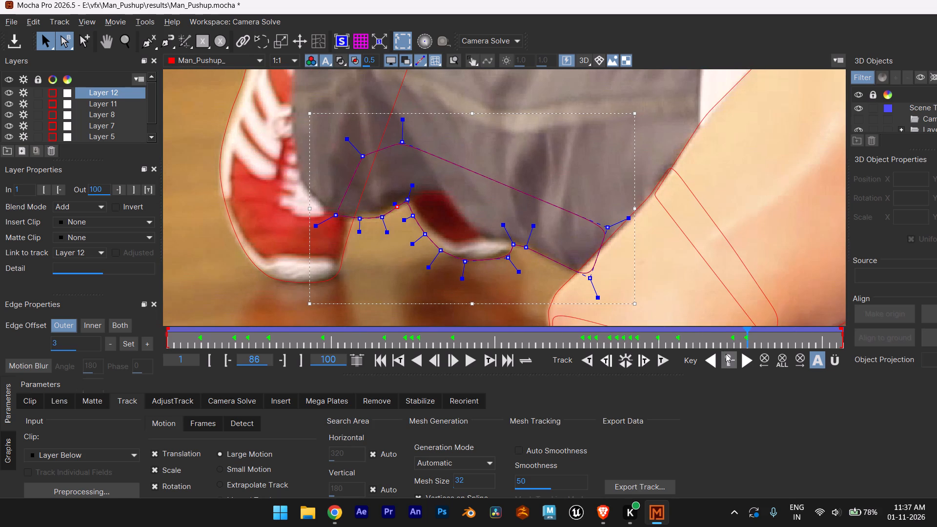
left_click(671, 366)
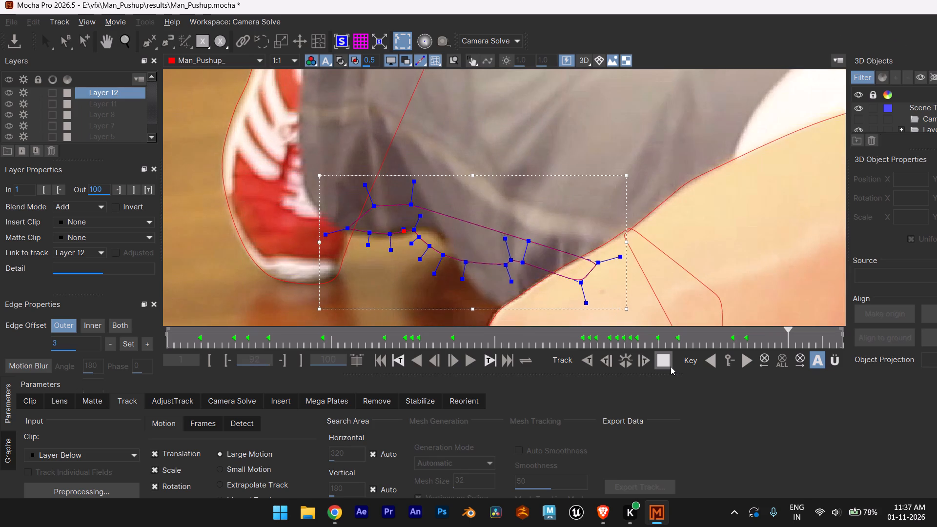
left_click(518, 313)
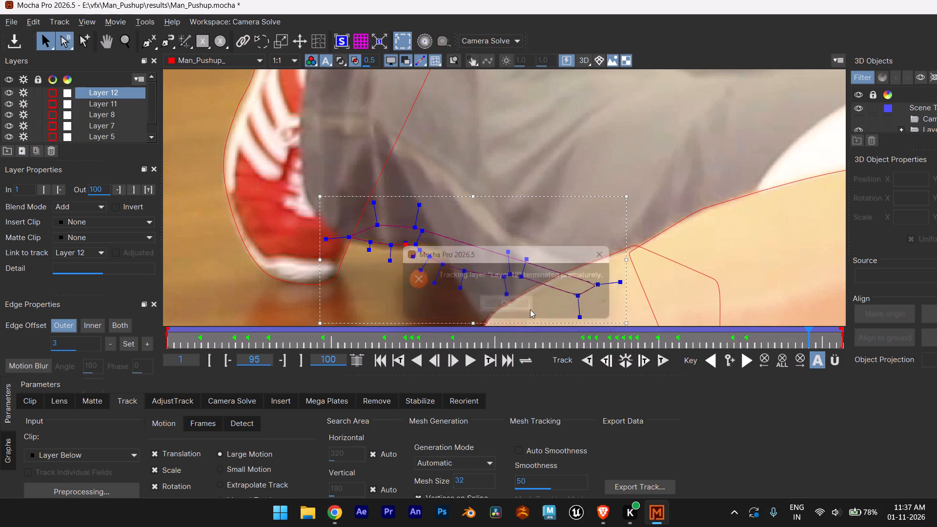
Go back to frame 87 and adjust Layer 12's points between the shoes to fit the trouser hem and its peak.
left_click_drag(835, 333, 802, 338)
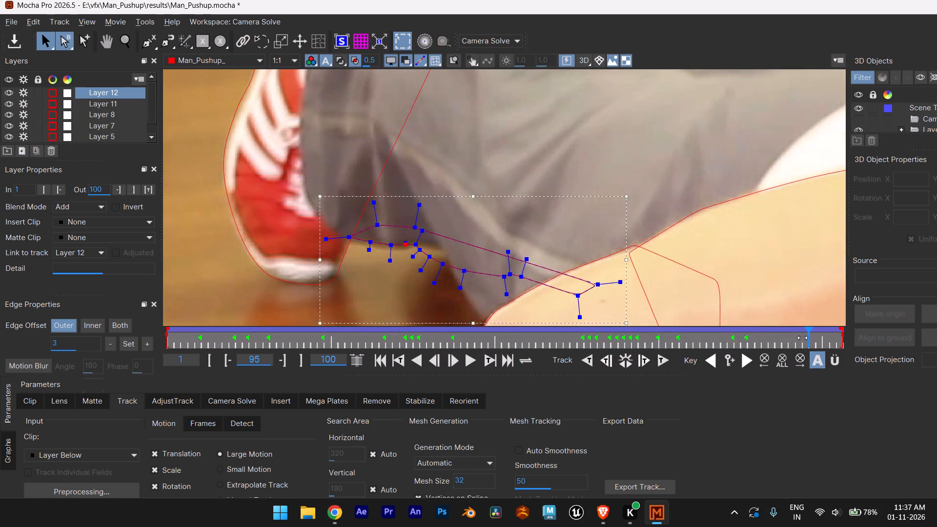
left_click_drag(802, 338, 748, 341)
scroll(741, 305, "up", 2)
scroll(214, 211, "up", 3)
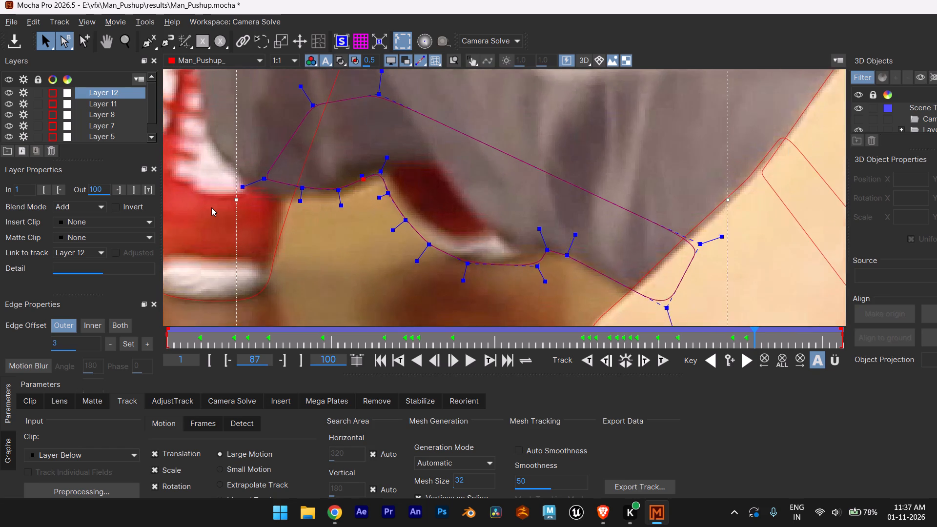
scroll(211, 207, "up", 1)
left_click_drag(756, 338, 743, 345)
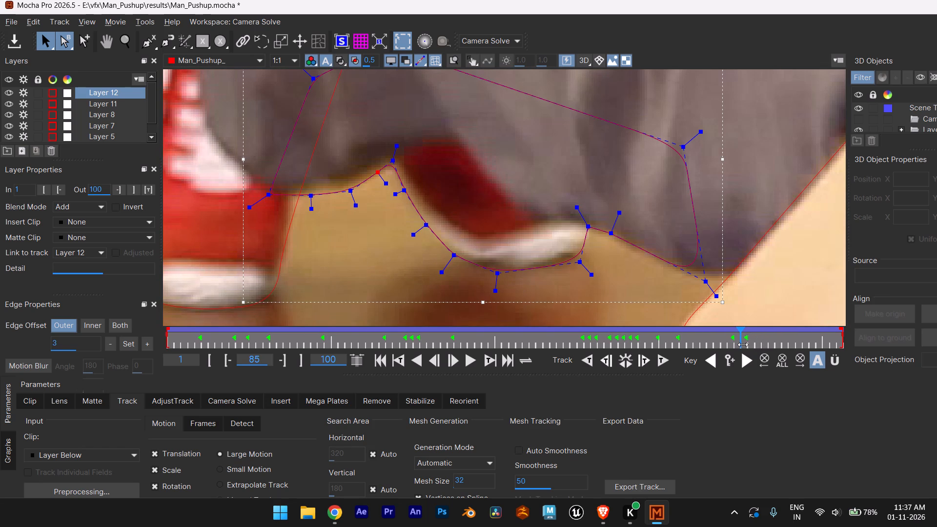
left_click_drag(743, 345, 753, 345)
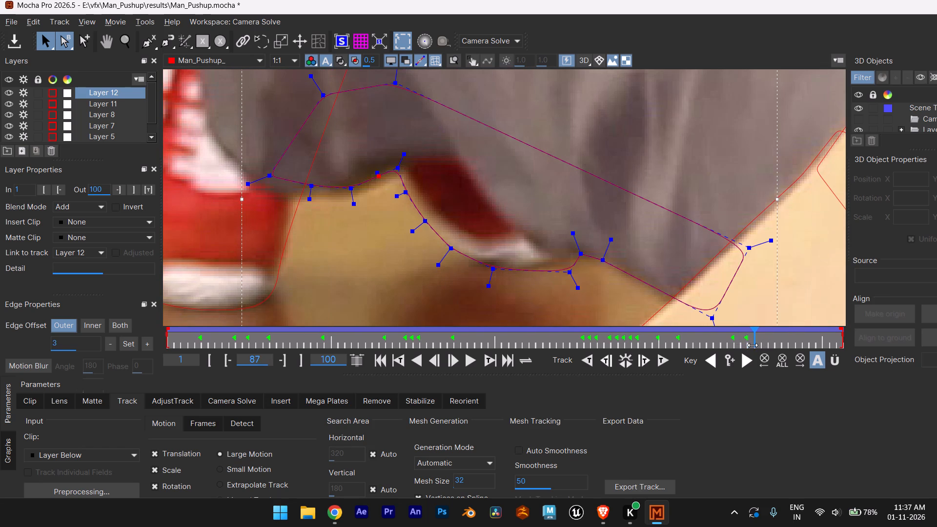
left_click_drag(753, 345, 754, 345)
left_click_drag(268, 178, 264, 195)
left_click_drag(316, 186, 314, 197)
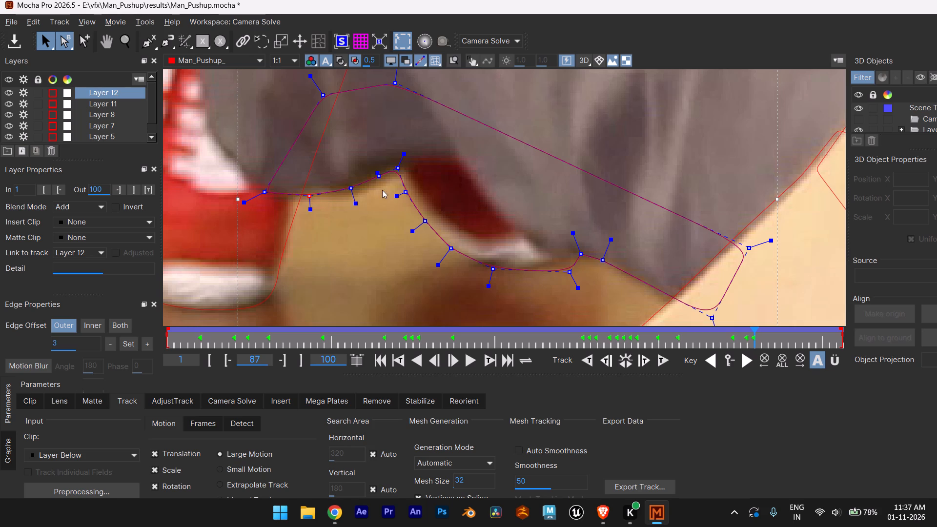
left_click_drag(353, 187, 354, 194)
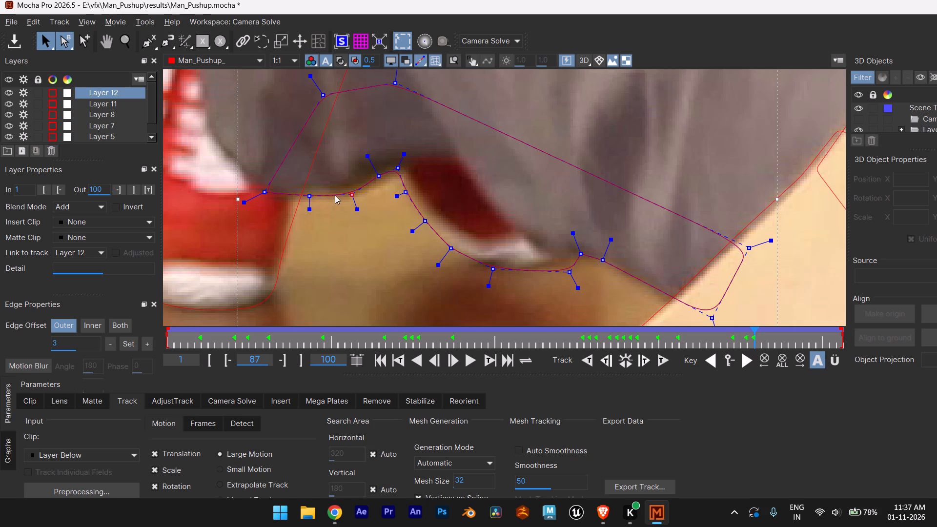
left_click(310, 199)
left_click_drag(381, 177, 384, 182)
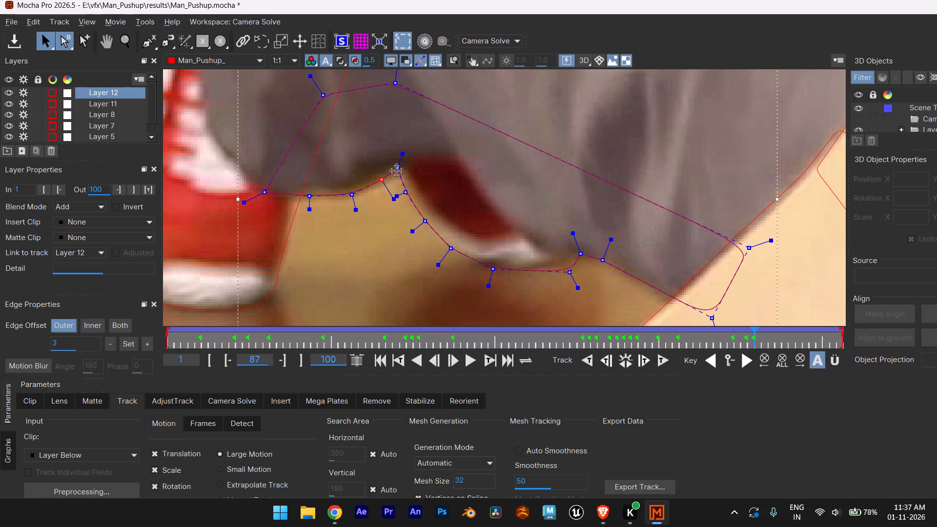
left_click(397, 171)
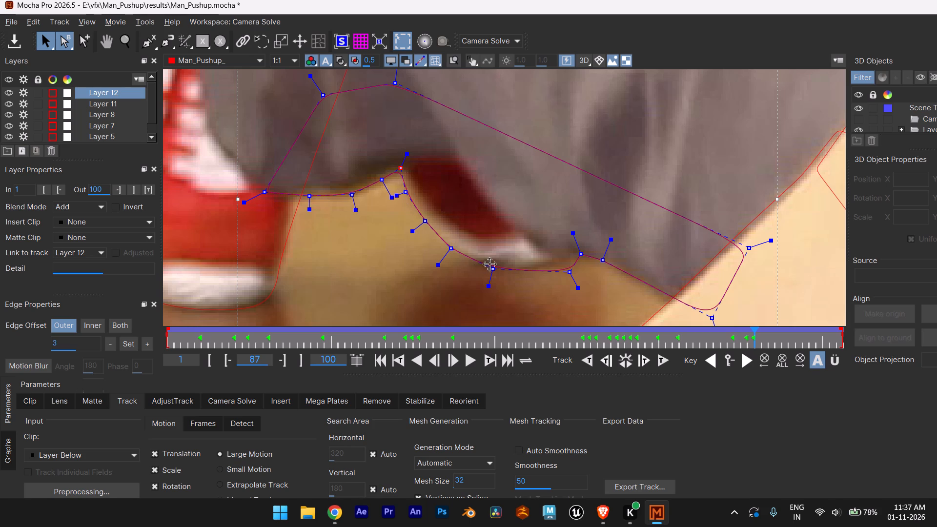
Reshape Layer 12 at frame 87 around the far shoe's shortened sole and toe, and along the hem down to the arm.
left_click_drag(493, 265, 473, 267)
left_click_drag(568, 274, 515, 280)
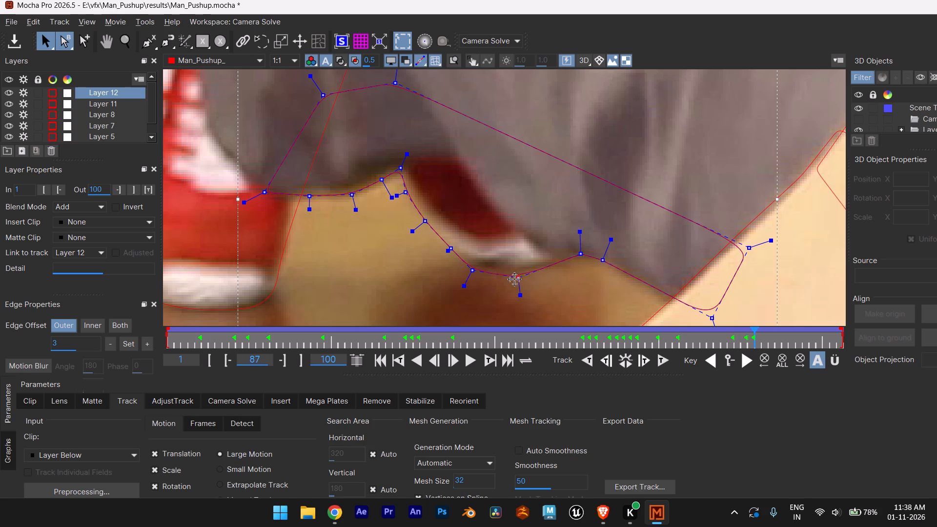
left_click_drag(515, 280, 516, 278)
left_click_drag(584, 254, 573, 263)
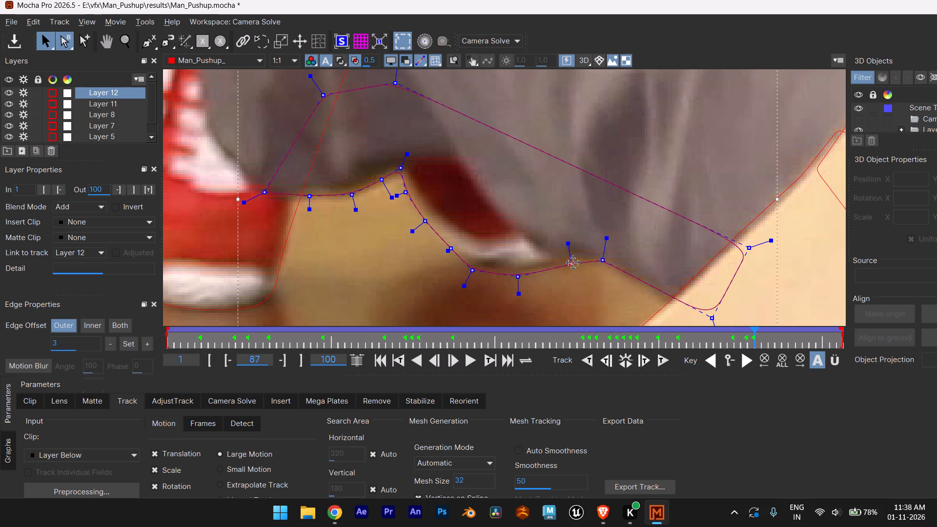
left_click_drag(573, 263, 570, 264)
left_click(608, 260)
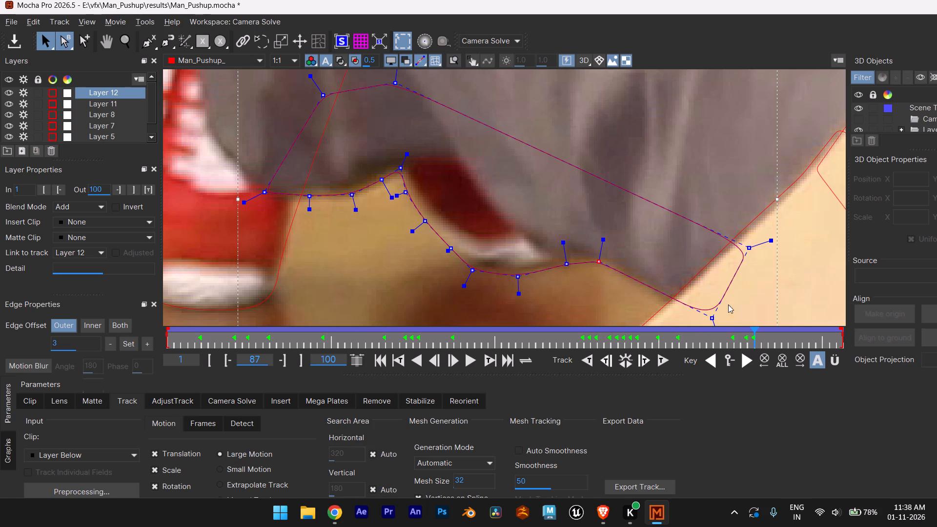
left_click_drag(717, 317, 713, 325)
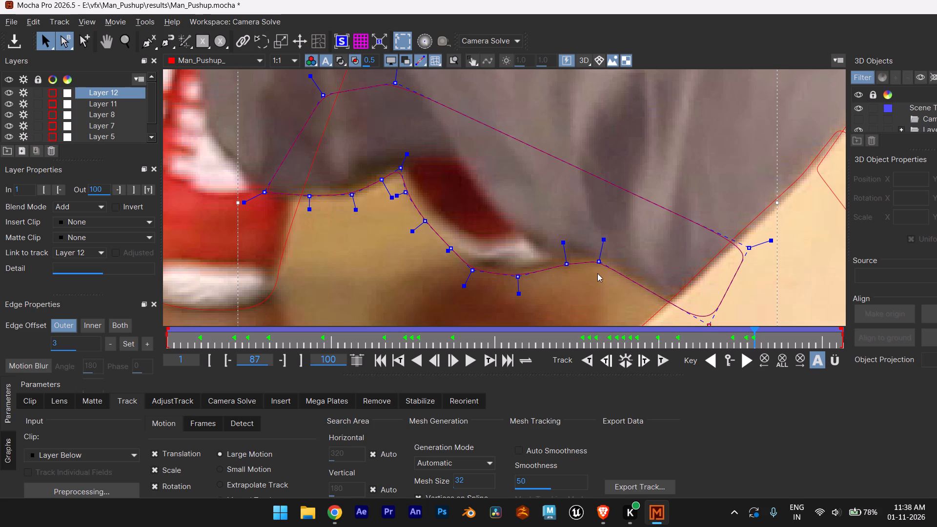
left_click_drag(603, 263, 611, 263)
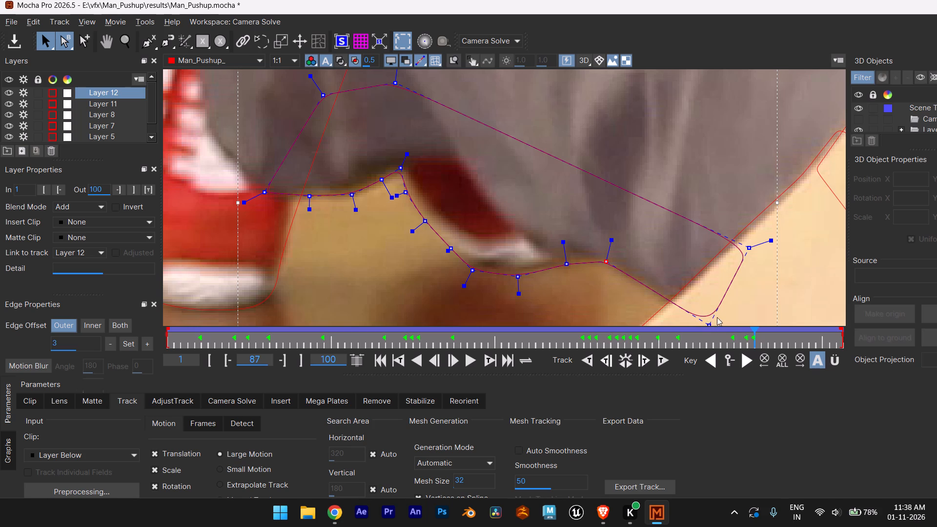
Nudge Layer 12's point just below the hem peak and its upper corner over the arm at frame 87.
scroll(702, 290, "down", 5)
scroll(510, 247, "up", 6)
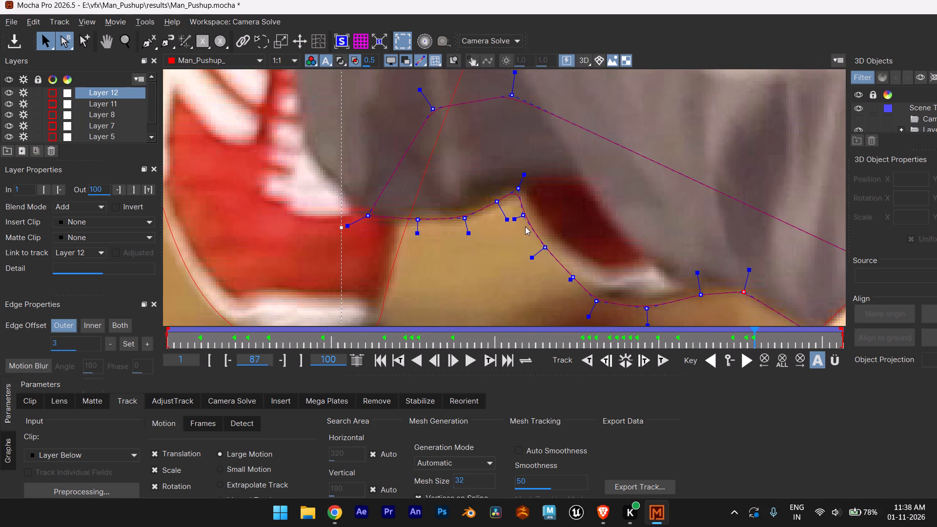
left_click(528, 218)
scroll(530, 215, "down", 6)
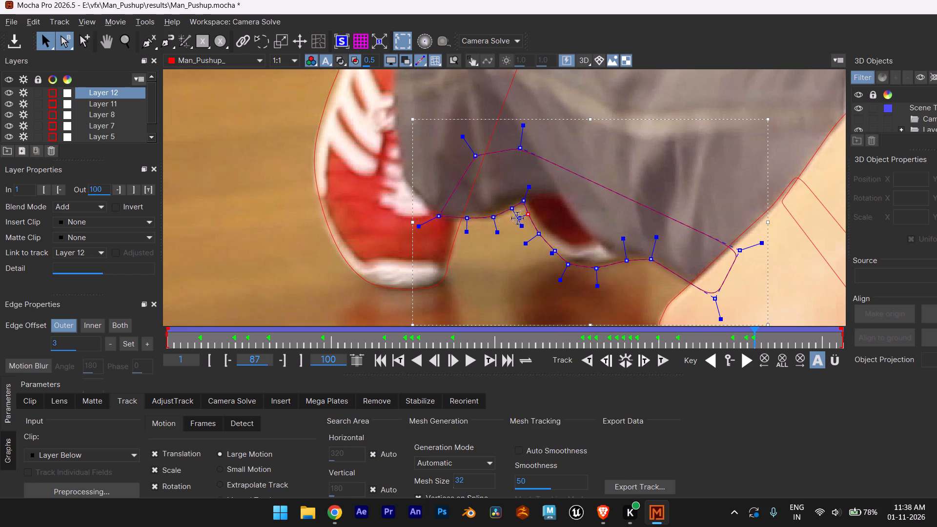
middle_click_drag(292, 244, 144, 190)
scroll(438, 194, "up", 4)
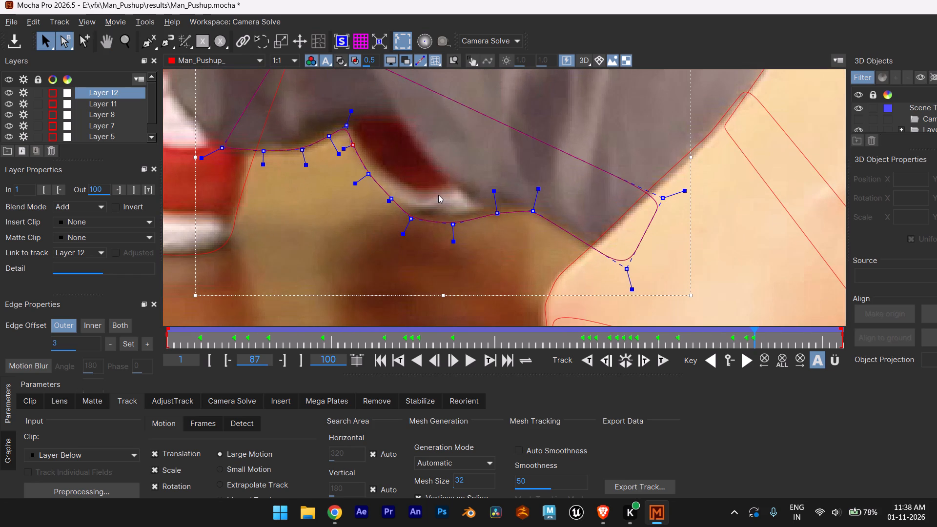
scroll(412, 186, "up", 5)
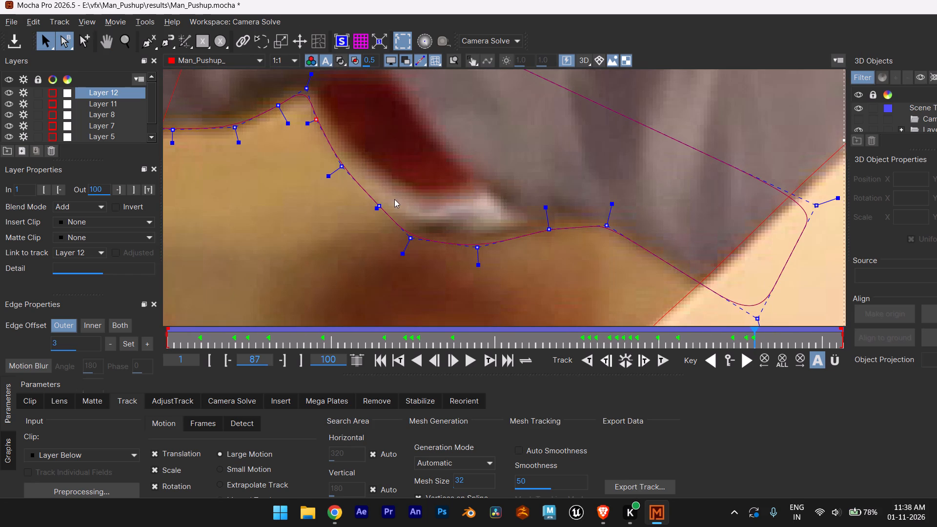
scroll(394, 199, "down", 6)
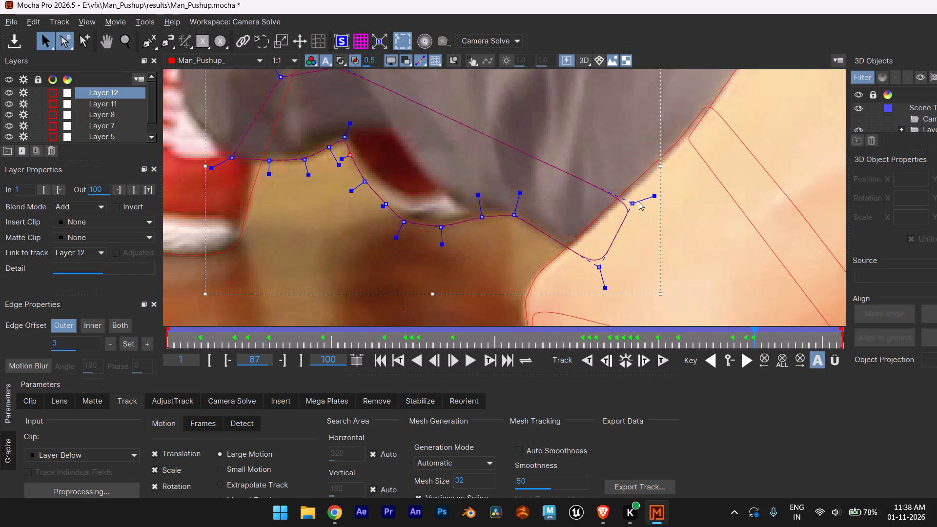
left_click(632, 202)
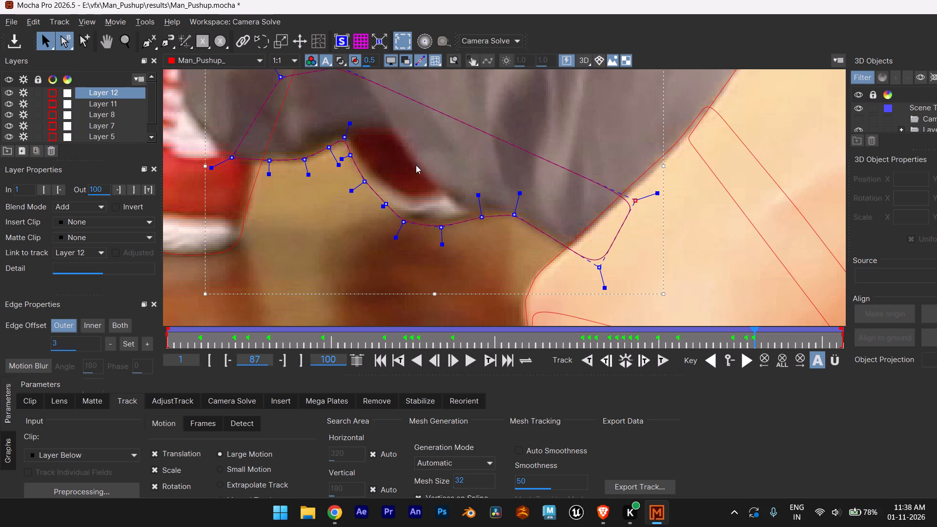
Fine-tune Layer 12 at frame 87 at the hem point beside the near shoe and along the far shoe's heel and sole.
scroll(213, 164, "up", 5)
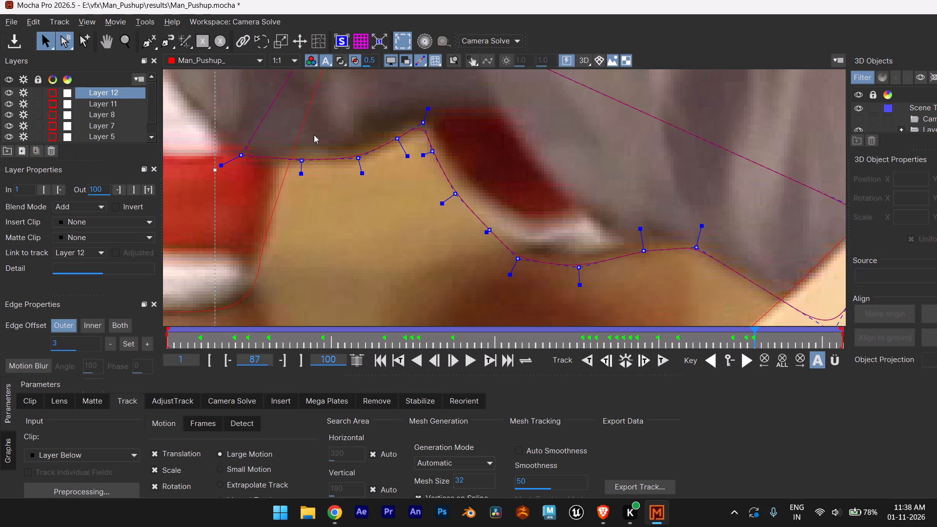
scroll(314, 134, "down", 11)
scroll(224, 137, "up", 4)
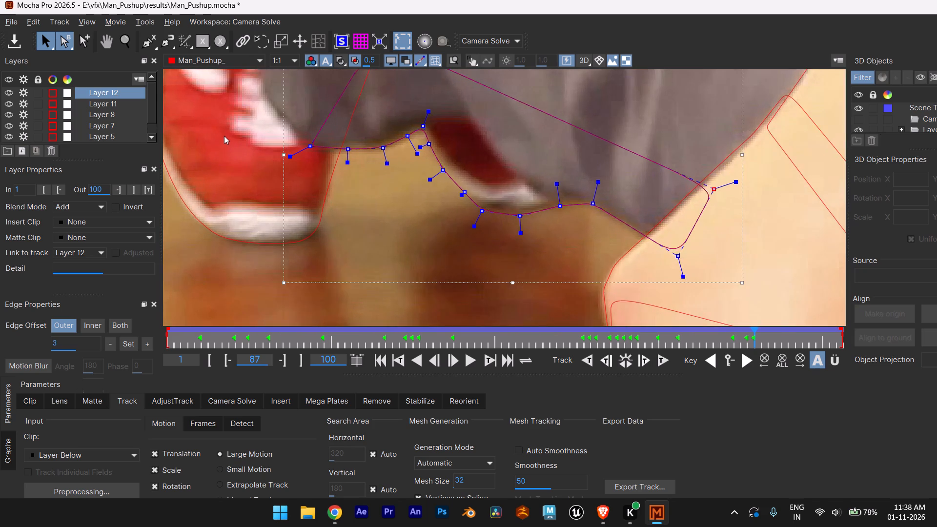
scroll(224, 136, "up", 2)
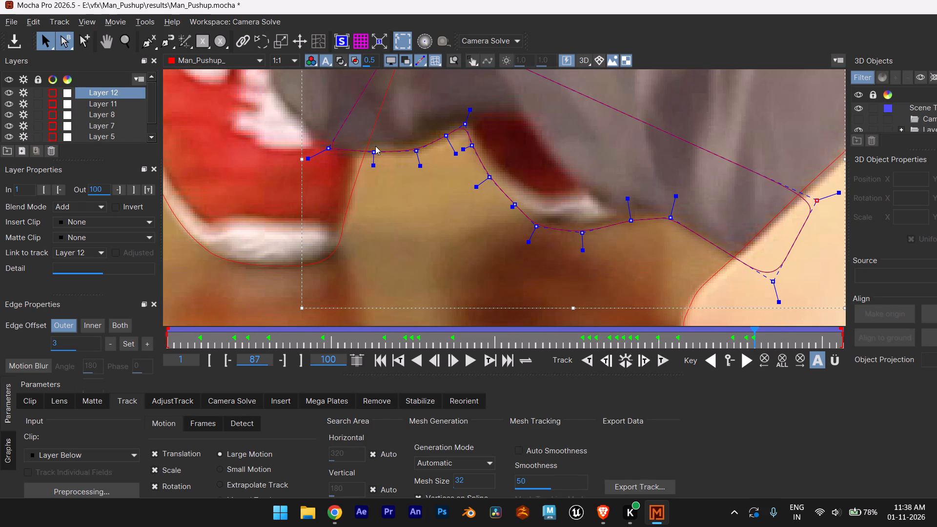
left_click(374, 151)
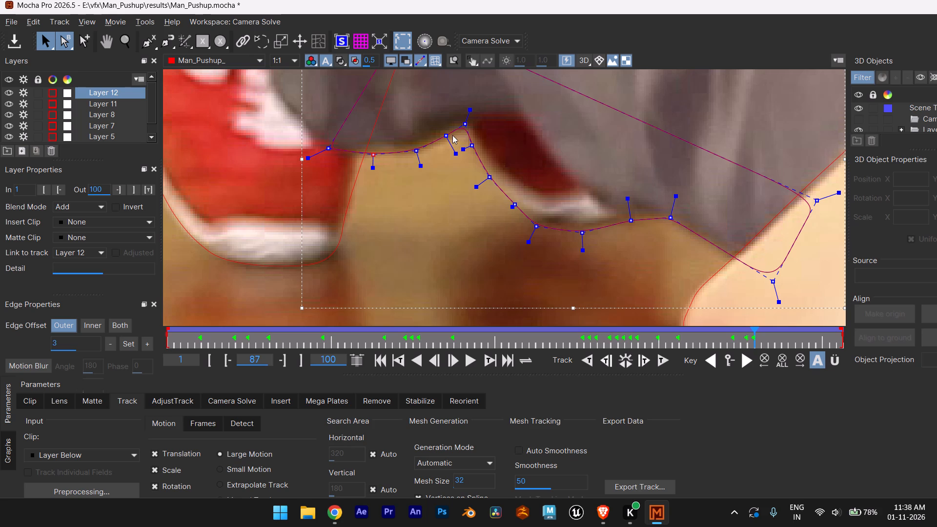
scroll(453, 135, "up", 4)
scroll(470, 129, "down", 6)
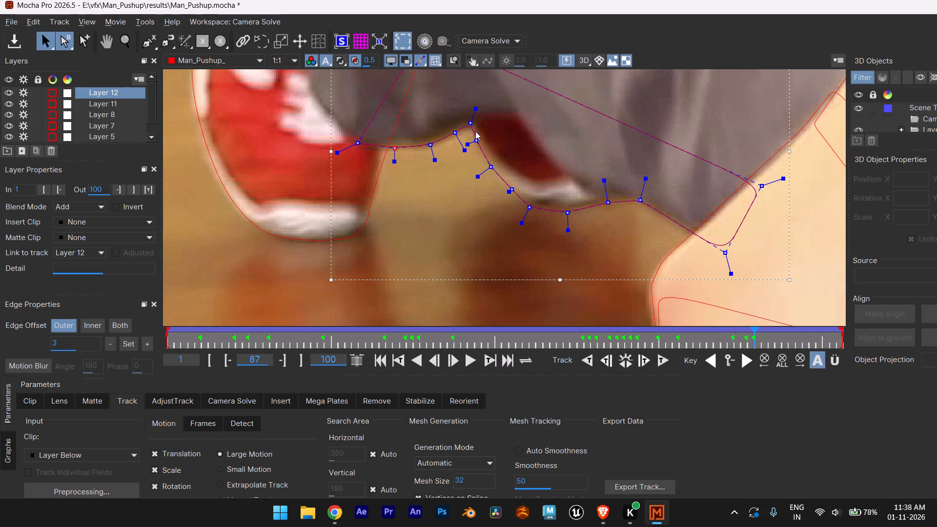
scroll(573, 203, "up", 4)
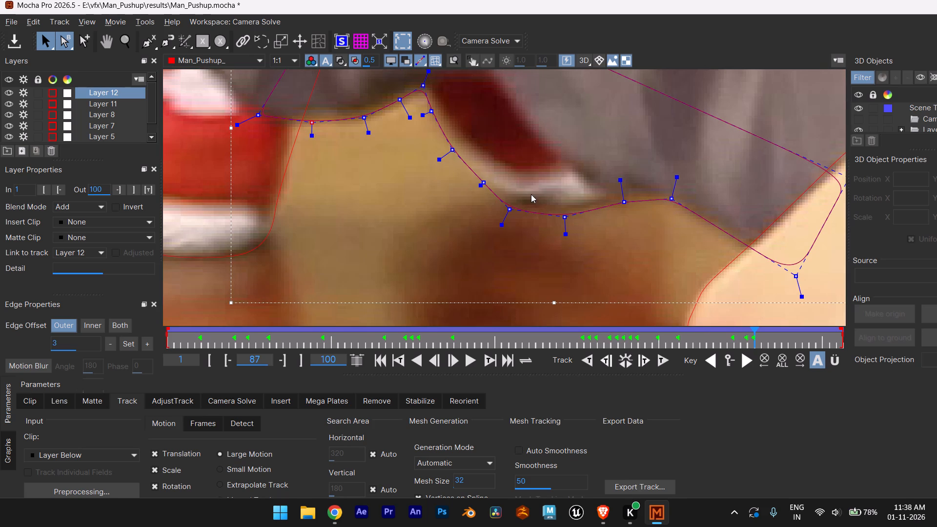
left_click(483, 180)
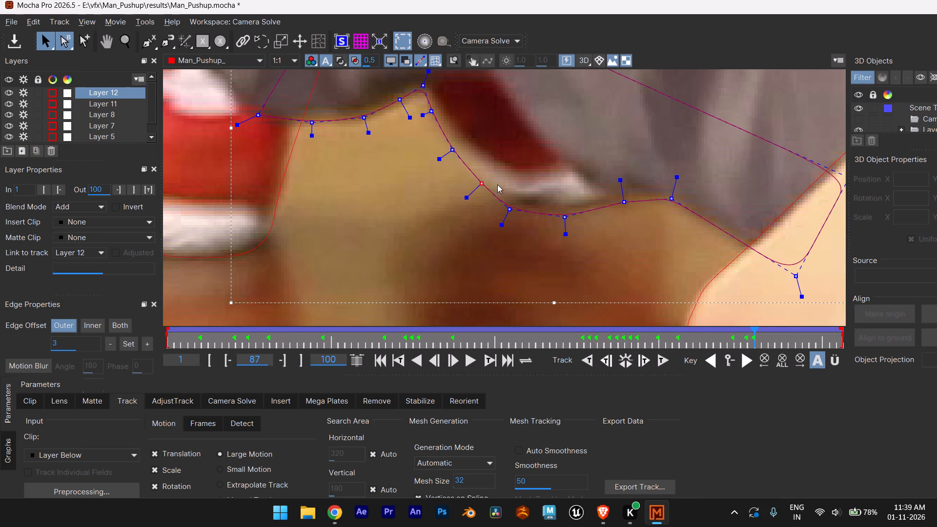
left_click(511, 207)
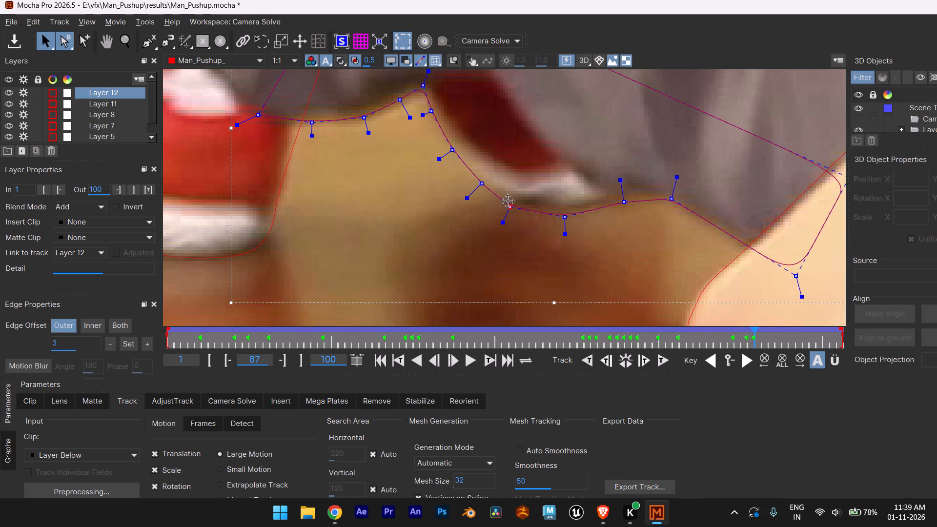
left_click(432, 110)
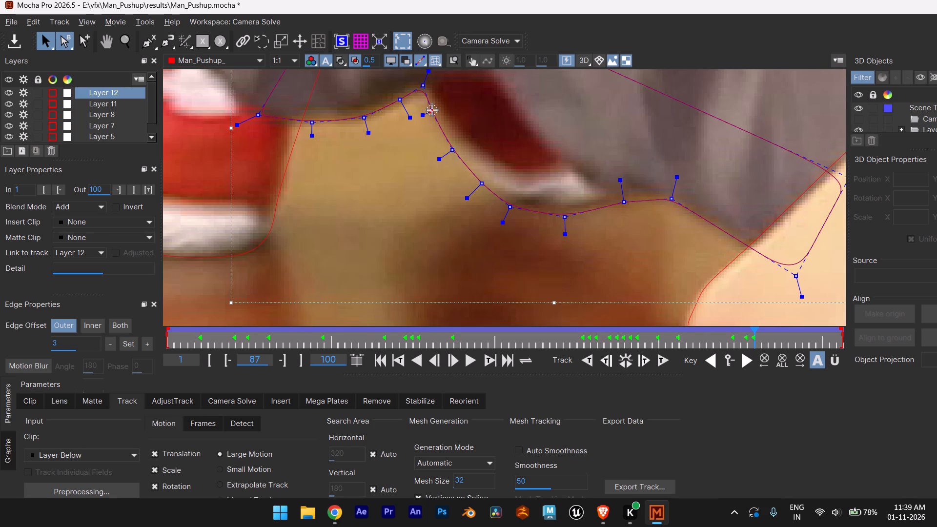
Adjust Layer 12's hem point past the far shoe and pull its lower corner over the arm closer to the hem at frame 87.
scroll(437, 115, "down", 5)
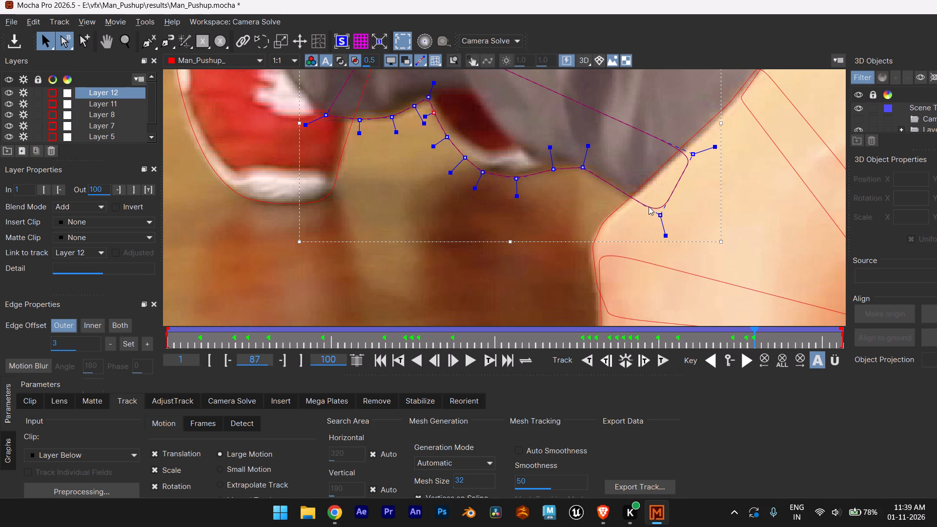
scroll(613, 175, "down", 3)
scroll(602, 169, "up", 4)
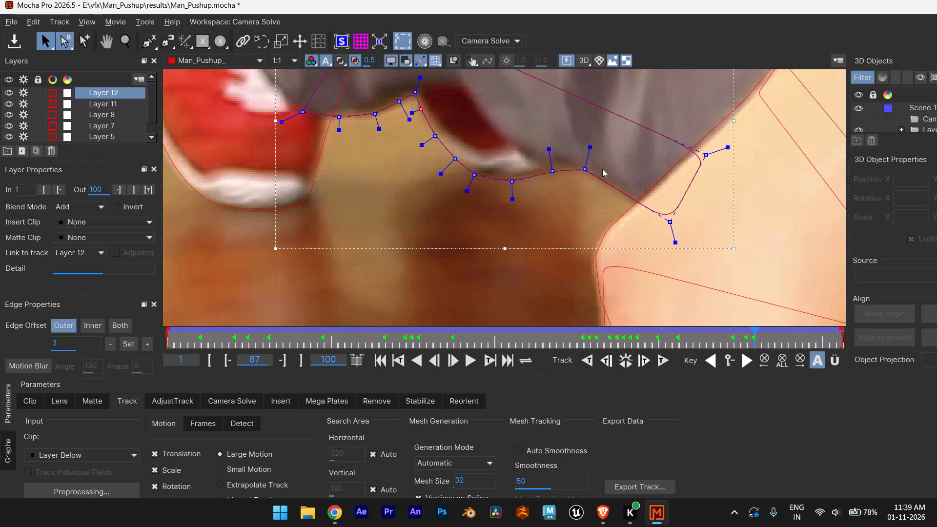
left_click(589, 171)
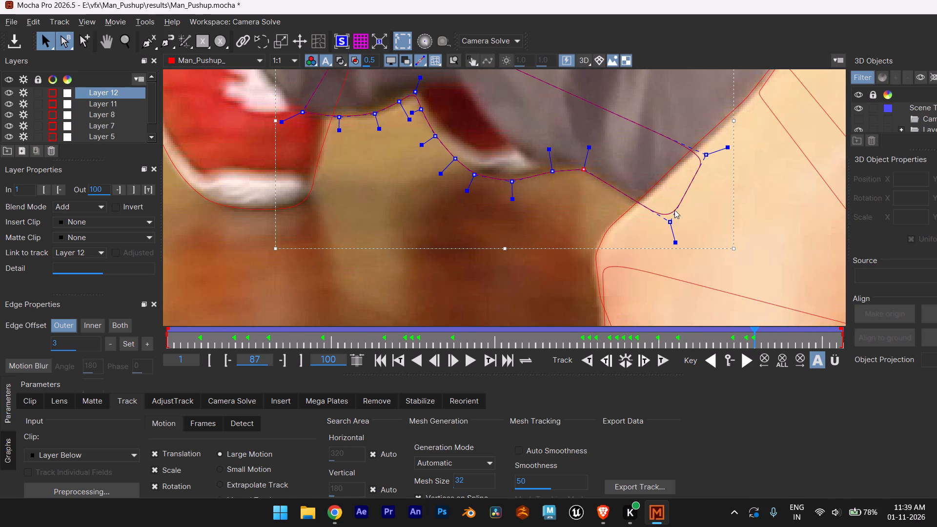
left_click_drag(671, 220, 660, 214)
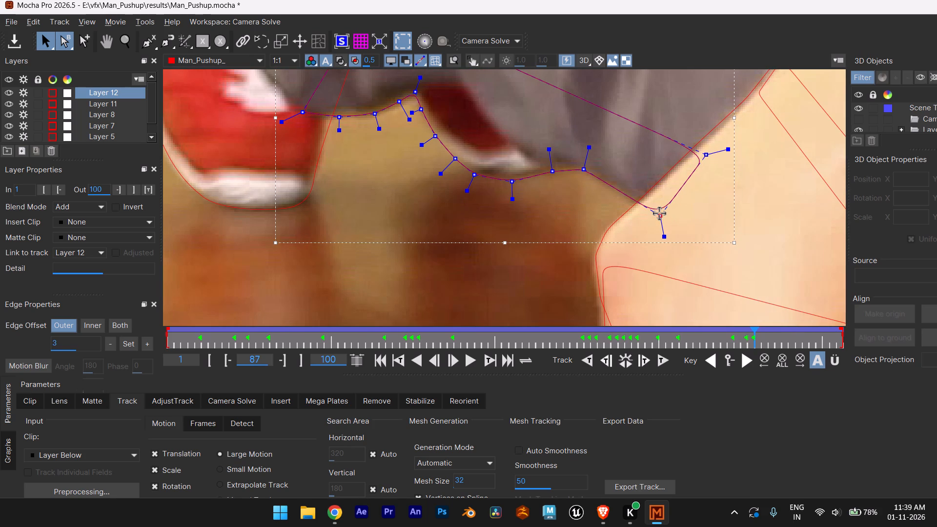
left_click_drag(660, 214, 659, 216)
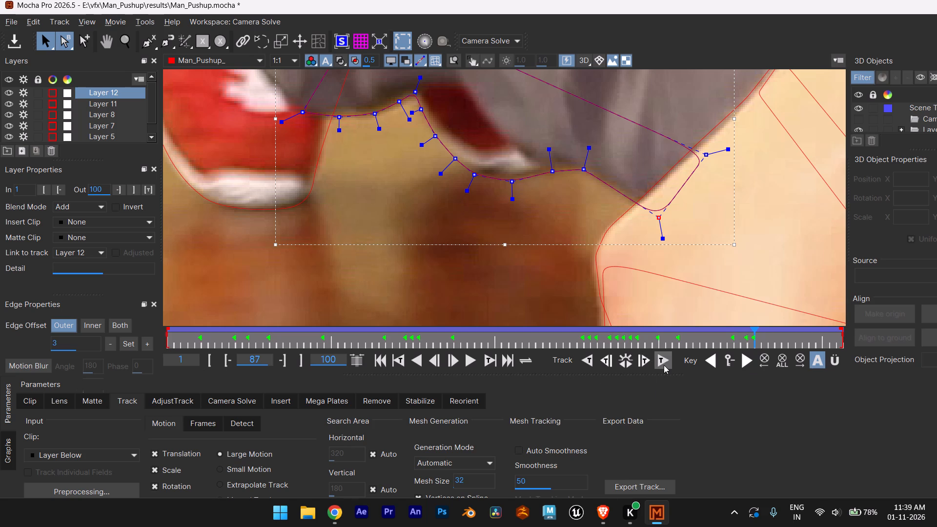
Track Layer 12 forward from frame 87.
left_click(664, 365)
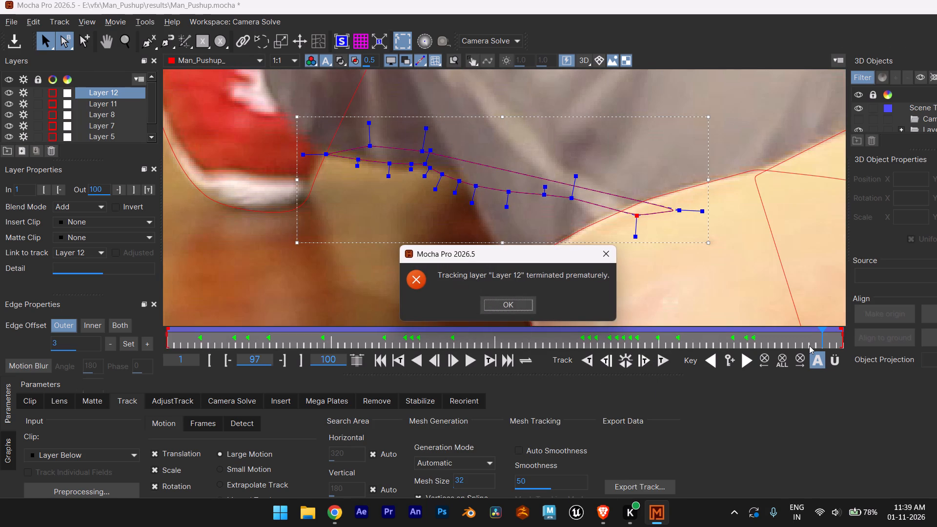
left_click(509, 303)
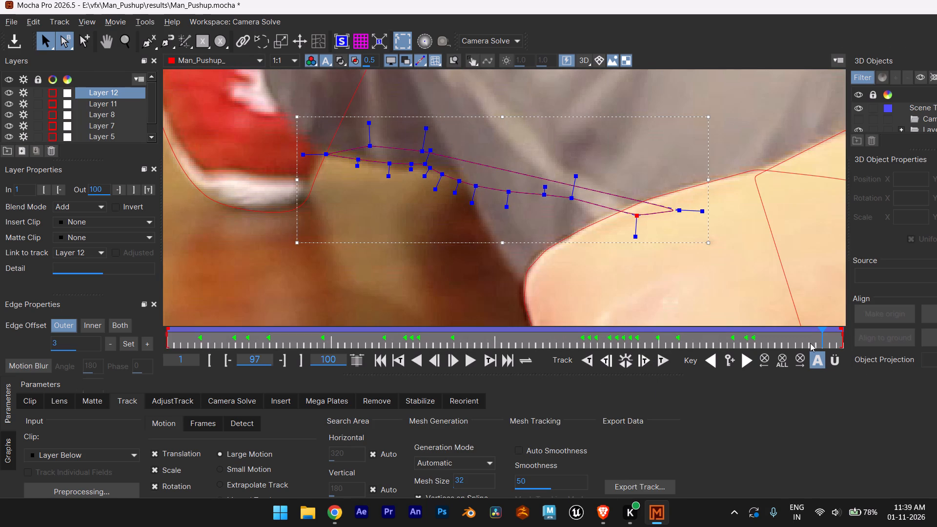
Go to frame 88 and move Layer 12's points between the far shoe and the arm down onto the trouser hem.
left_click_drag(819, 337, 749, 338)
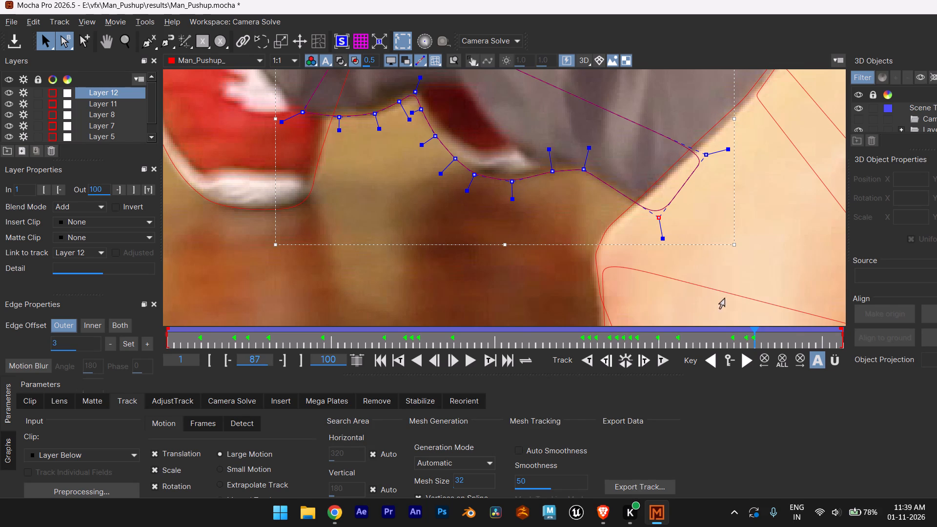
left_click_drag(756, 338, 762, 339)
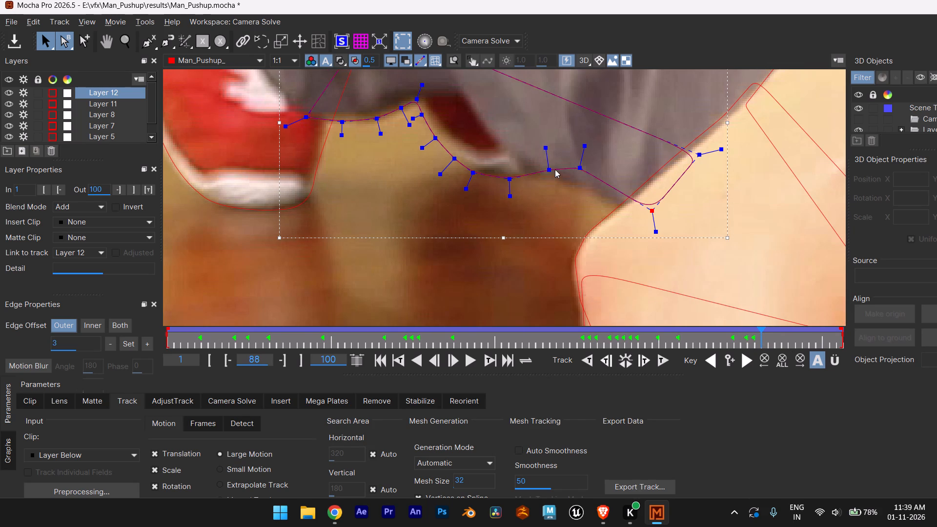
left_click_drag(554, 168, 554, 180)
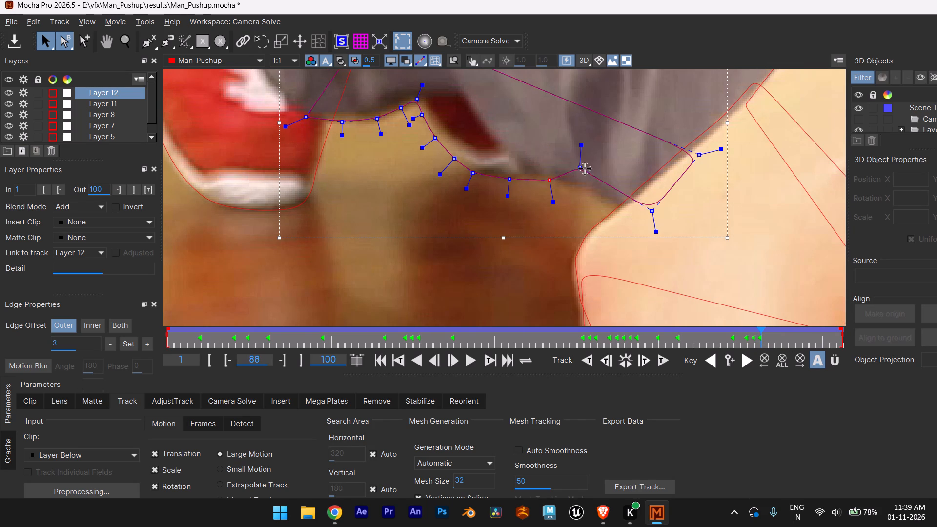
left_click_drag(586, 169, 599, 191)
left_click_drag(583, 165, 608, 193)
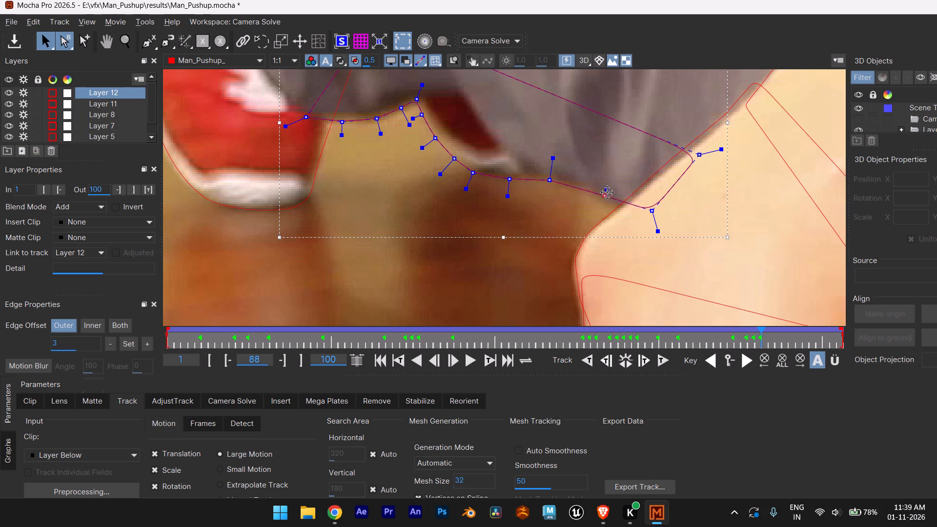
left_click_drag(608, 193, 591, 185)
left_click_drag(654, 210, 650, 214)
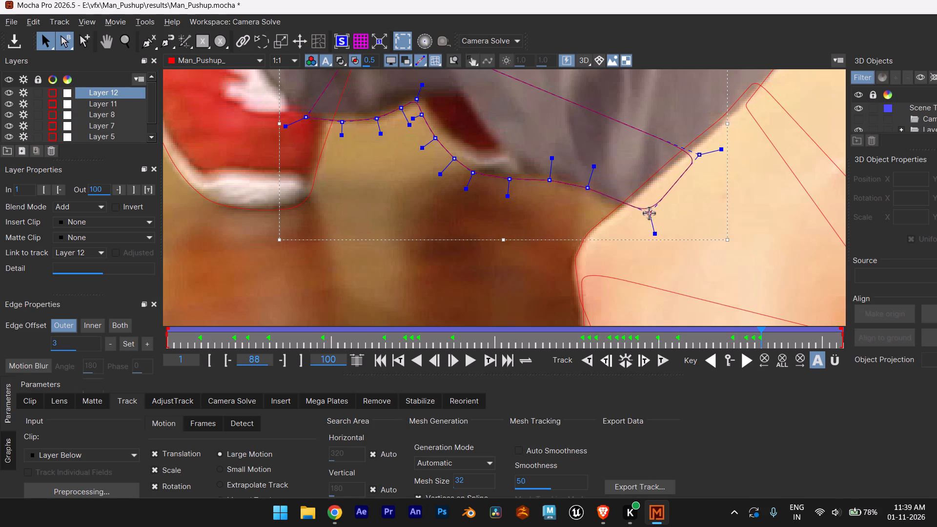
left_click_drag(650, 214, 639, 221)
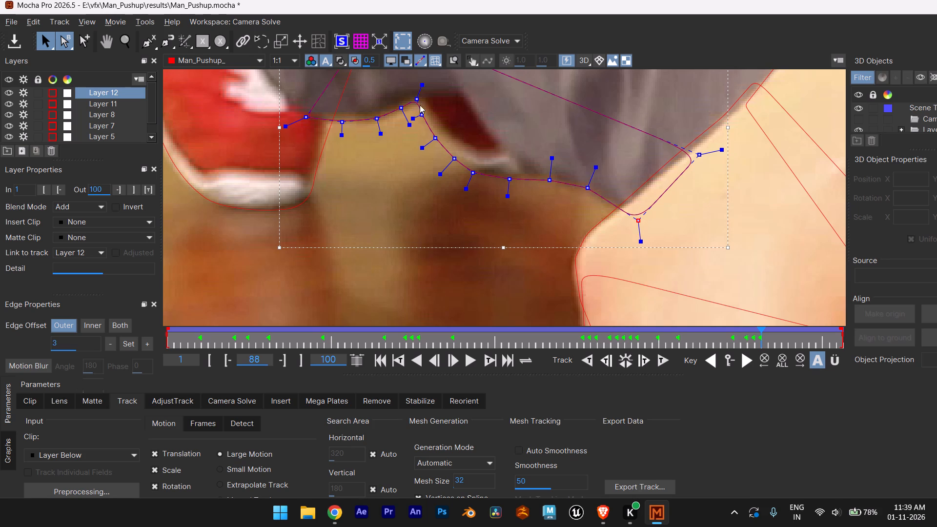
Reshape Layer 12 at frame 88 around the hem peak, the far shoe's heel and sole, and the adjoining trouser hem.
left_click(420, 100)
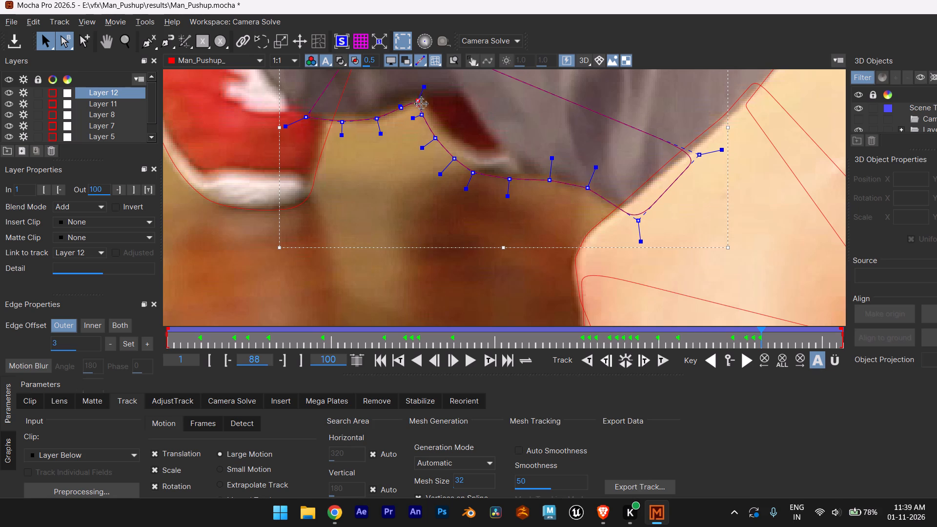
scroll(428, 119, "up", 4)
left_click_drag(424, 117, 431, 113)
left_click_drag(438, 144, 466, 132)
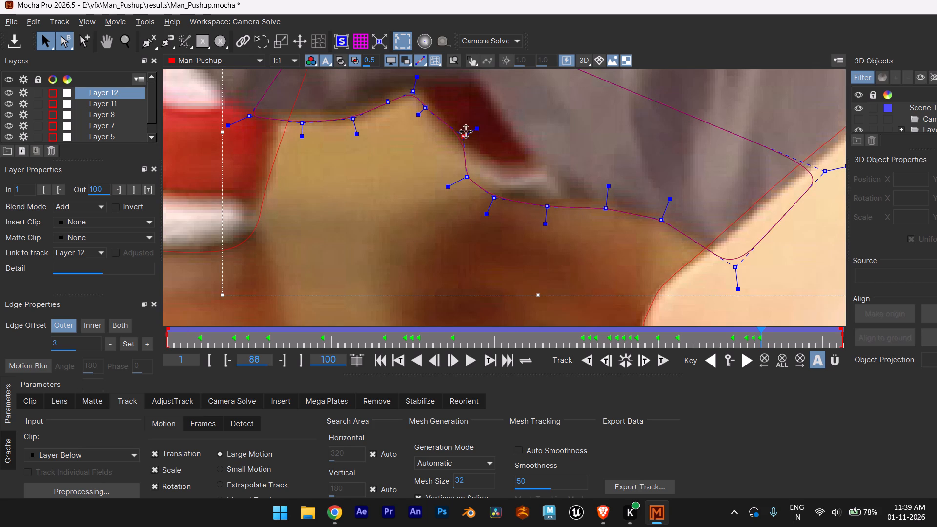
left_click_drag(466, 132, 448, 138)
left_click_drag(467, 171, 467, 172)
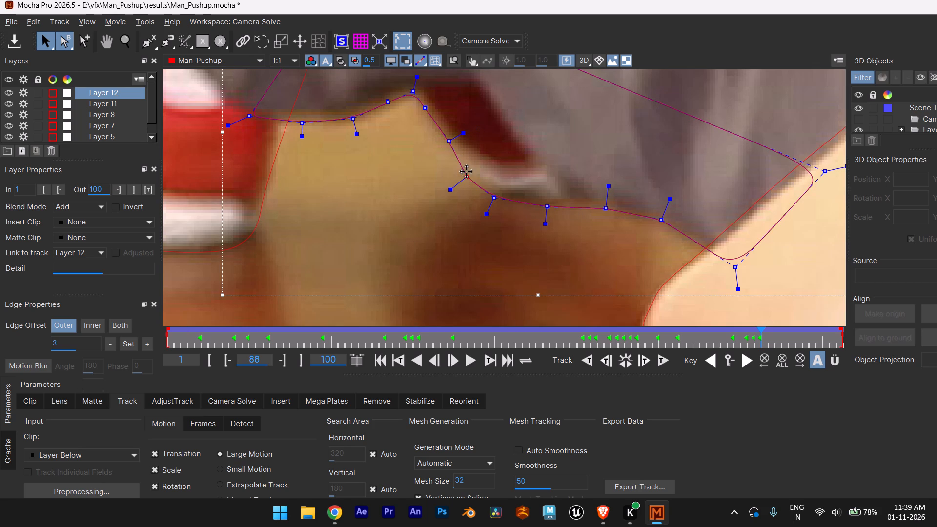
left_click_drag(467, 172, 476, 165)
left_click_drag(496, 197, 490, 197)
left_click_drag(550, 205, 535, 209)
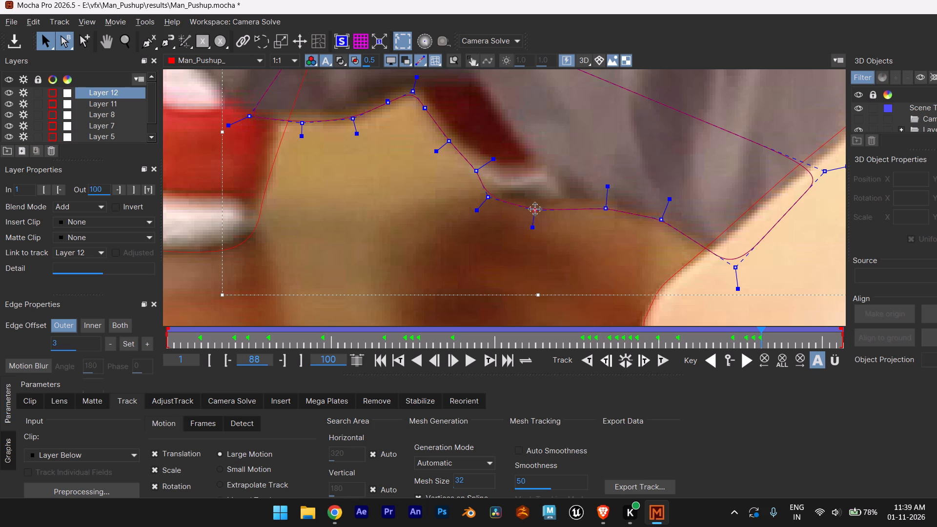
left_click_drag(535, 209, 534, 207)
left_click_drag(603, 209, 587, 204)
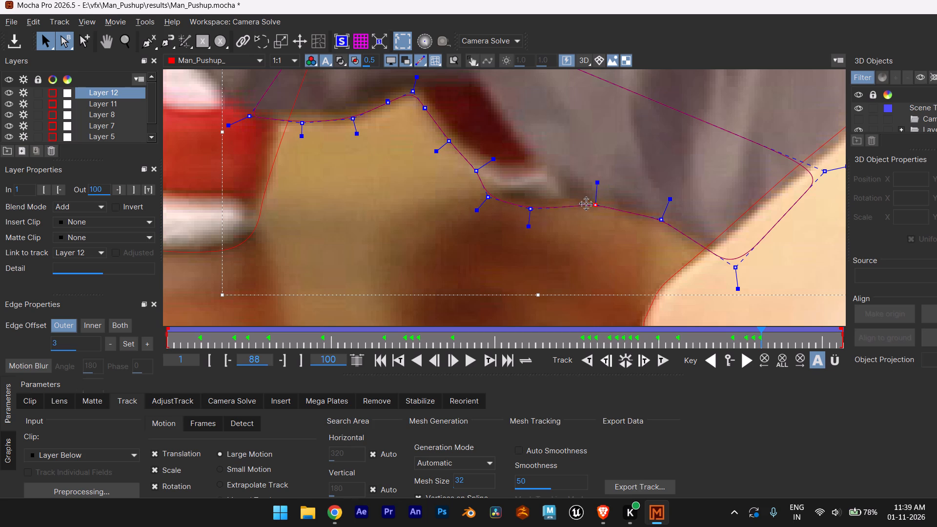
left_click_drag(587, 204, 583, 201)
left_click(662, 218)
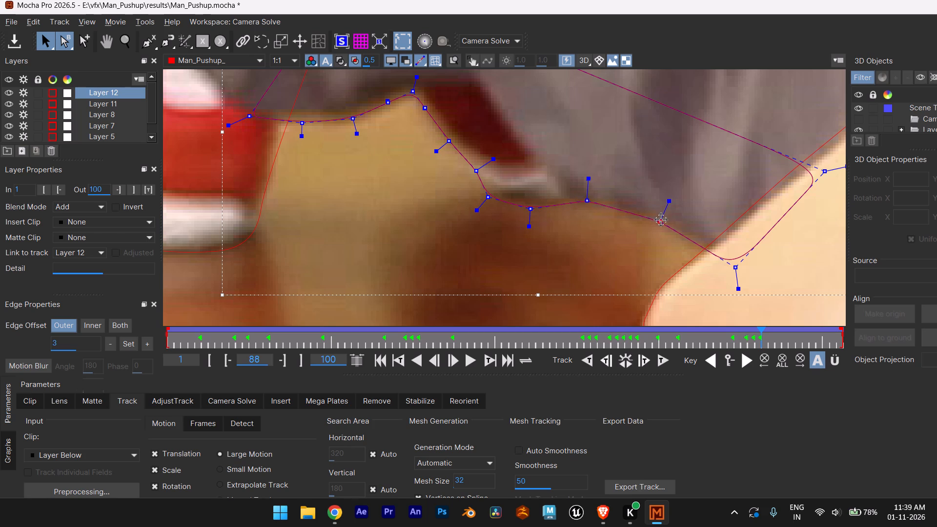
Nudge Layer 12's points at frame 88 along the trouser hem between the near red shoe and the hem peak.
scroll(578, 207, "down", 14)
scroll(576, 210, "up", 6)
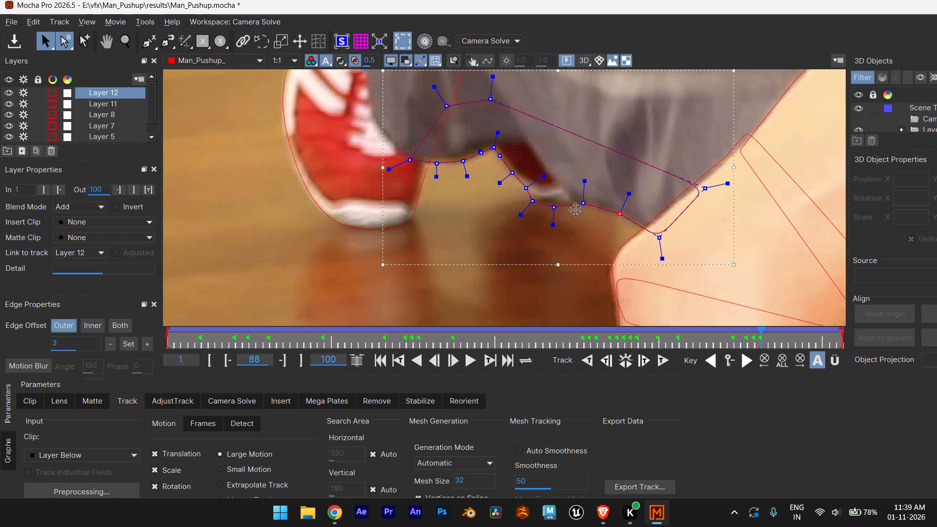
scroll(570, 208, "up", 1)
scroll(570, 208, "down", 5)
scroll(570, 208, "up", 5)
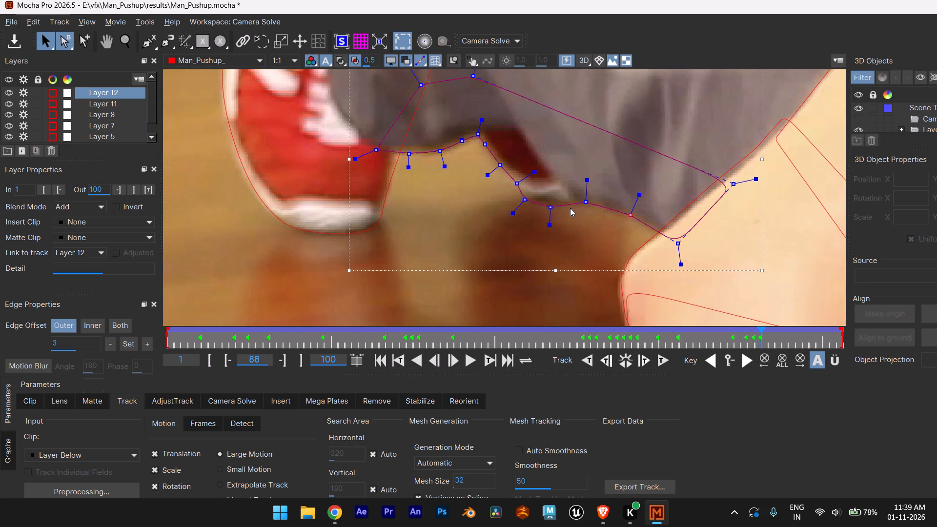
scroll(570, 207, "up", 8)
scroll(564, 204, "down", 7)
scroll(402, 159, "up", 2)
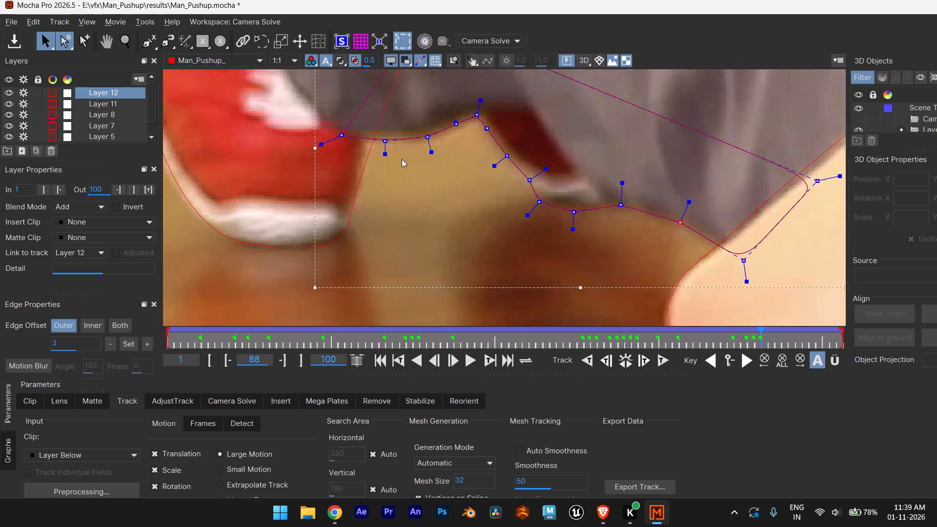
scroll(402, 159, "up", 2)
left_click_drag(434, 132, 434, 137)
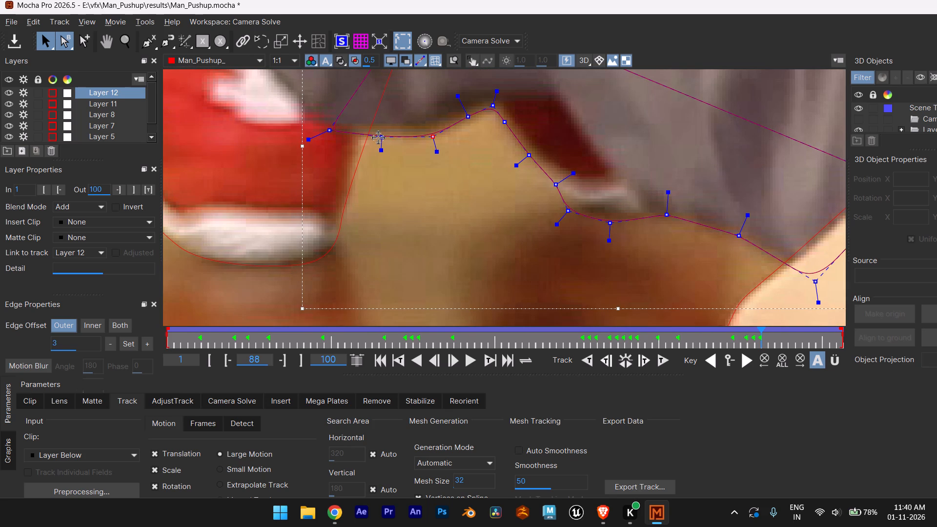
left_click(379, 138)
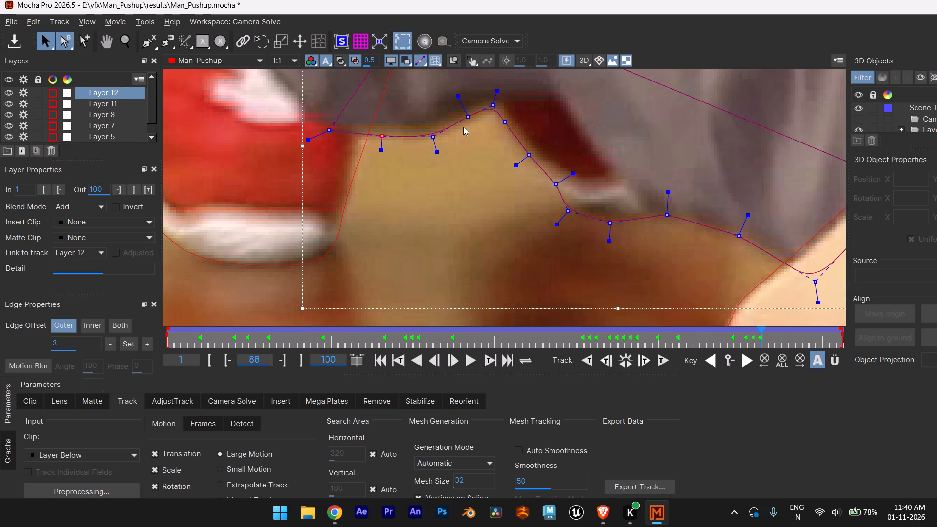
left_click(470, 119)
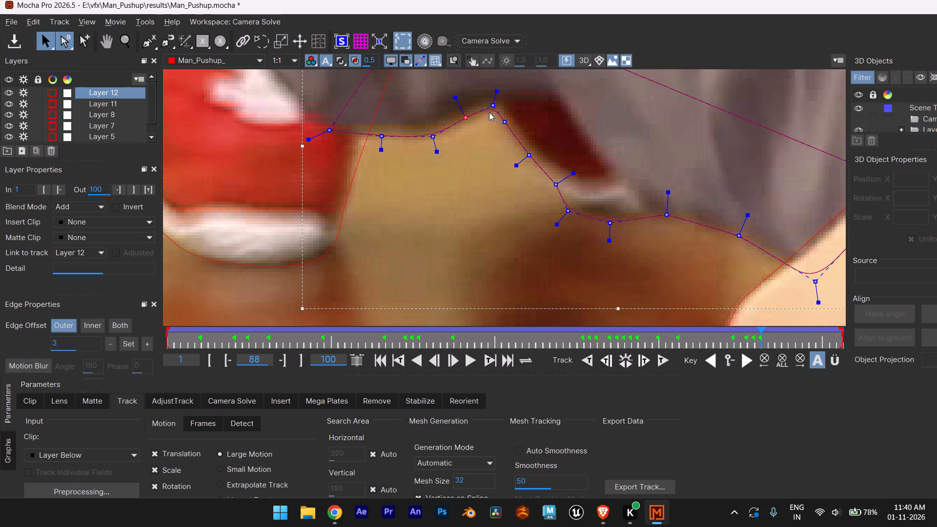
left_click_drag(496, 108, 490, 107)
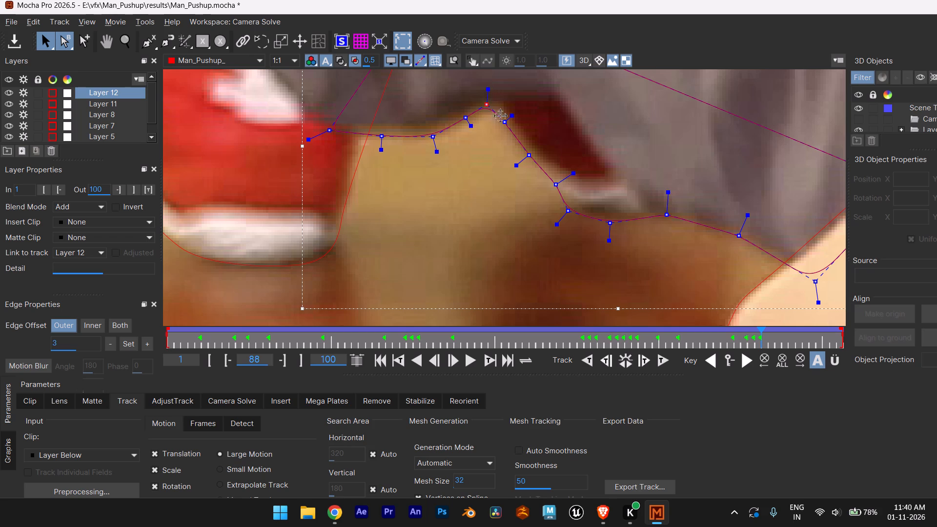
left_click_drag(505, 122, 503, 117)
Tighten Layer 12's curve over the hem peak at frame 88 by moving the point beside the far shoe up toward the peak.
scroll(498, 123, "up", 5)
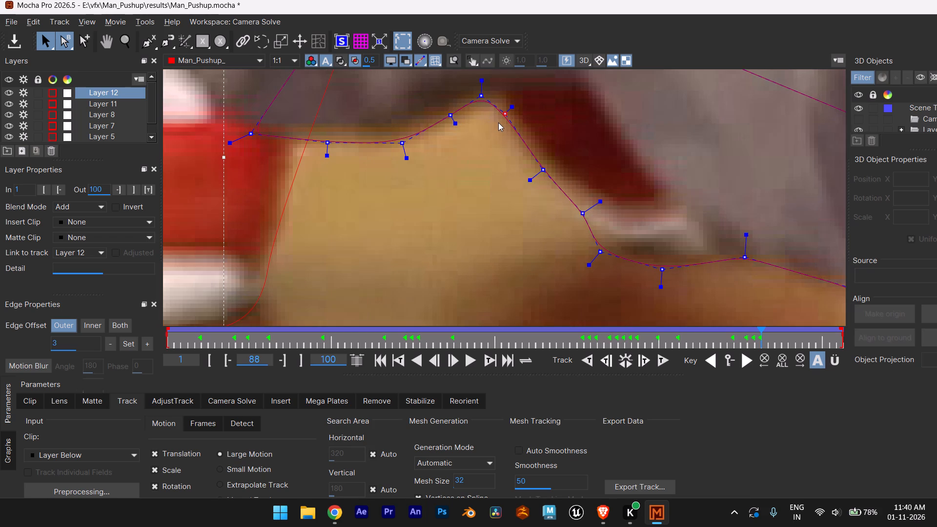
left_click_drag(510, 113, 514, 117)
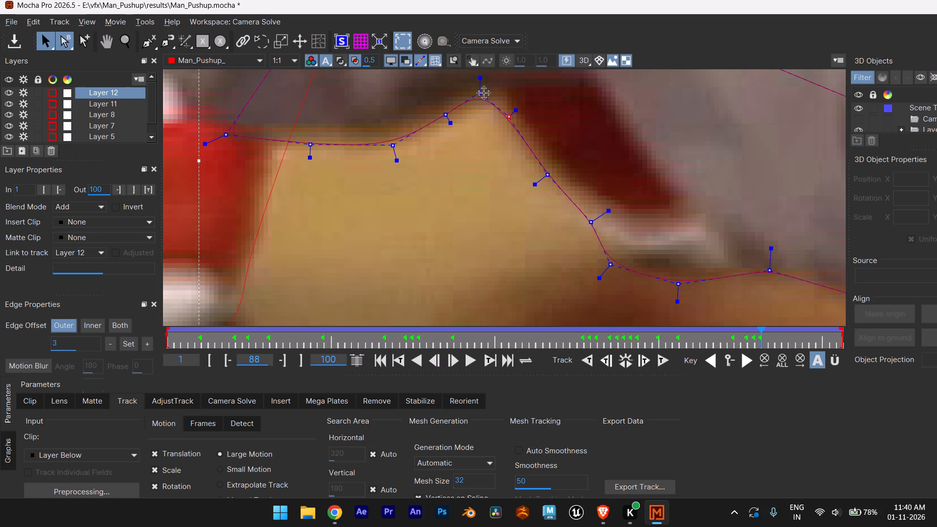
left_click(479, 93)
left_click_drag(484, 81, 483, 90)
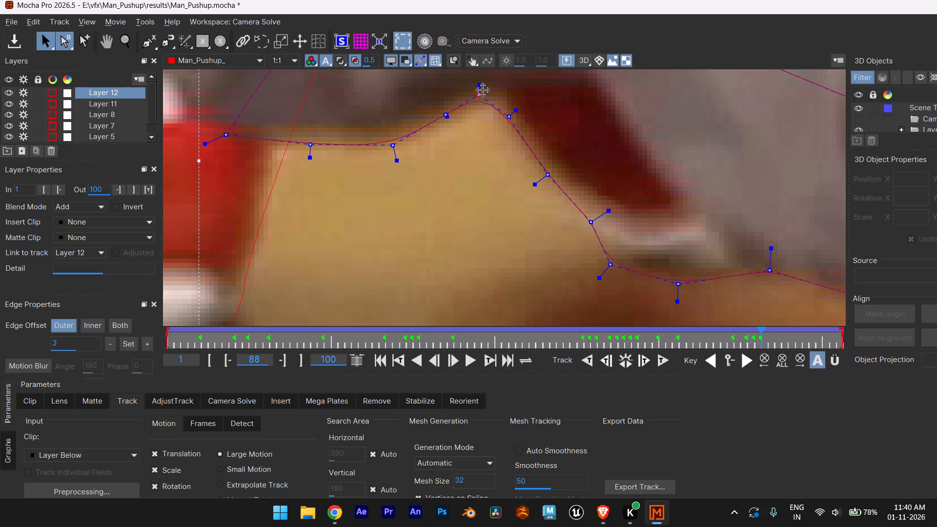
left_click_drag(483, 90, 483, 91)
left_click(520, 110)
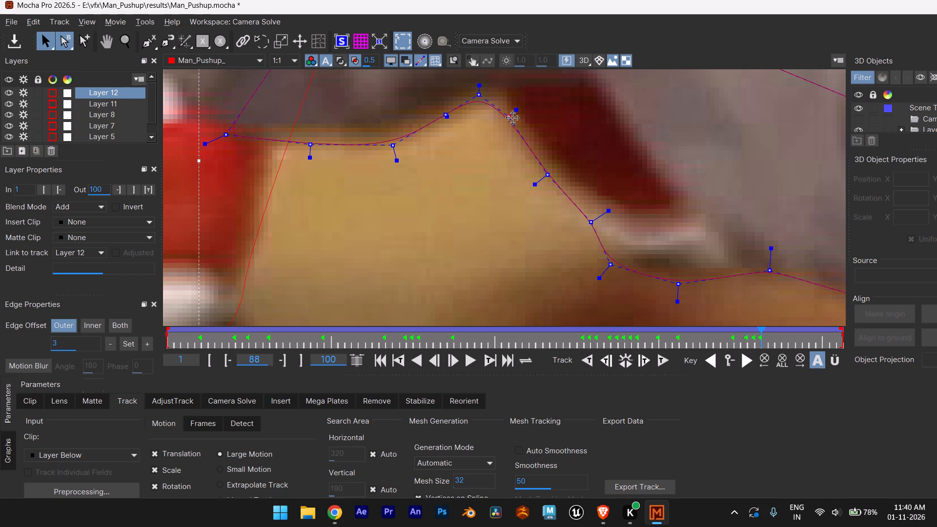
left_click_drag(513, 119, 511, 103)
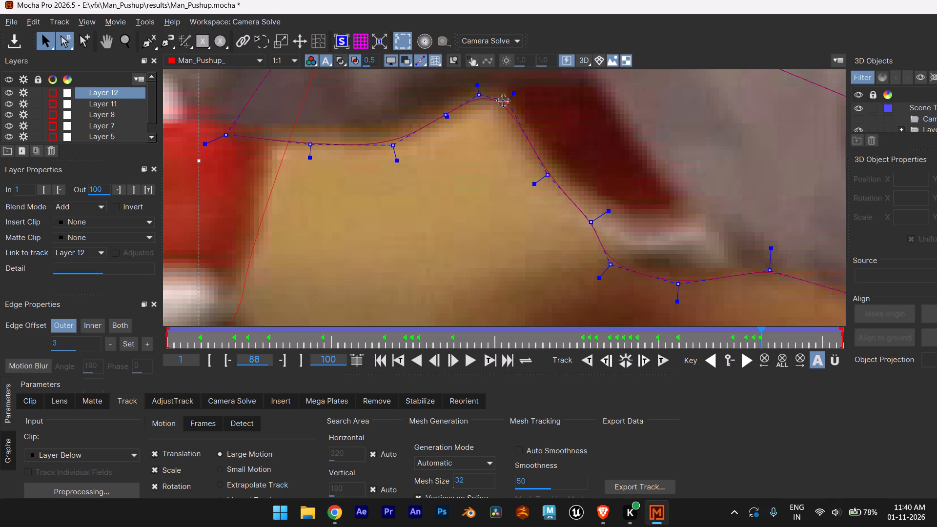
left_click(477, 93)
Fit Layer 12's points at frame 88 to the far shoe's heel edge and the back end of its sole.
scroll(603, 210, "down", 3)
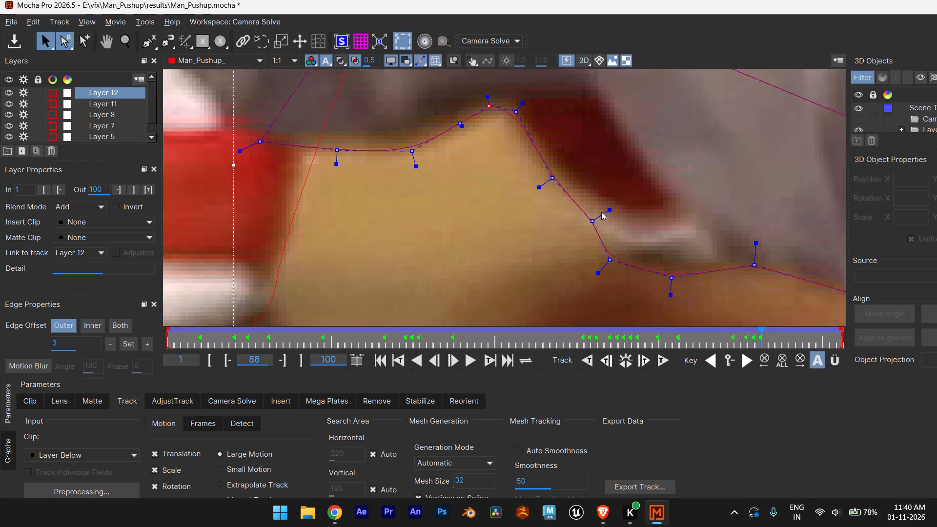
scroll(601, 212, "down", 3)
scroll(599, 214, "up", 7)
left_click(595, 222)
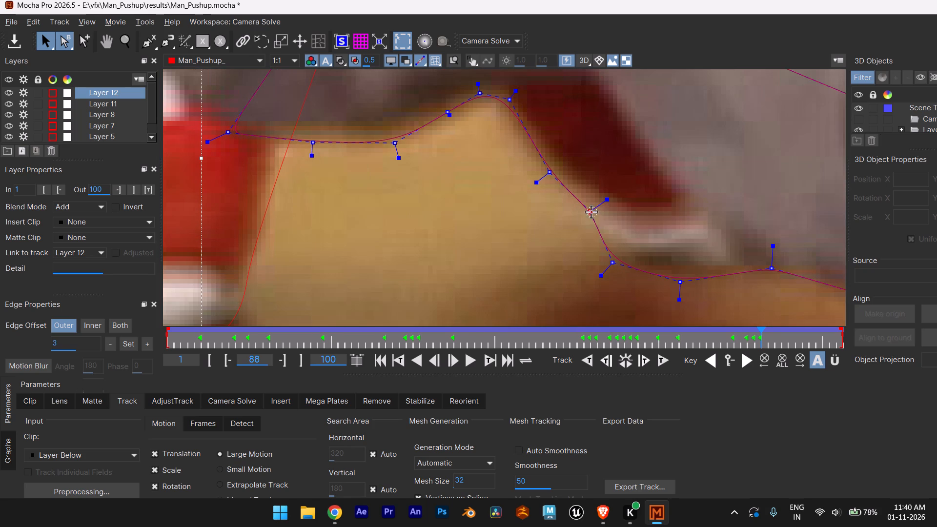
left_click_drag(549, 173, 534, 169)
left_click_drag(594, 216, 591, 204)
scroll(591, 204, "down", 5)
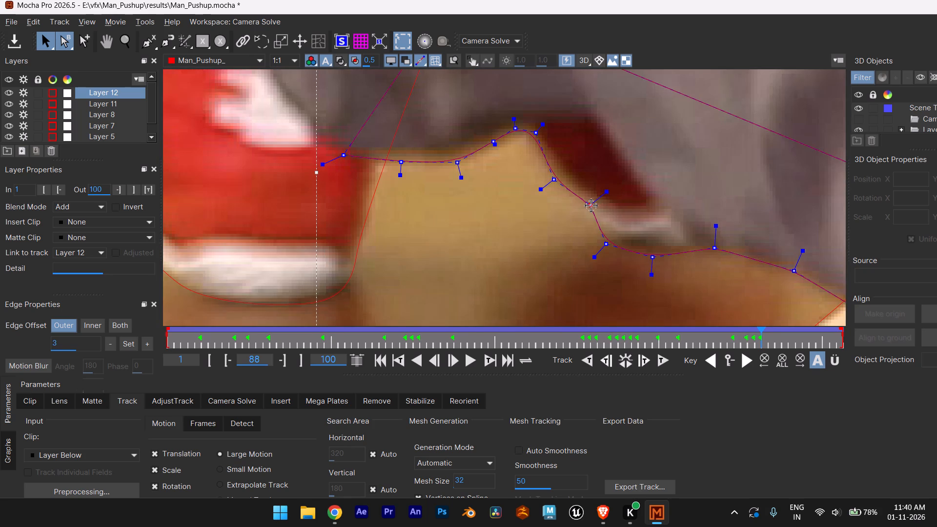
scroll(591, 209, "down", 5)
scroll(576, 227, "up", 5)
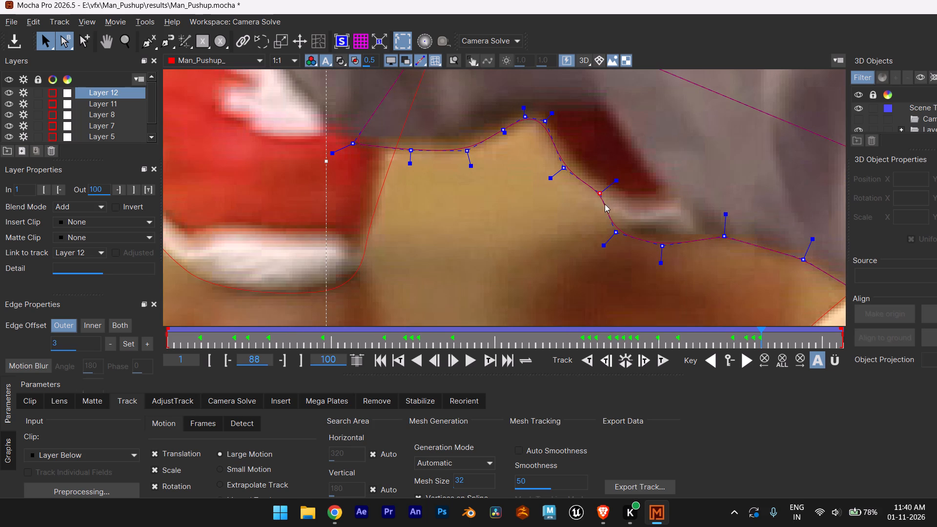
left_click_drag(601, 194, 595, 194)
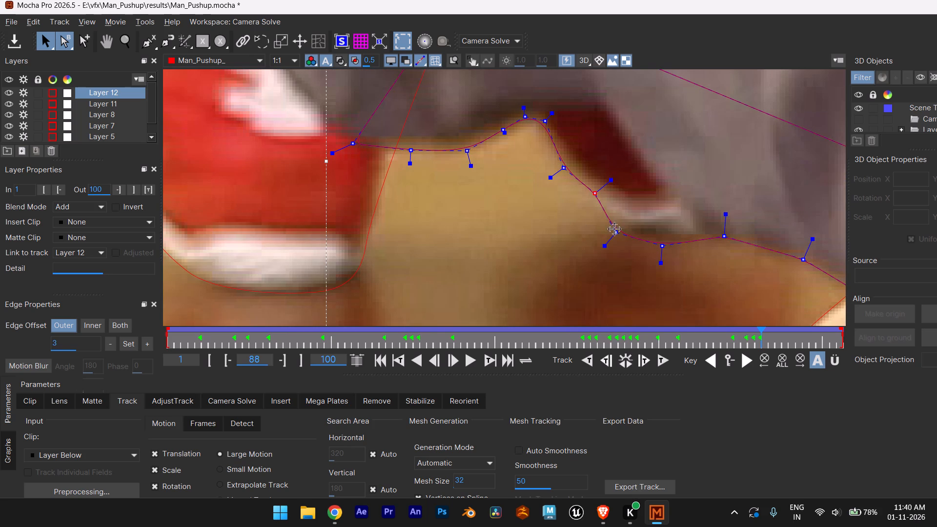
left_click(615, 233)
left_click(567, 170)
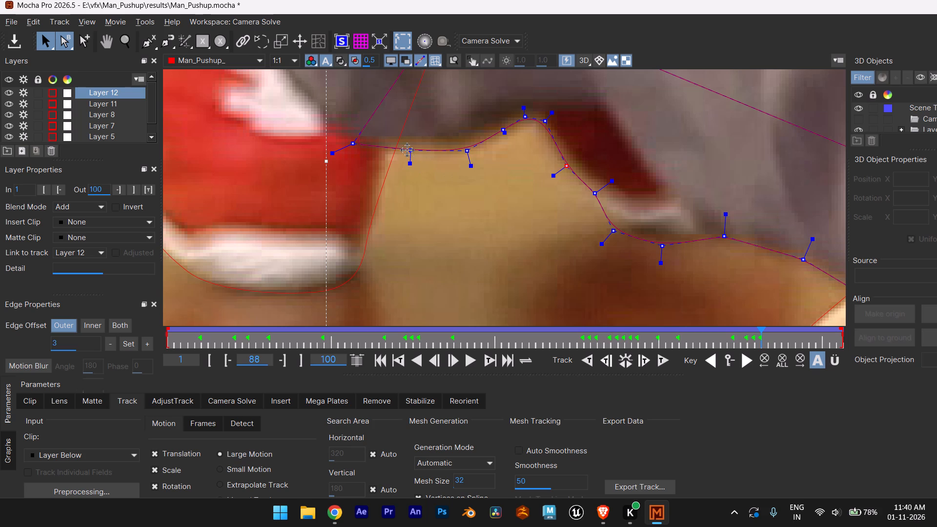
Shift Layer 12's hem peak point and the point before it slightly toward the near shoe at frame 88.
scroll(439, 185, "down", 7)
scroll(468, 154, "up", 7)
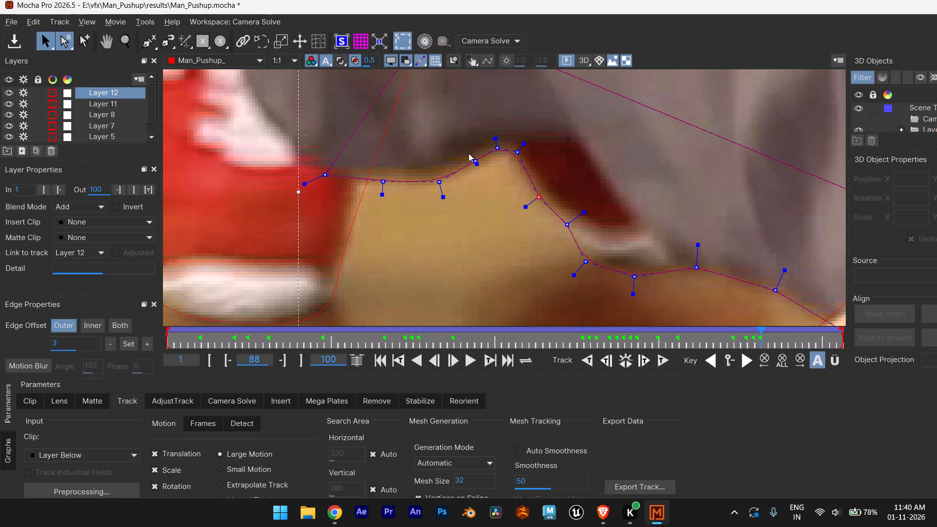
left_click_drag(477, 160, 471, 161)
left_click_drag(471, 161, 471, 162)
left_click_drag(499, 150, 494, 152)
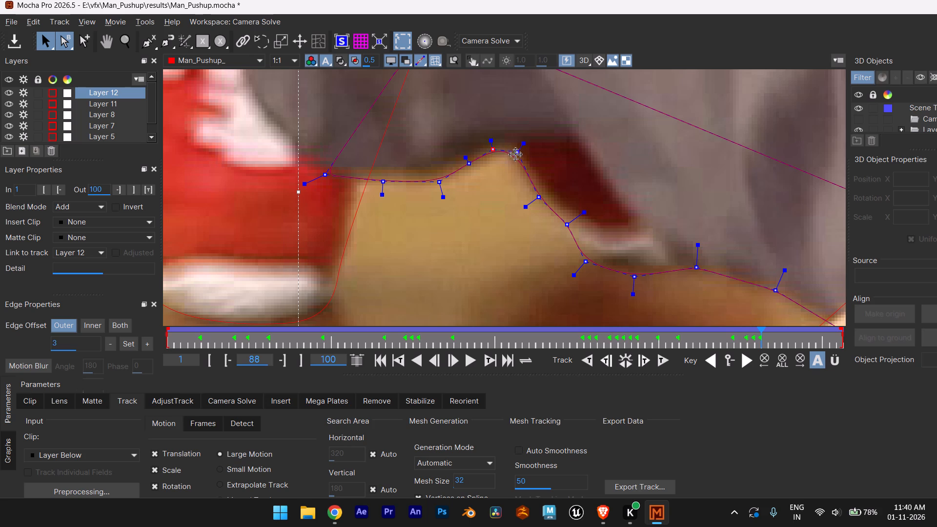
left_click(517, 155)
Check Layer 12's outline along the hem and arm at frame 88, and track the layer forward to frame 100.
scroll(389, 183, "down", 12)
scroll(393, 190, "up", 4)
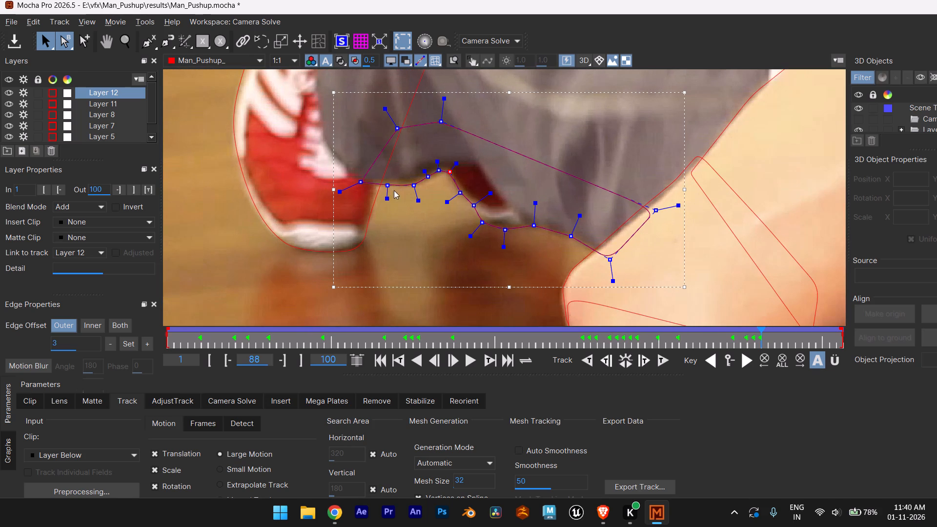
scroll(623, 249, "up", 7)
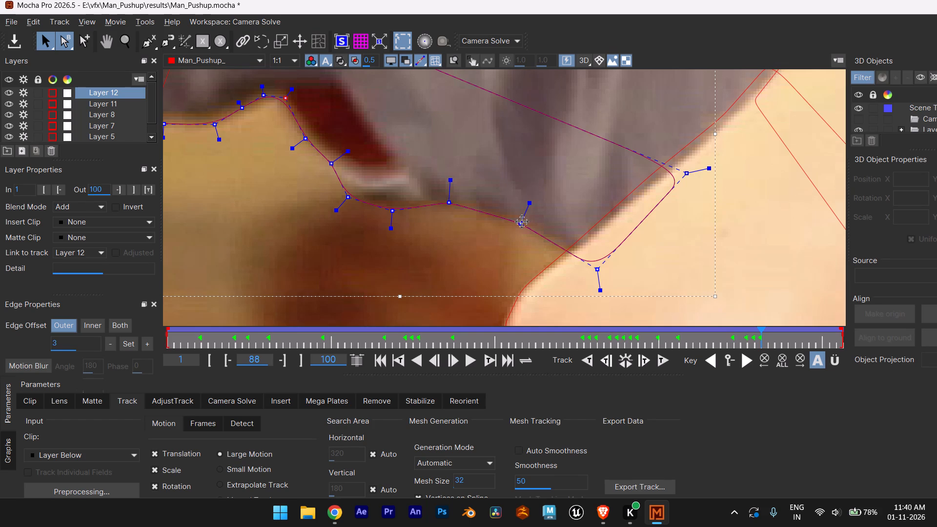
scroll(521, 223, "down", 3)
scroll(380, 223, "down", 5)
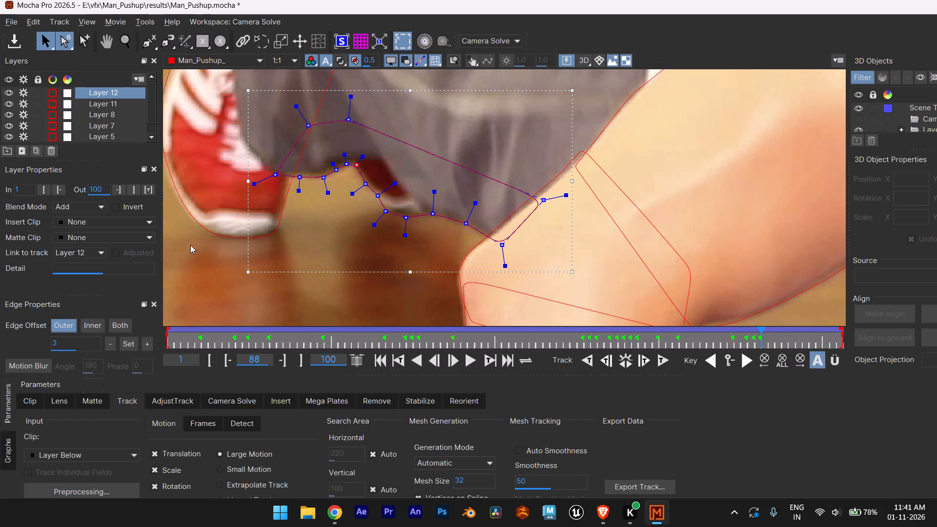
middle_click_drag(191, 245, 300, 241)
scroll(305, 238, "up", 4)
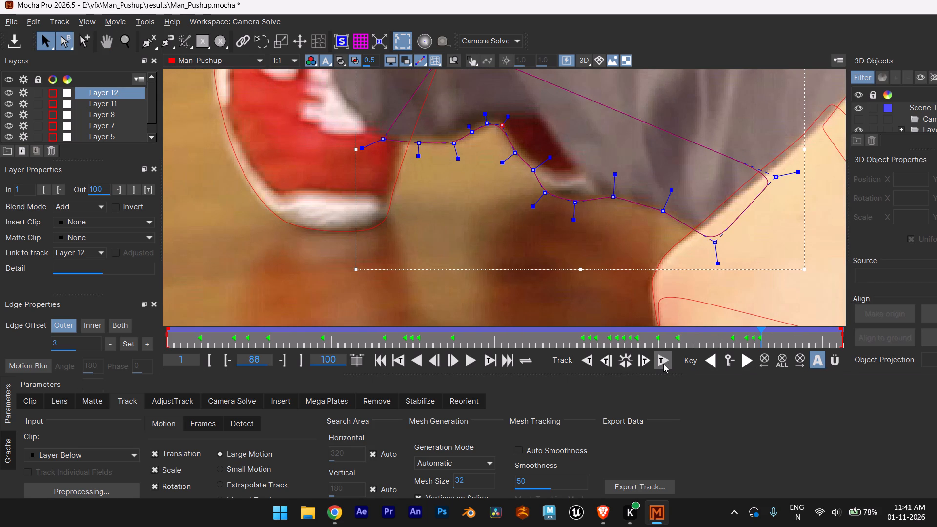
left_click(663, 364)
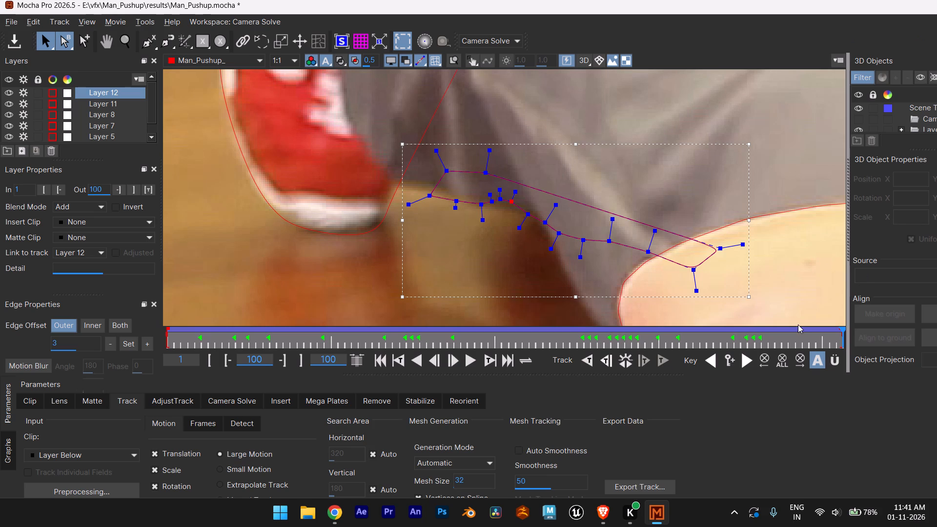
At frame 89, lower Layer 12's three points between the far shoe and the arm onto the hem's bottom edge.
left_click_drag(771, 338, 761, 338)
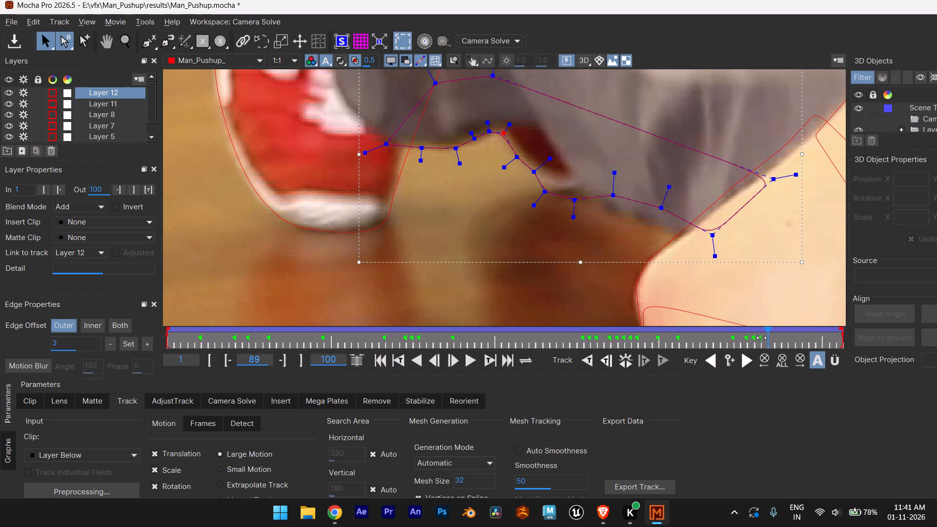
left_click_drag(761, 338, 759, 338)
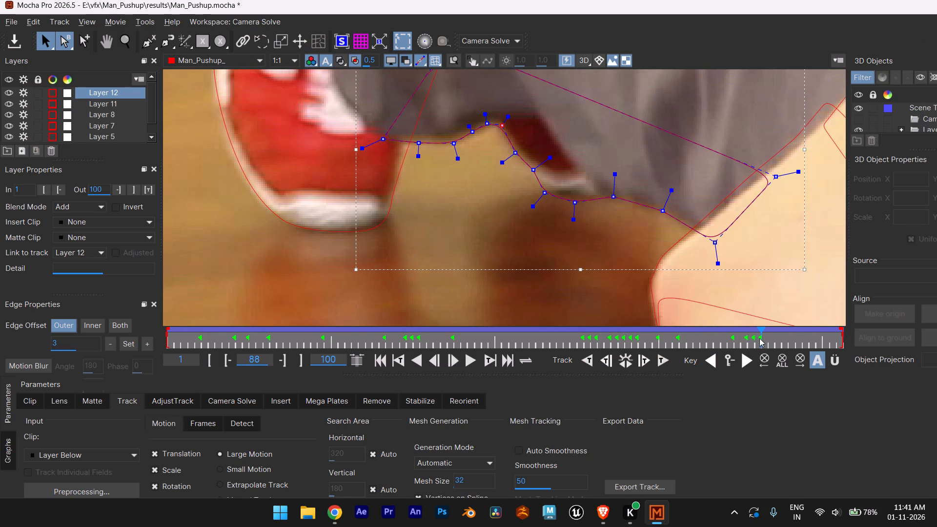
left_click_drag(761, 340, 767, 338)
left_click(767, 338)
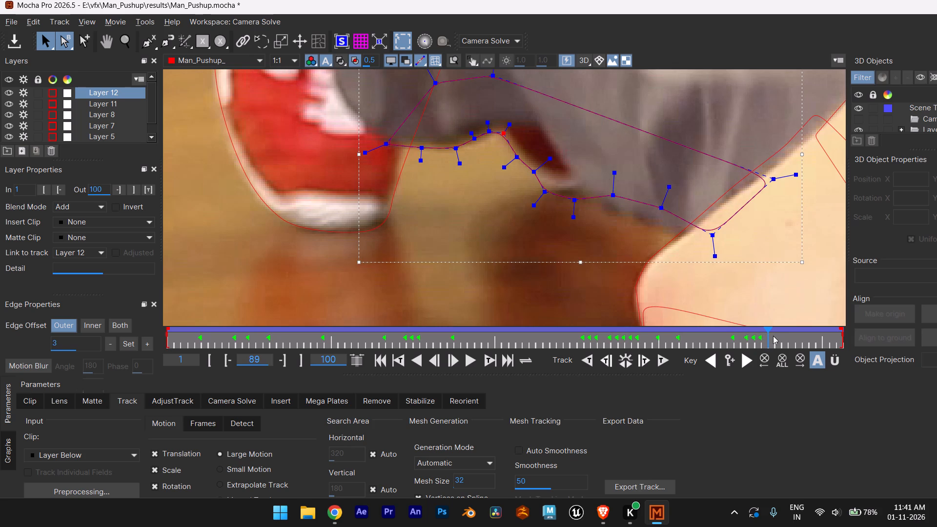
left_click(769, 337)
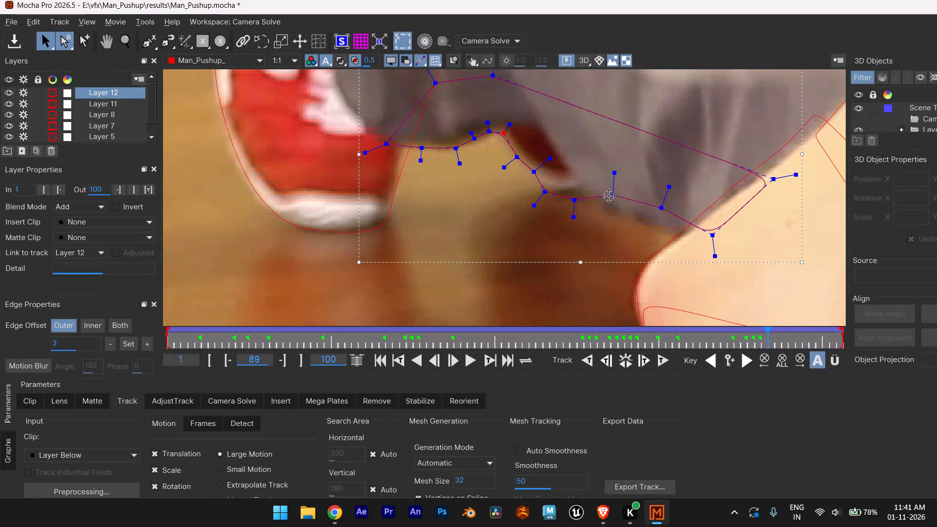
left_click_drag(616, 197, 609, 211)
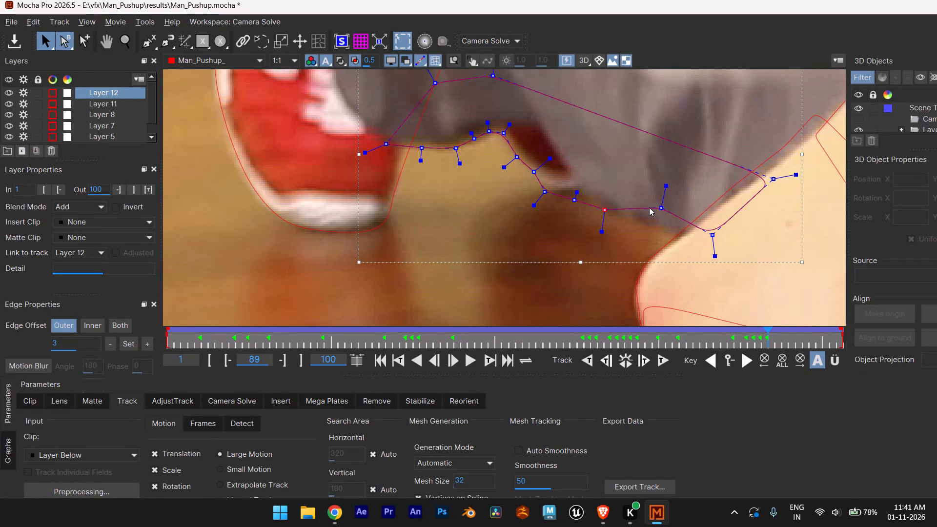
left_click_drag(661, 212, 652, 230)
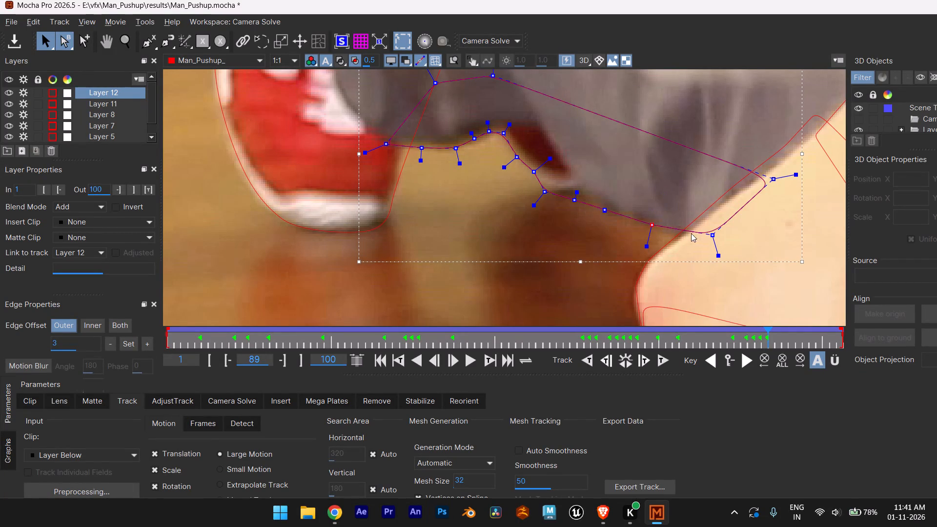
left_click_drag(714, 236, 702, 253)
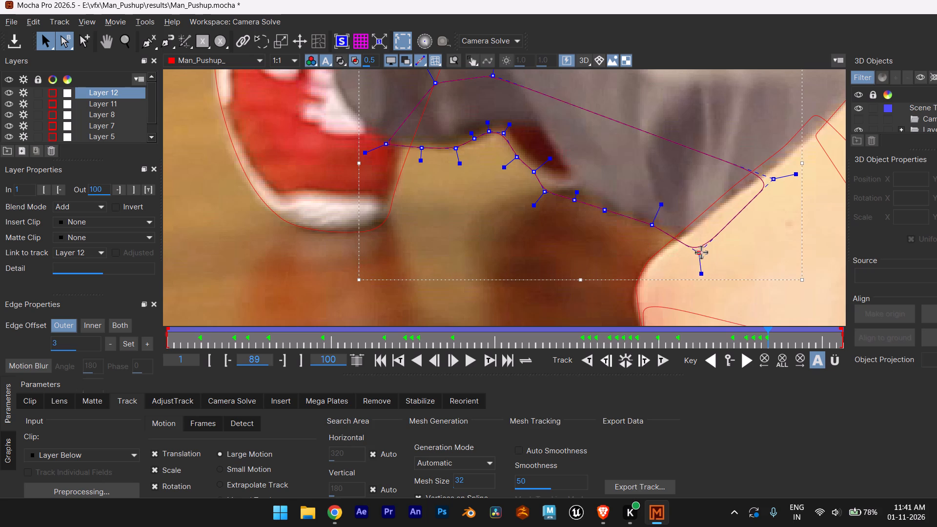
left_click_drag(702, 253, 702, 252)
Shift Layer 12's hem peak point and the point after it toward the far shoe at frame 89.
scroll(593, 184, "up", 3)
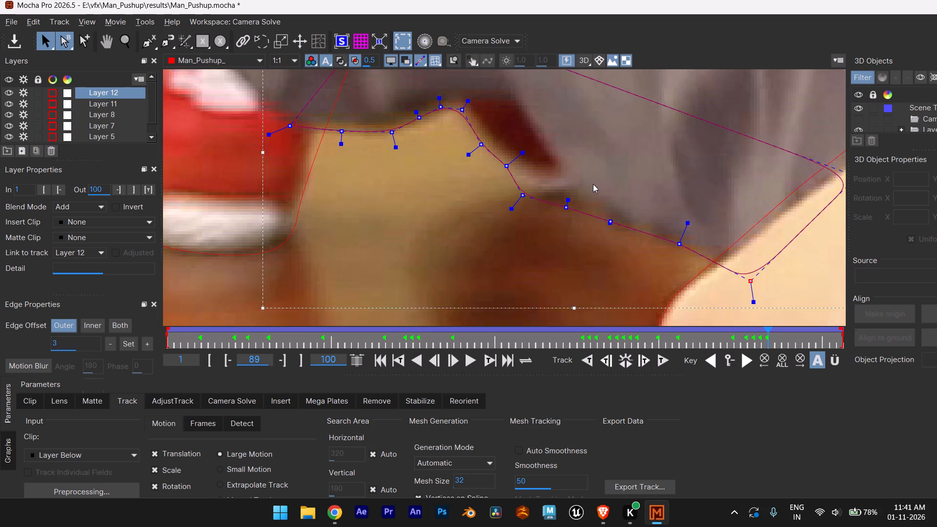
scroll(593, 184, "up", 3)
scroll(593, 184, "down", 11)
scroll(593, 184, "up", 5)
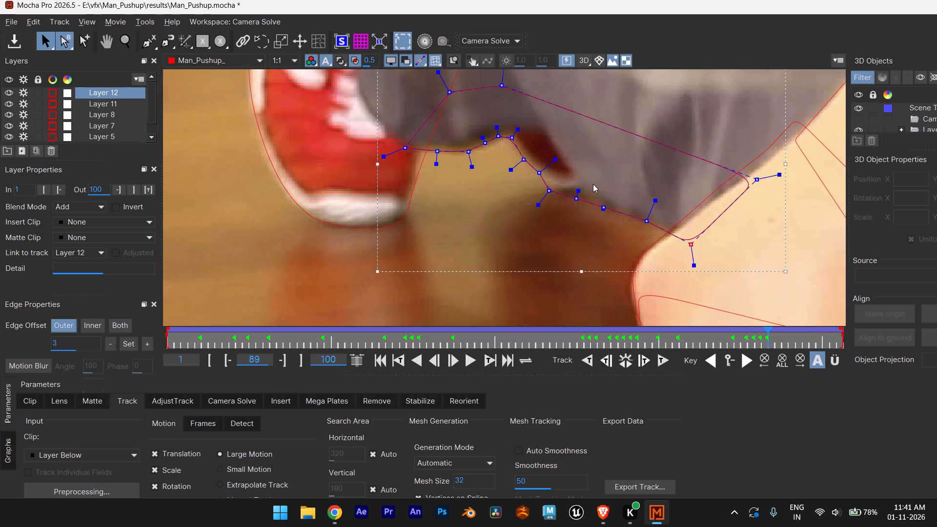
scroll(593, 184, "up", 6)
scroll(574, 179, "down", 9)
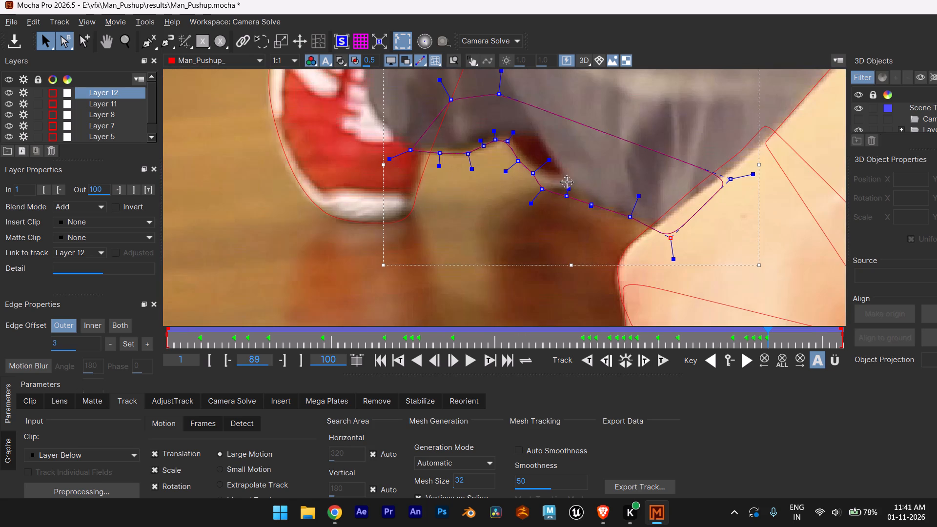
scroll(501, 135, "up", 5)
left_click_drag(503, 150, 503, 151)
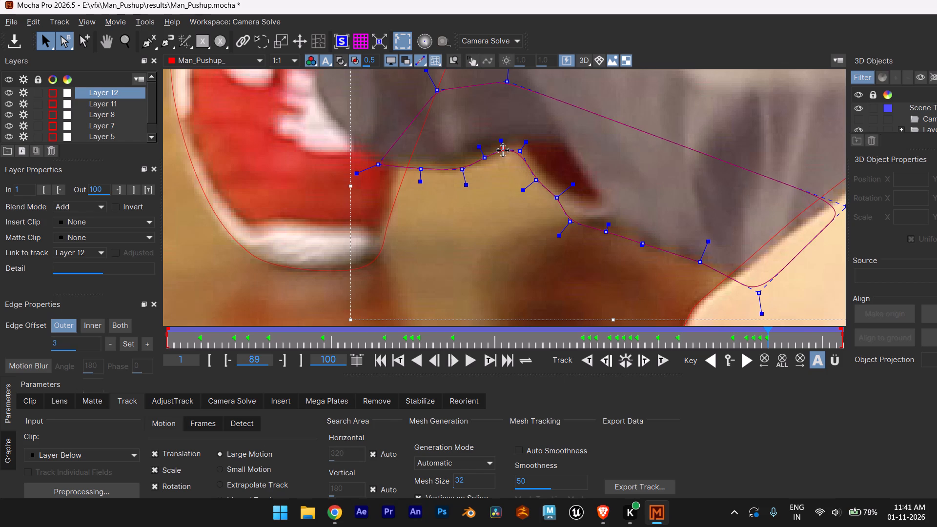
left_click_drag(503, 151, 508, 149)
left_click_drag(524, 151, 530, 158)
left_click_drag(530, 158, 530, 158)
Fit Layer 12's points at frame 89 to the far shoe's heel edge and the back end of its sole.
left_click(536, 182)
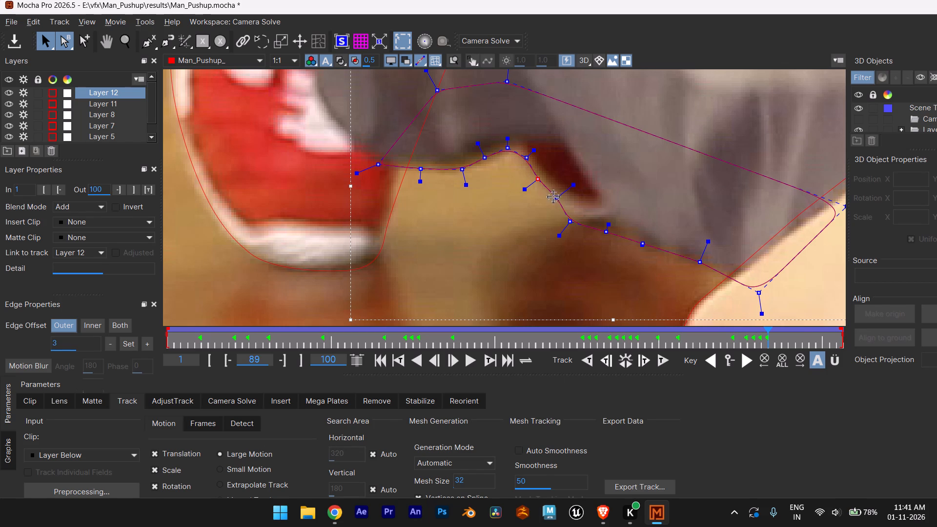
left_click(559, 199)
left_click(572, 220)
left_click_drag(606, 230, 602, 230)
left_click_drag(602, 230, 600, 230)
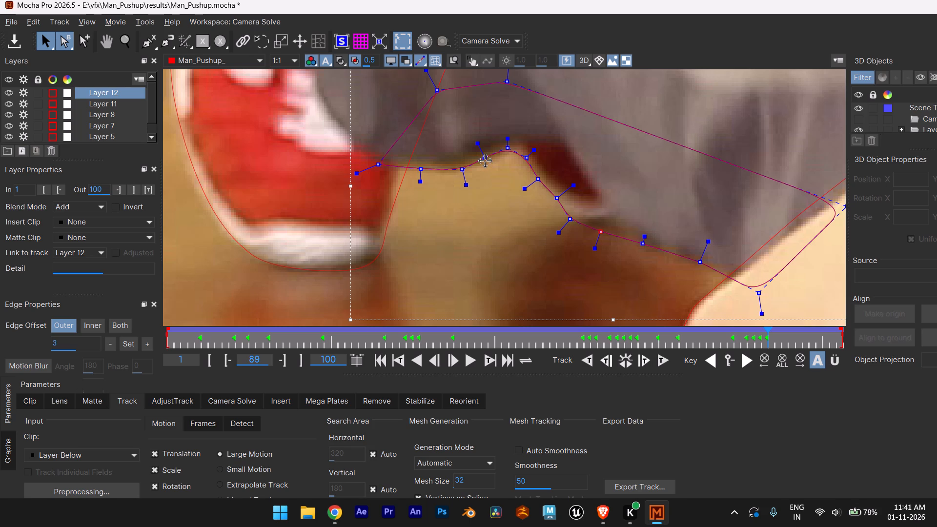
Refit Layer 12's points along the hem from the near shoe up to the hem peak at frame 89.
scroll(489, 159, "up", 5)
left_click(522, 145)
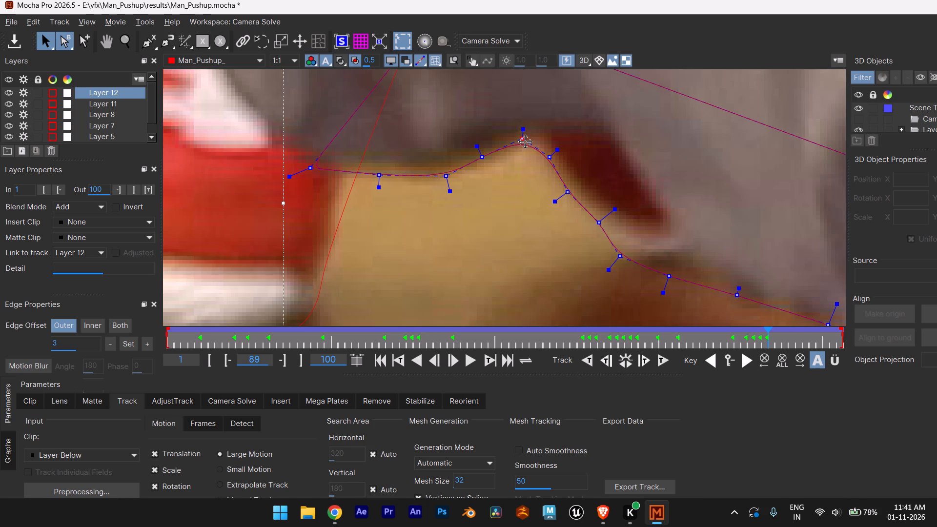
left_click_drag(485, 158, 490, 164)
left_click(385, 177)
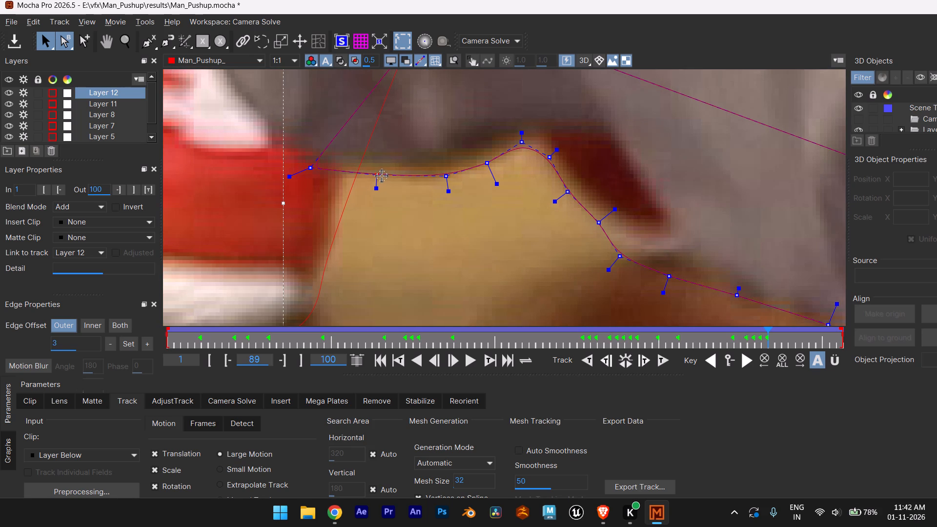
left_click_drag(312, 171, 322, 163)
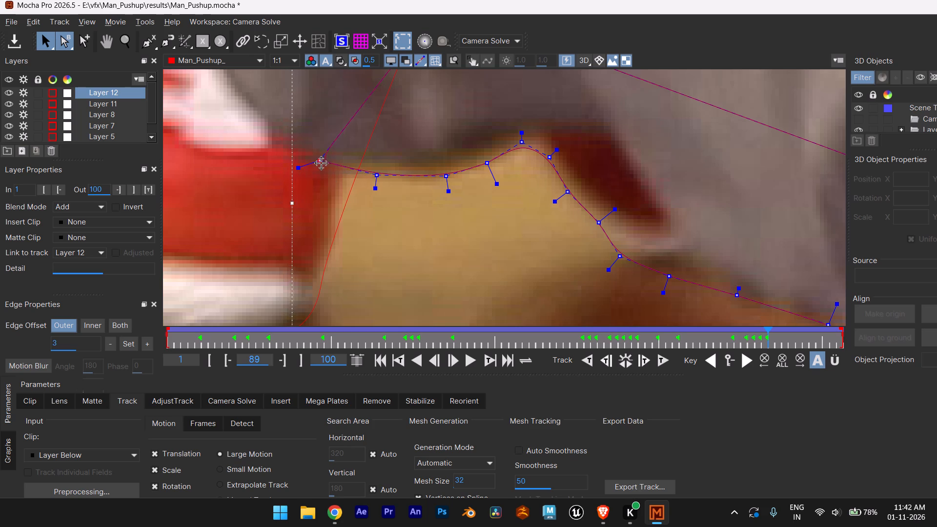
left_click_drag(322, 163, 319, 171)
left_click(381, 177)
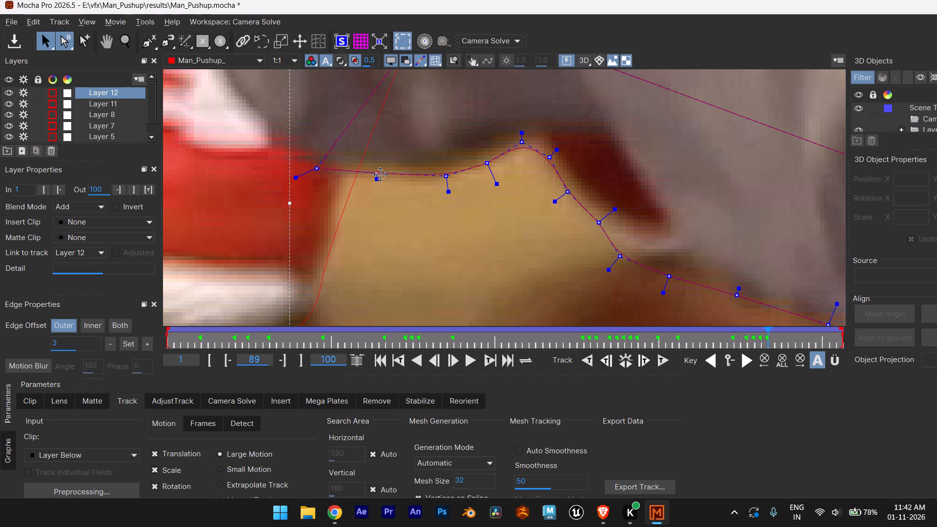
left_click(379, 176)
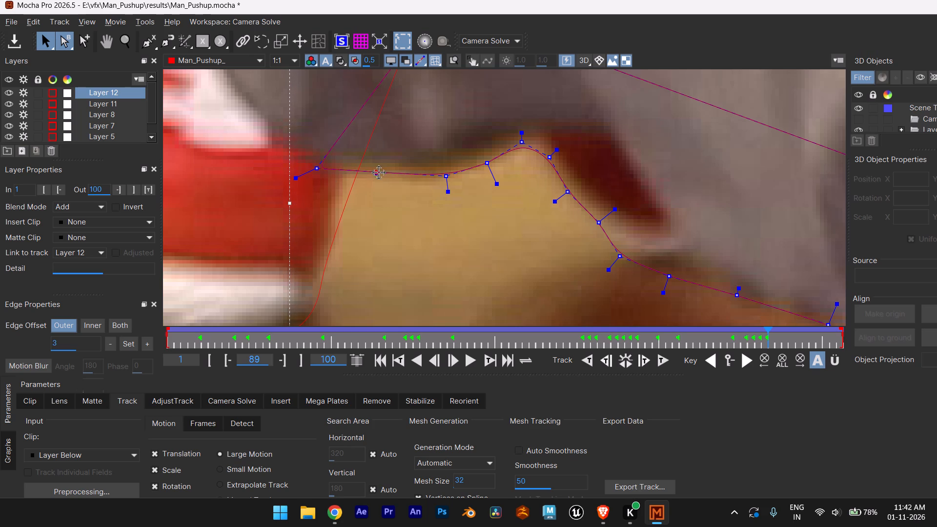
left_click(380, 176)
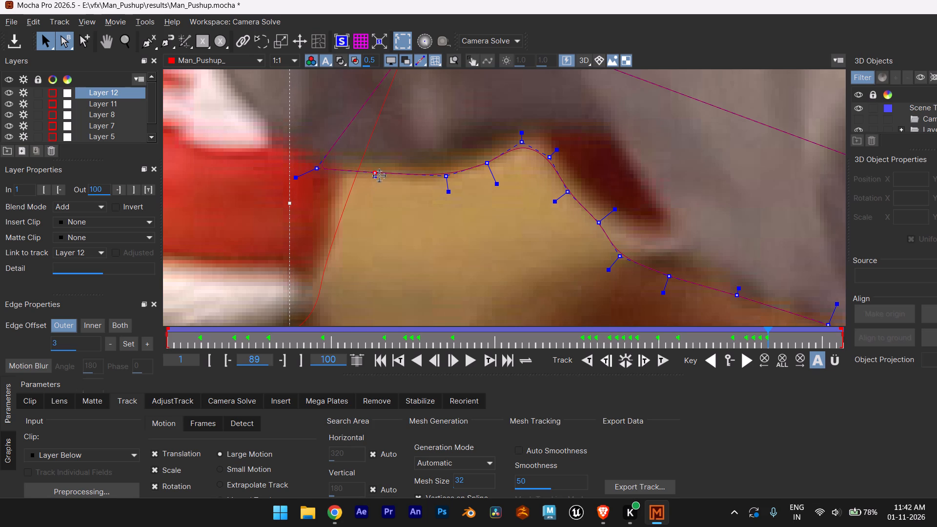
left_click_drag(448, 178, 425, 180)
Tighten Layer 12 at frame 89 by moving the point beside the hem peak closer to it and raising the far shoe's sole corner point.
scroll(451, 183, "down", 16)
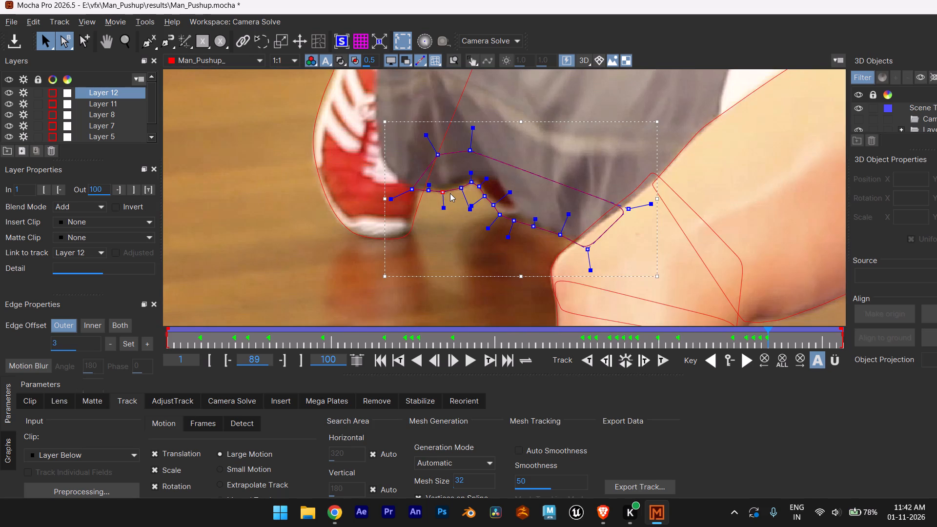
scroll(450, 193, "up", 12)
left_click_drag(530, 178, 525, 169)
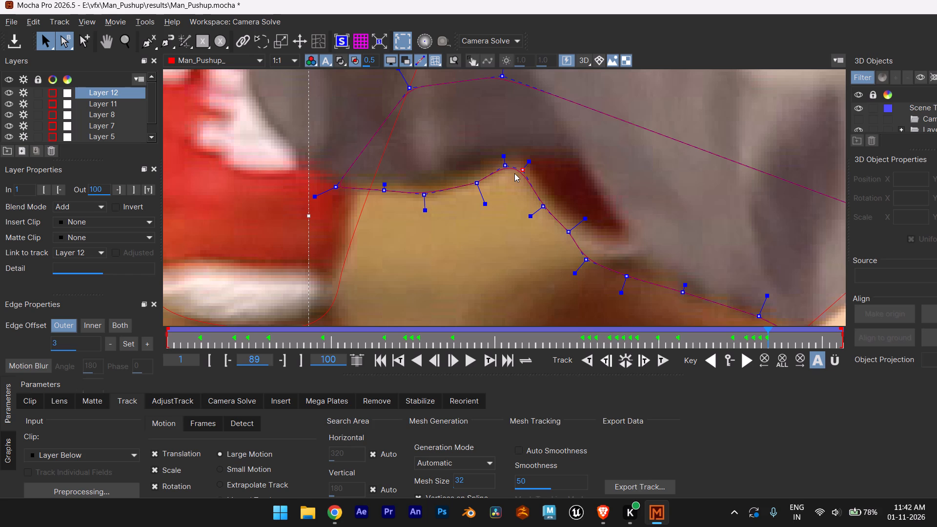
scroll(514, 173, "down", 6)
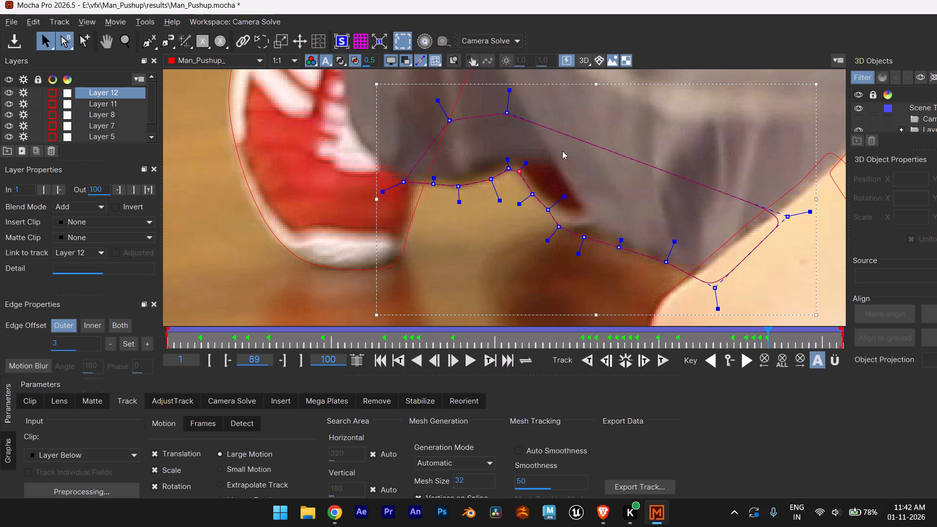
scroll(547, 163, "up", 5)
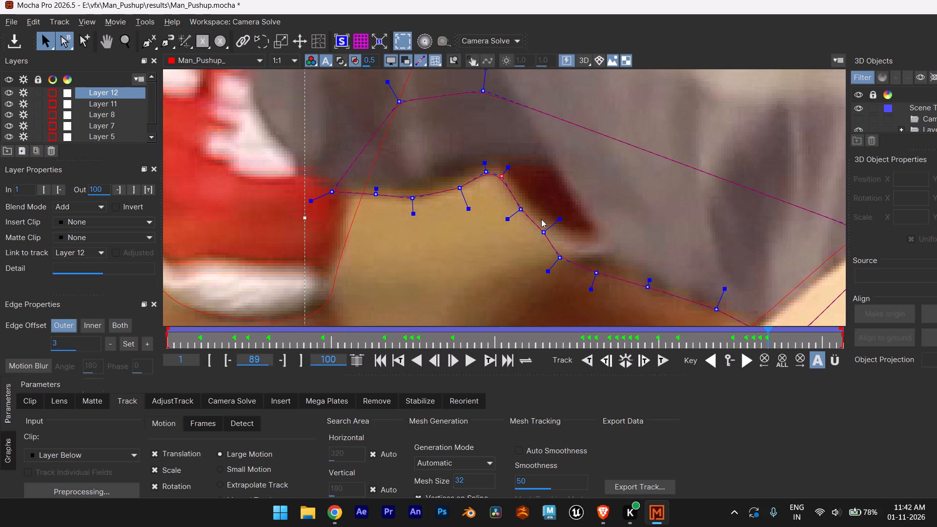
left_click_drag(559, 258, 559, 251)
Check Layer 12's outline along the hem, far shoe and arm at frame 89.
scroll(579, 243, "down", 11)
middle_click_drag(405, 255, 253, 218)
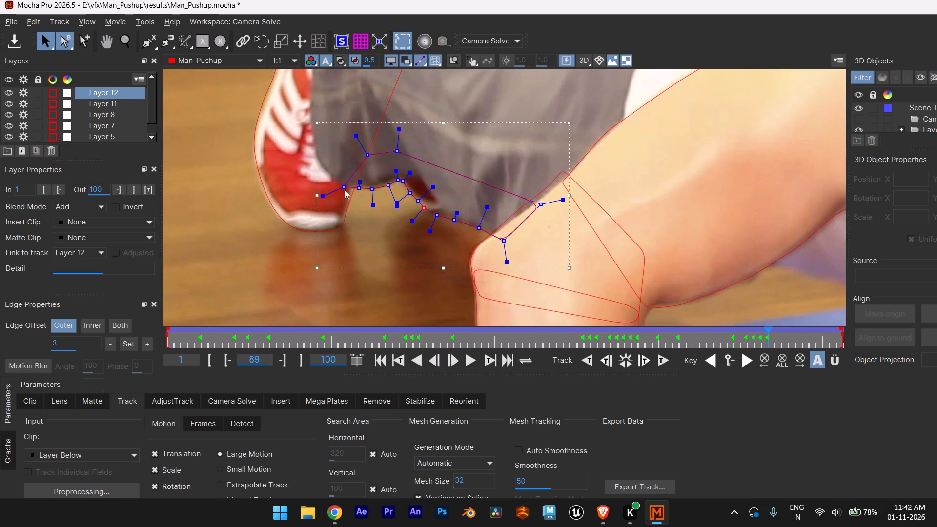
scroll(366, 183, "up", 5)
scroll(497, 243, "up", 2)
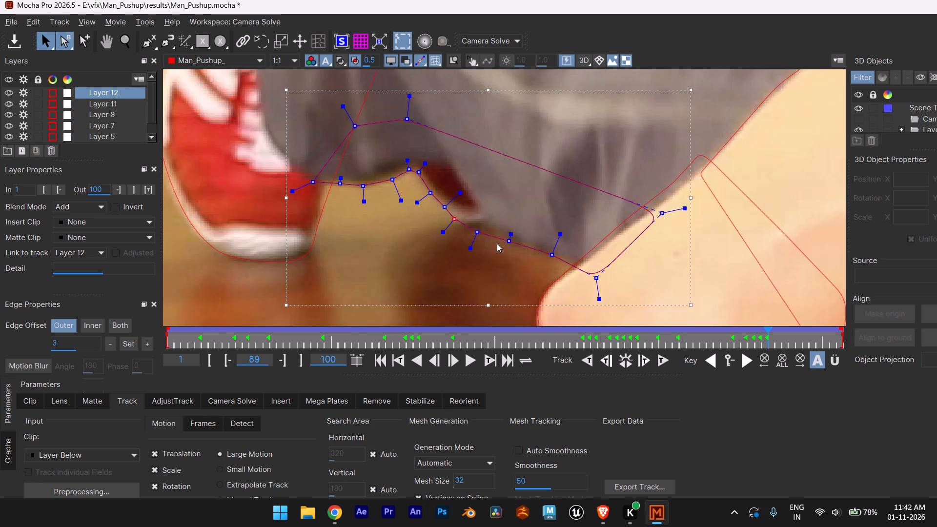
scroll(497, 243, "up", 5)
scroll(495, 240, "down", 11)
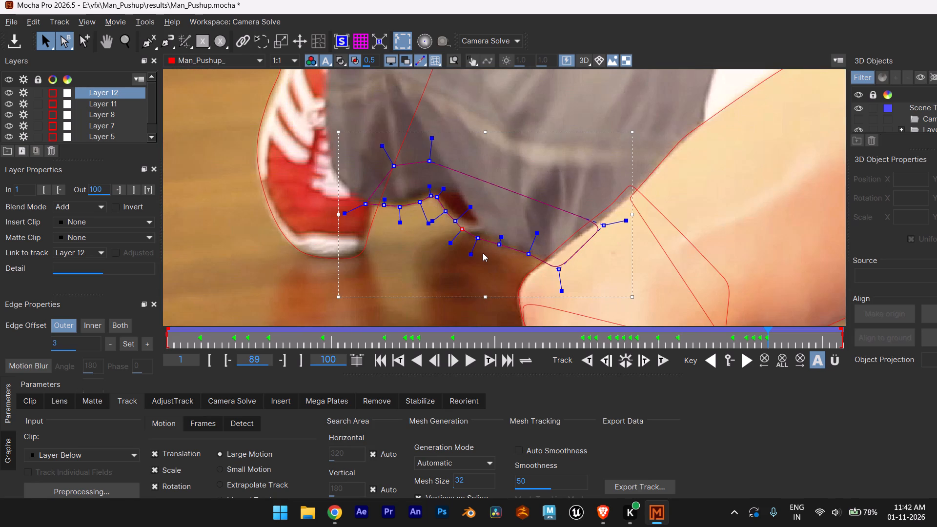
scroll(423, 197, "up", 13)
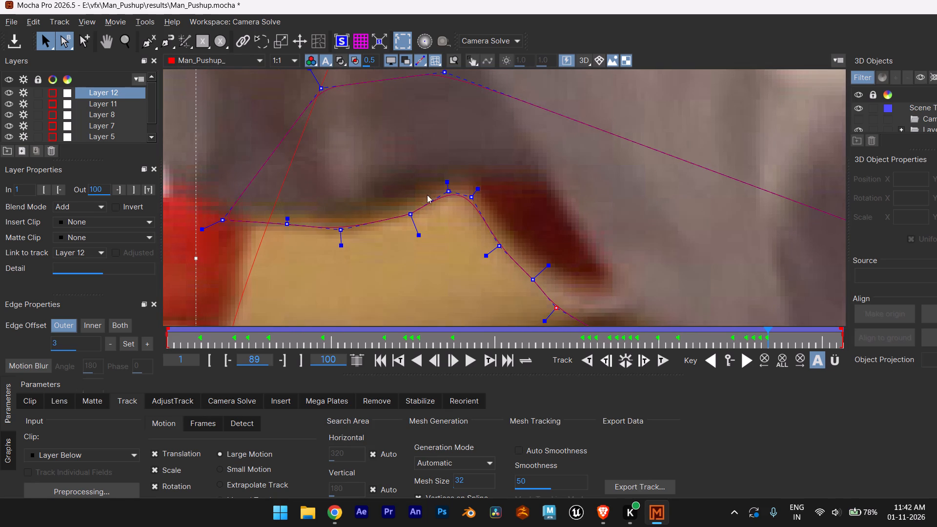
scroll(461, 195, "down", 11)
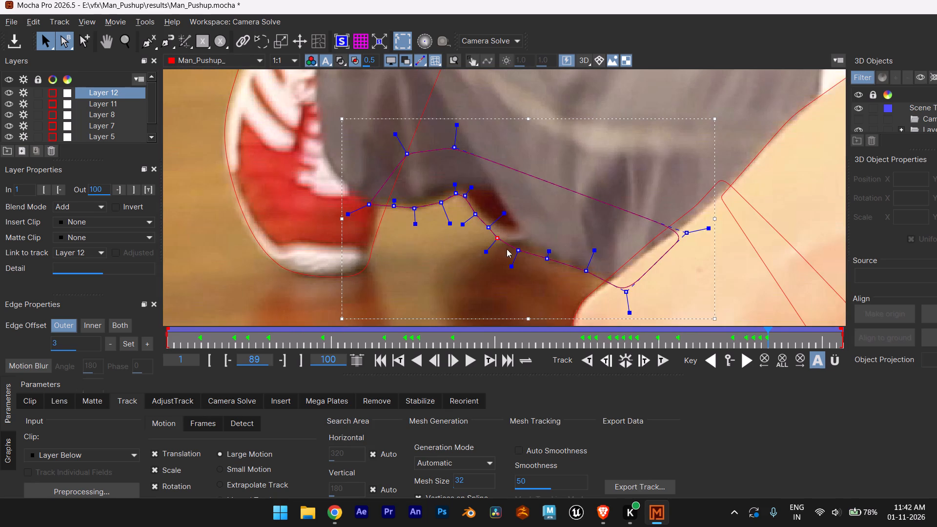
scroll(542, 267, "down", 6)
Track Layer 12 forward from frame 89 to frame 100, and return to frame 89.
left_click(667, 359)
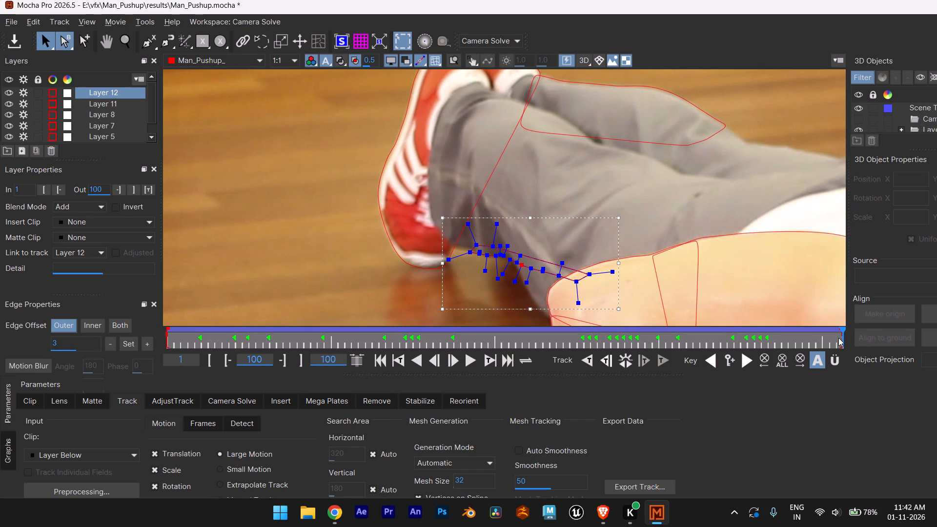
left_click_drag(837, 337, 811, 339)
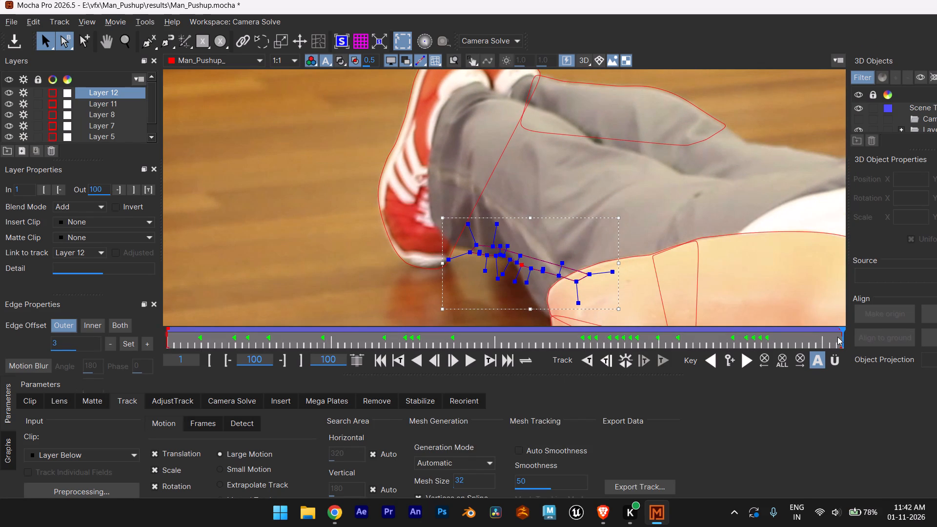
left_click_drag(826, 338, 764, 345)
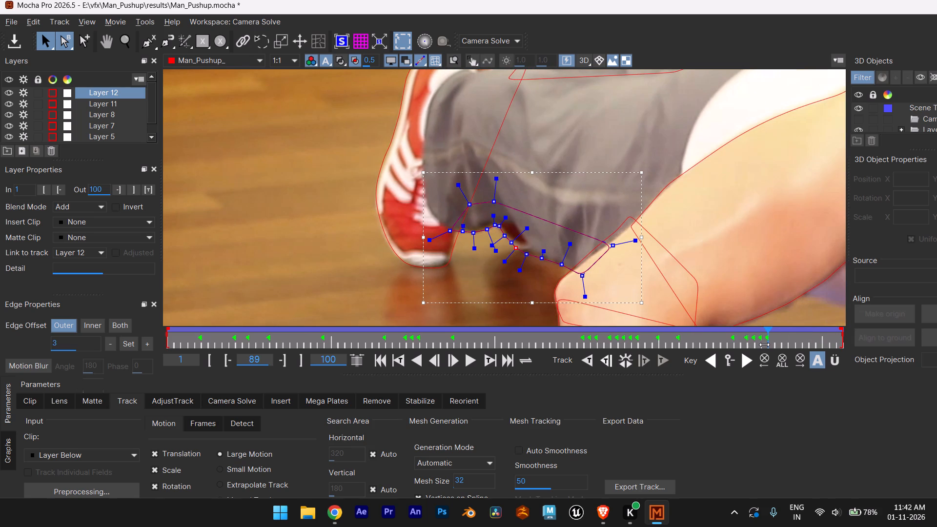
Go to frame 90 and move Layer 12's lower hem points down onto the cloth edge, including the corner point over the arm.
left_click_drag(764, 345, 764, 345)
scroll(527, 247, "up", 7)
scroll(501, 254, "down", 2)
middle_click_drag(257, 253, 248, 232)
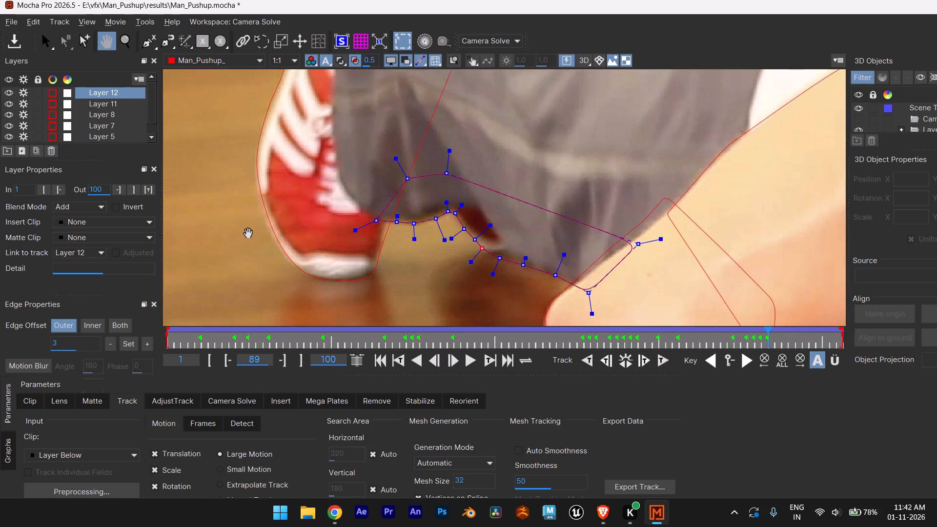
middle_click_drag(248, 232, 224, 179)
scroll(387, 158, "up", 4)
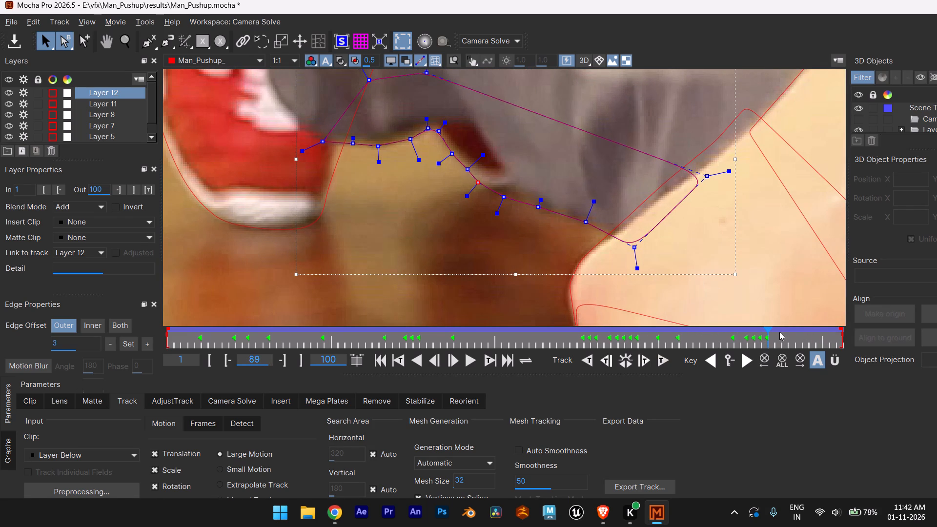
left_click_drag(770, 336, 776, 336)
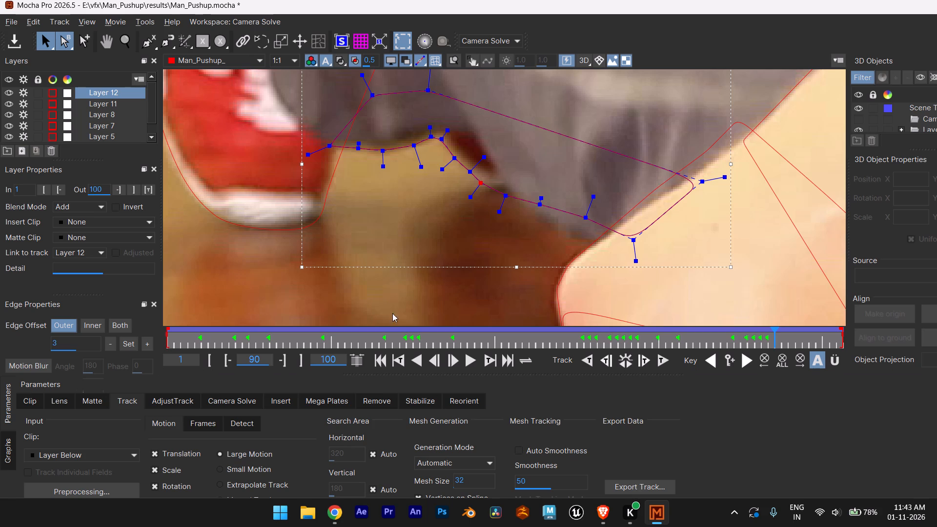
scroll(317, 108, "down", 2)
scroll(325, 108, "up", 6)
scroll(332, 110, "down", 6)
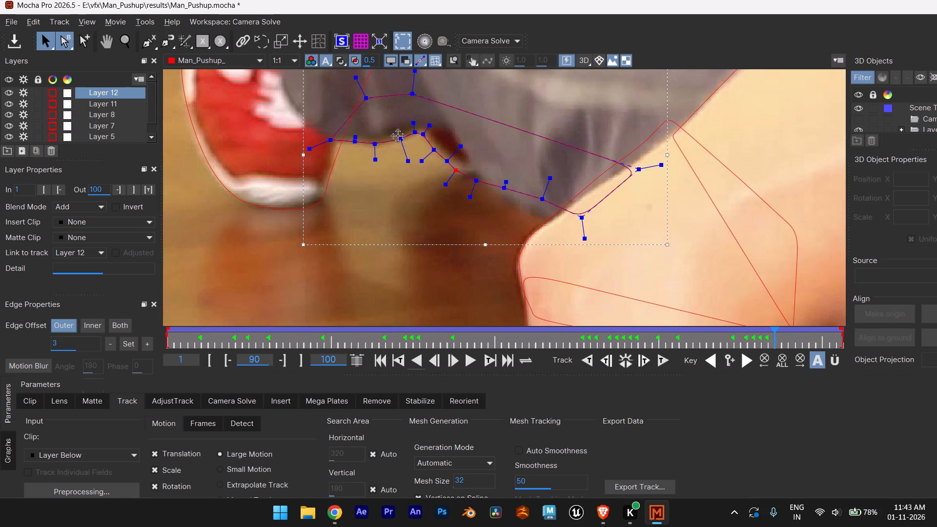
scroll(411, 149, "up", 5)
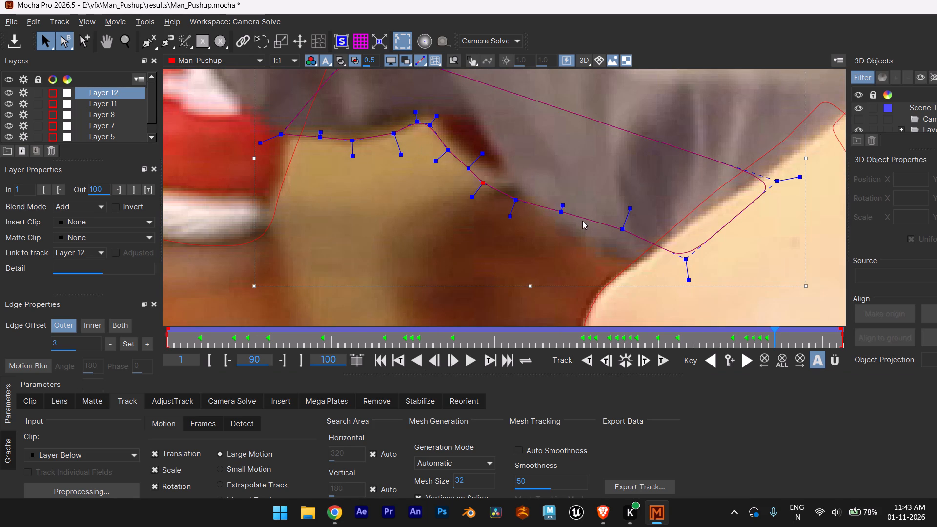
left_click_drag(564, 215, 560, 230)
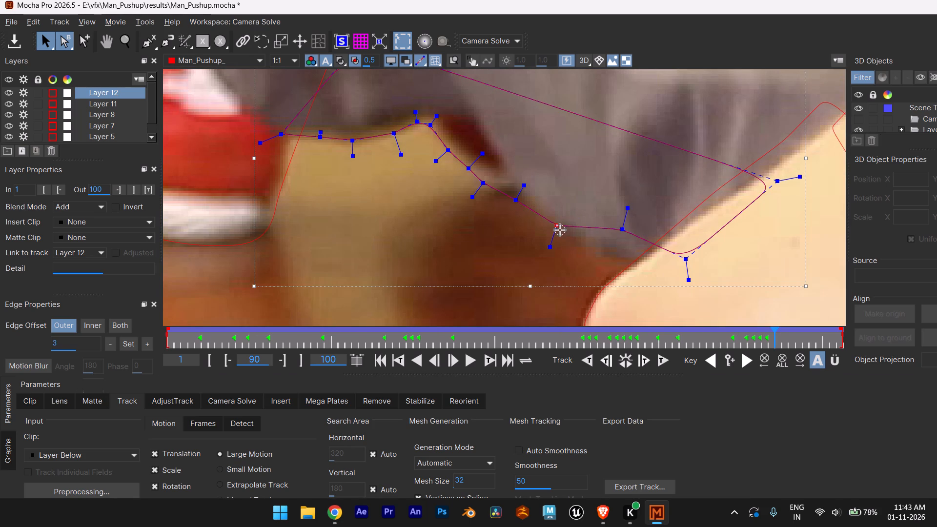
left_click_drag(560, 230, 548, 229)
left_click_drag(627, 229, 627, 232)
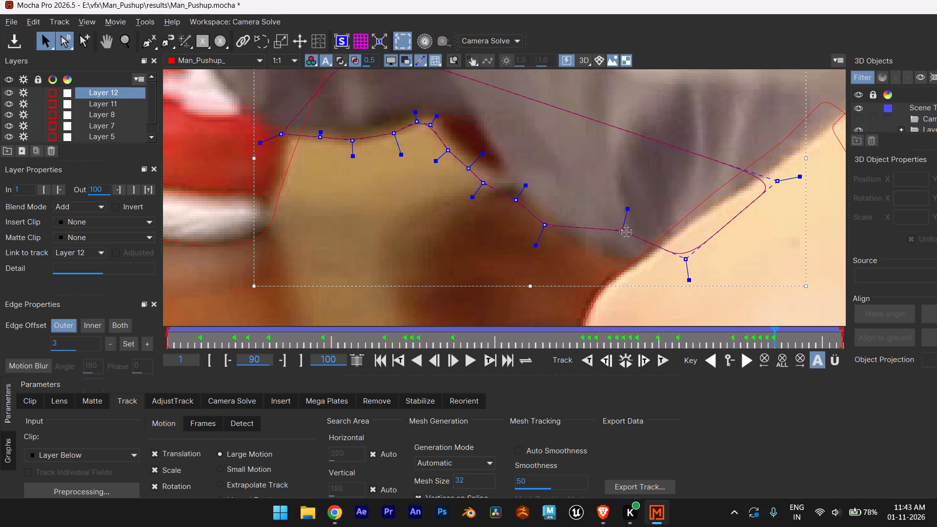
left_click_drag(627, 232, 596, 255)
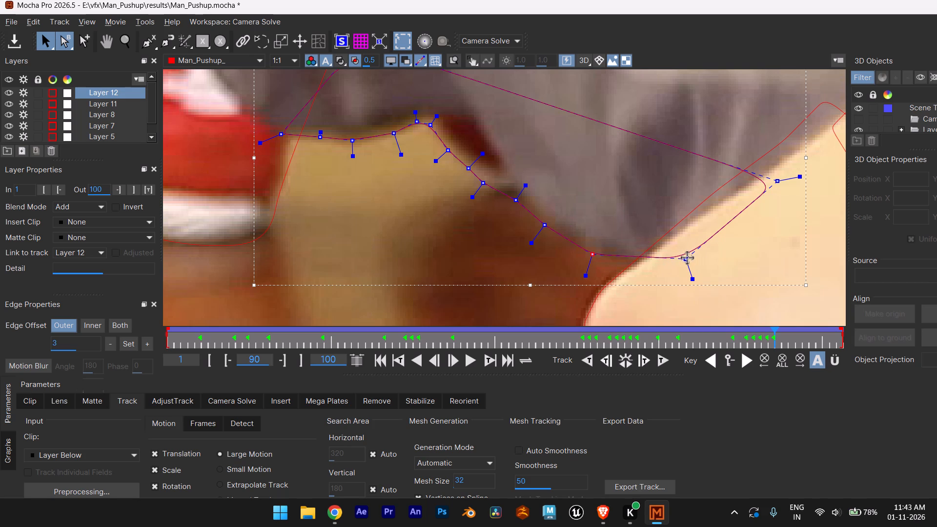
left_click_drag(688, 259, 682, 277)
Refit Layer 12's points at frame 90 along the dark red opening's lower edge, from the hem peak down to the lower hem.
scroll(426, 224, "up", 6)
scroll(426, 225, "down", 8)
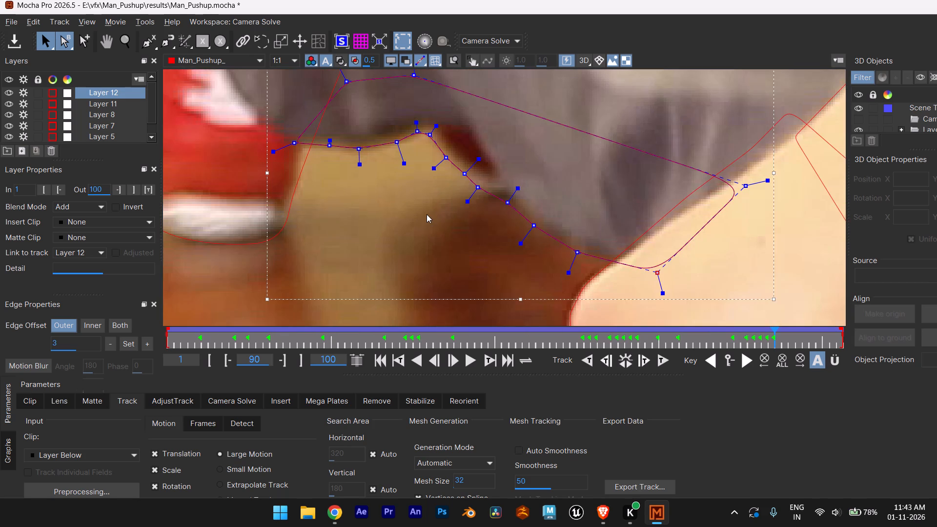
scroll(427, 214, "down", 4)
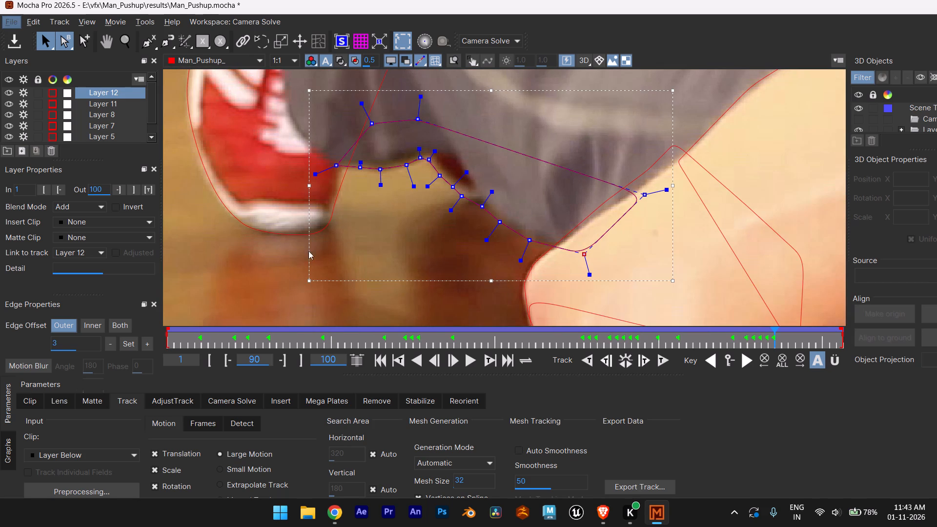
middle_click_drag(419, 253, 463, 269, "alt")
scroll(472, 264, "up", 5)
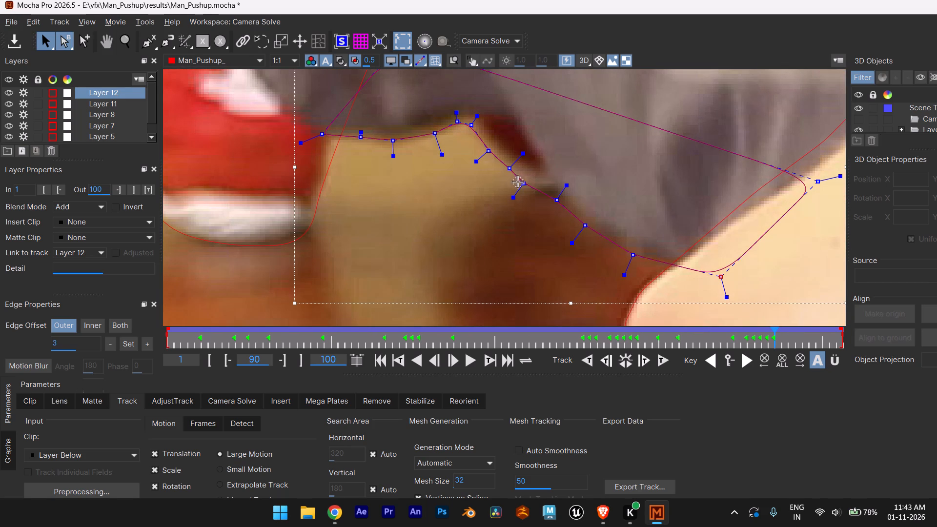
left_click_drag(489, 150, 489, 143)
left_click_drag(474, 127, 478, 122)
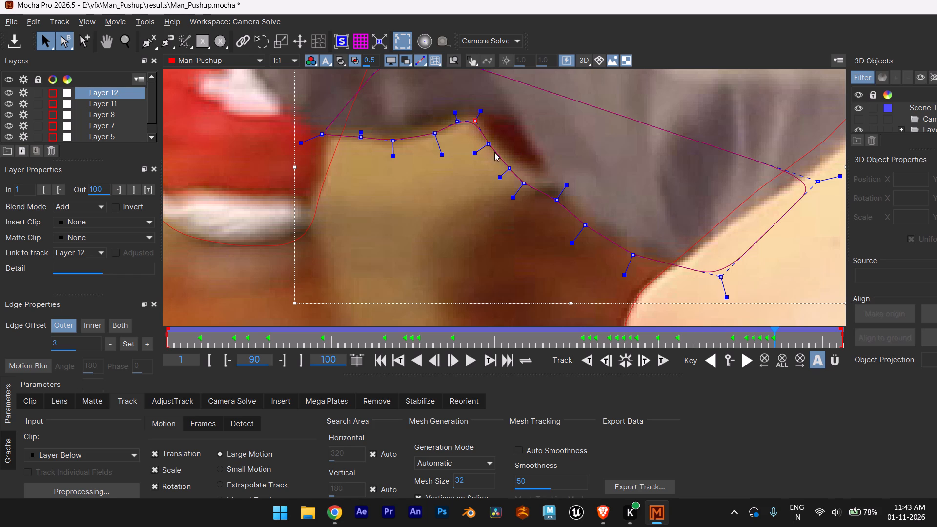
left_click_drag(512, 170, 512, 165)
left_click_drag(524, 184, 535, 178)
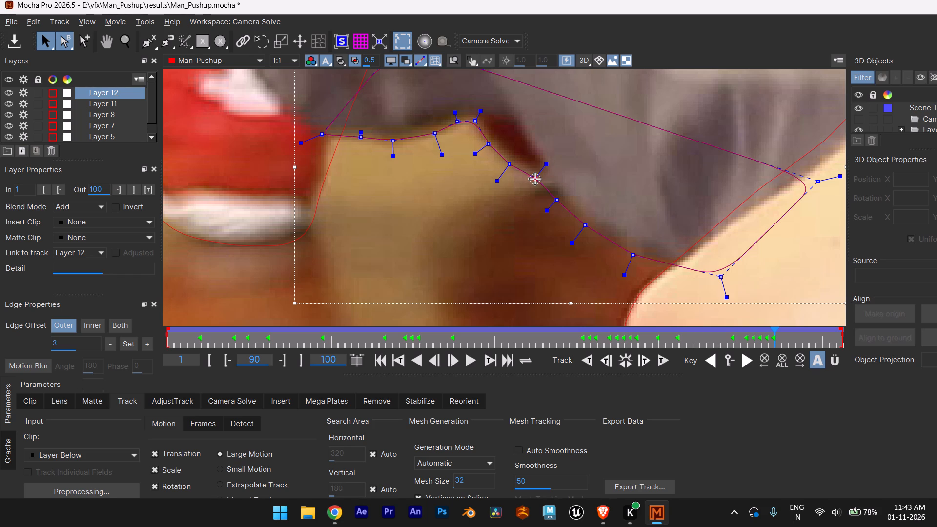
left_click_drag(560, 199, 551, 187)
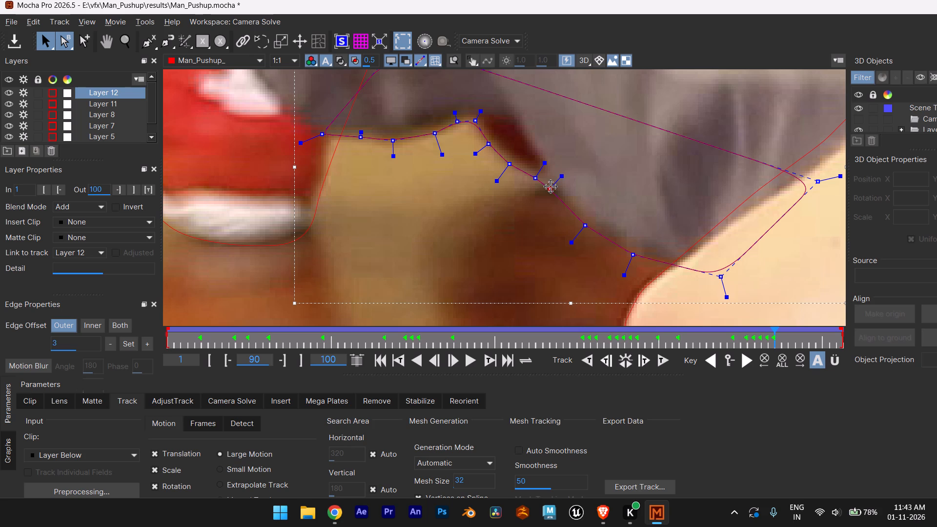
left_click(551, 187)
Deselect Layer 12 and examine its outline along the hem and beside the arm at frame 90.
scroll(551, 184, "down", 5)
scroll(627, 213, "down", 4)
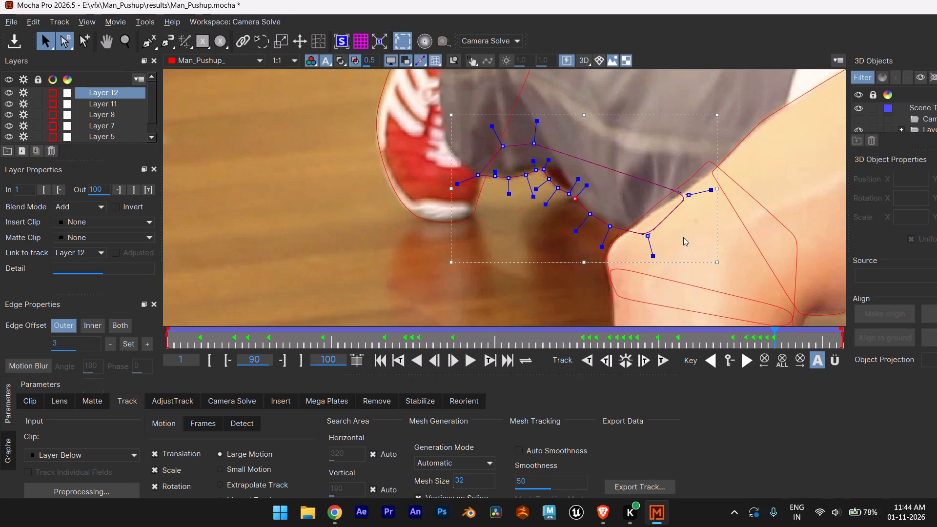
middle_click_drag(683, 237, 537, 227, "alt")
scroll(357, 209, "up", 6)
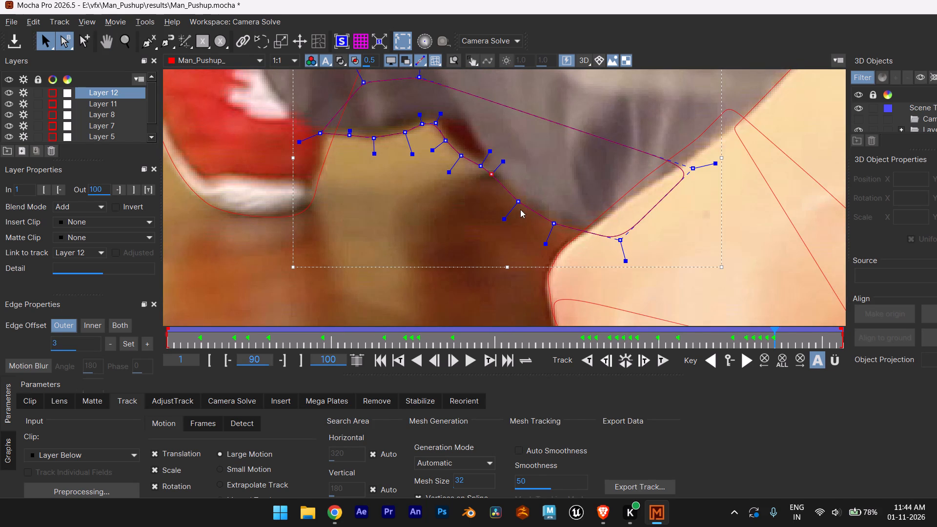
scroll(502, 186, "down", 10)
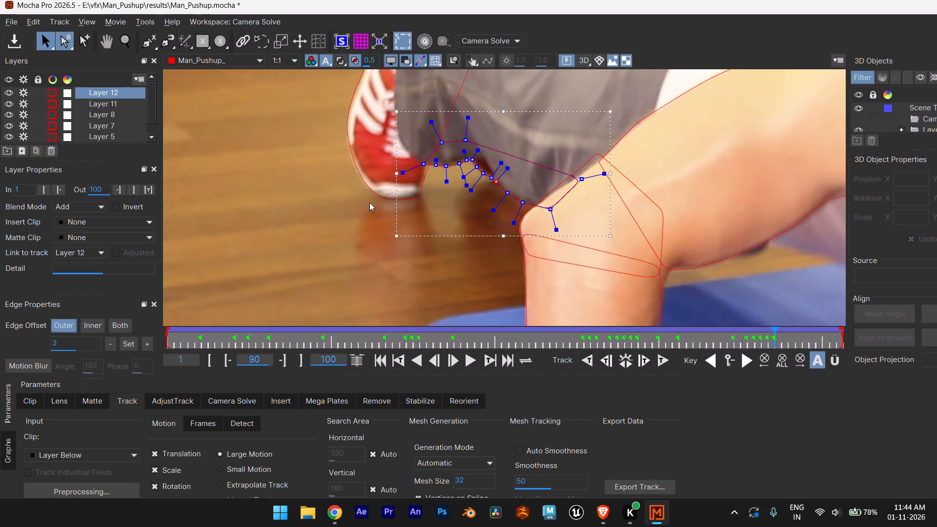
left_click(369, 203)
left_click(369, 203)
scroll(488, 194, "up", 3)
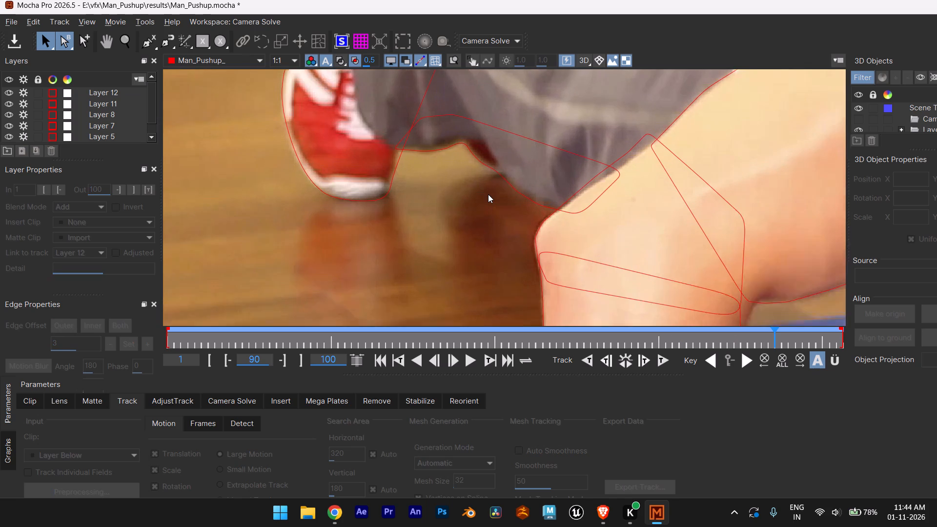
scroll(488, 194, "up", 8)
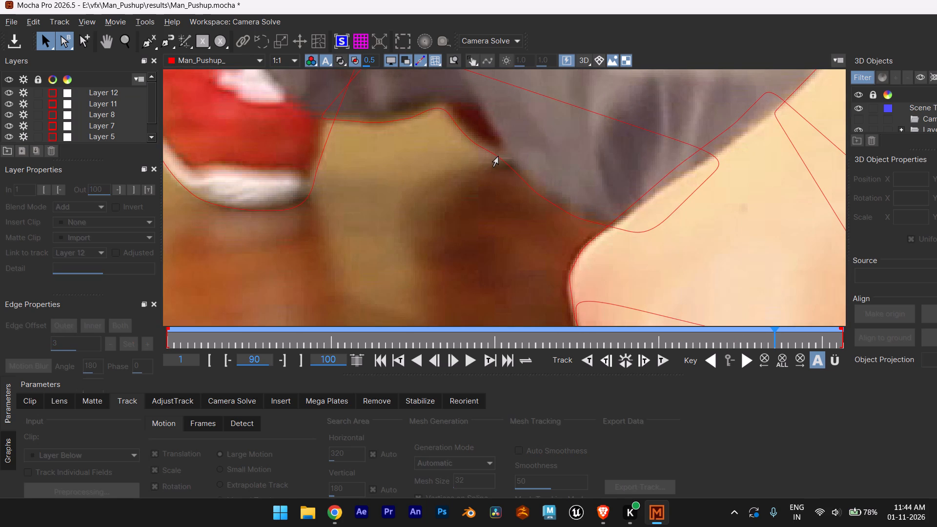
Reselect Layer 12 and fine-tune its points from the lower end of the dark red opening down the hem toward the arm.
left_click(498, 156)
scroll(499, 156, "up", 5)
left_click(495, 160)
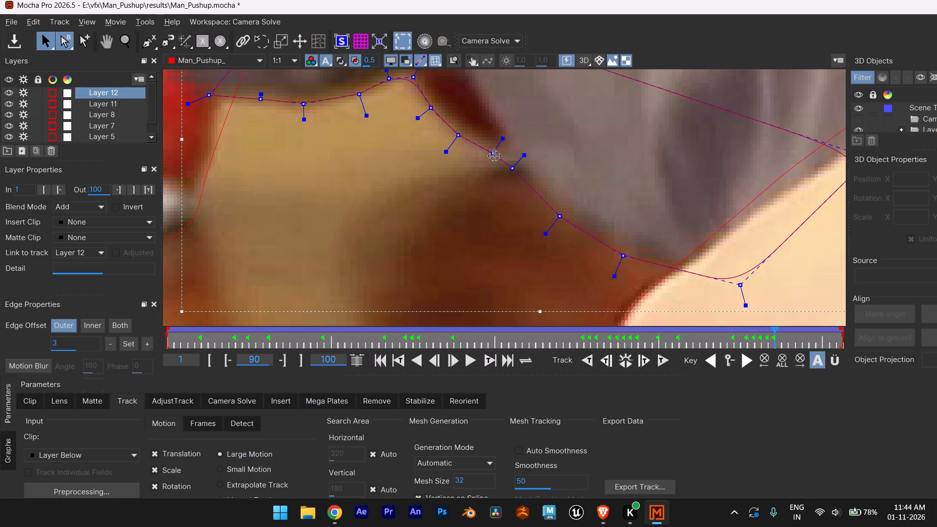
left_click(495, 156)
left_click(512, 170)
left_click(561, 213)
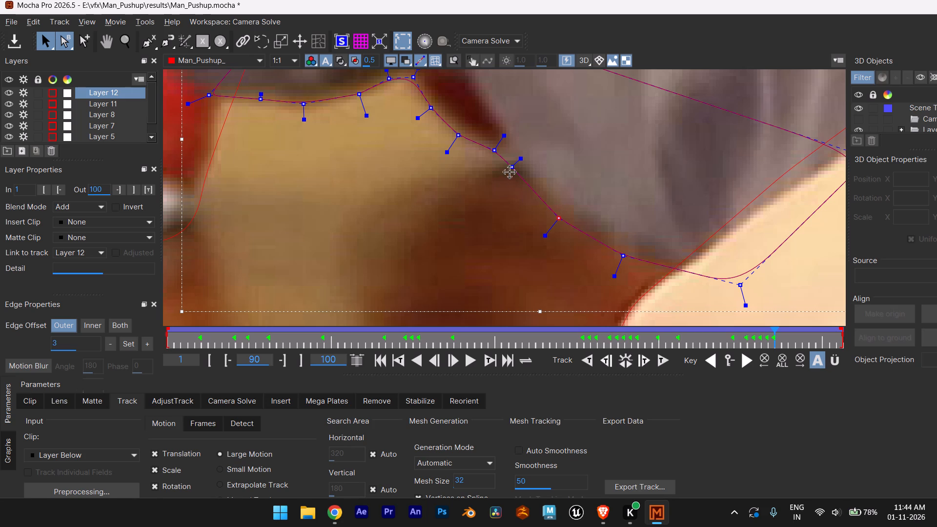
left_click_drag(510, 171, 518, 172)
scroll(579, 211, "down", 6)
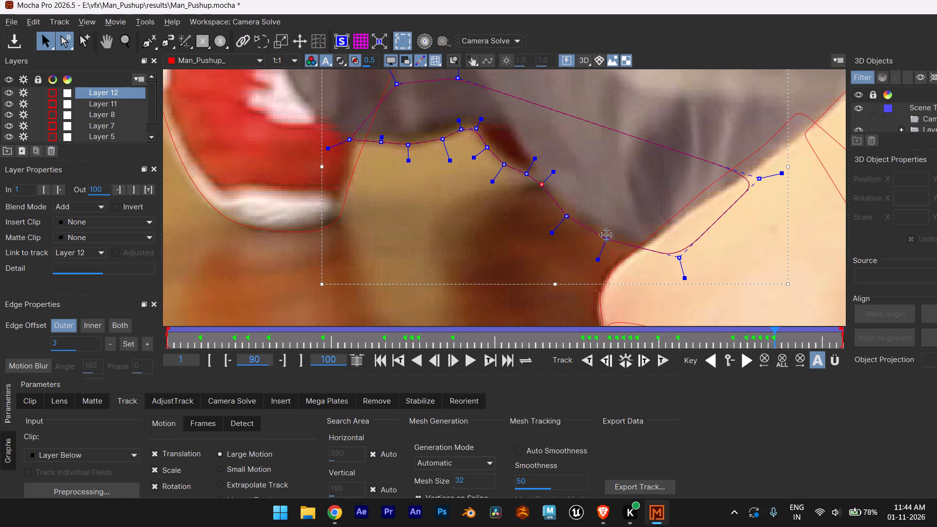
left_click(607, 238)
Sharpen Layer 12's corner at the hem peak by extending the point's handle and nudging the point toward the dark red opening.
scroll(685, 262, "up", 5)
scroll(682, 261, "down", 8)
scroll(524, 221, "up", 5)
scroll(522, 181, "up", 5)
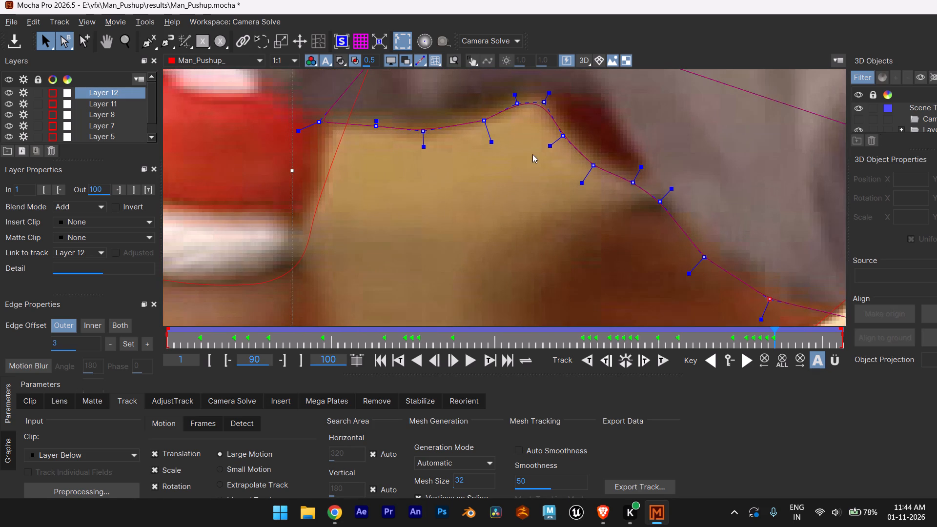
scroll(532, 143, "up", 3)
middle_click_drag(530, 149, 516, 218)
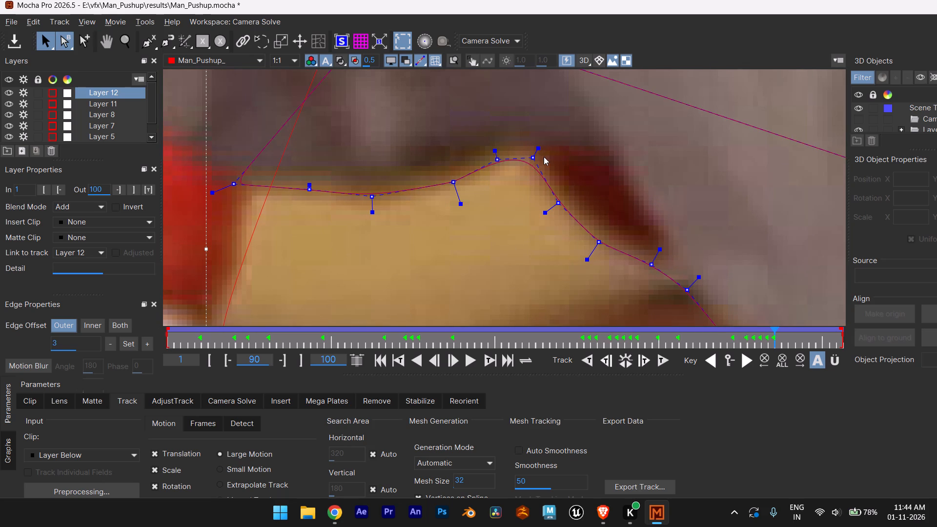
left_click_drag(536, 147, 542, 142)
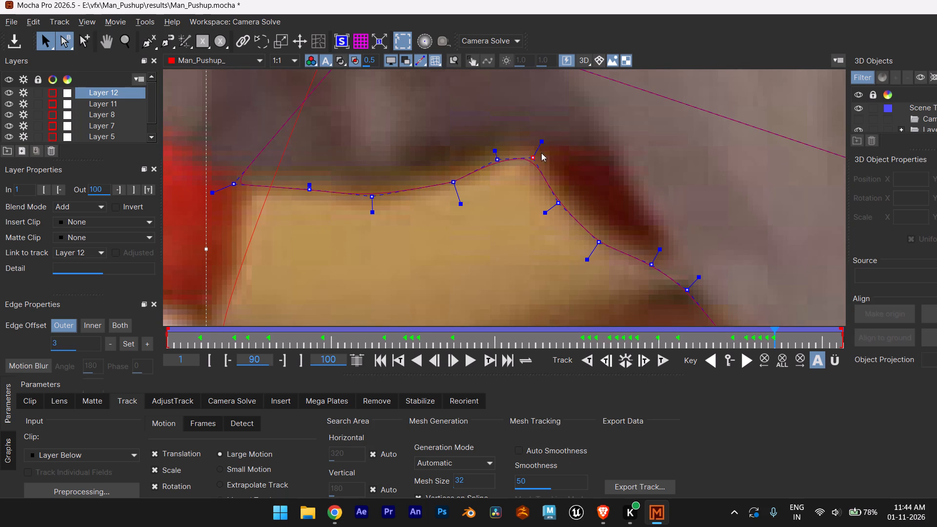
left_click(535, 160)
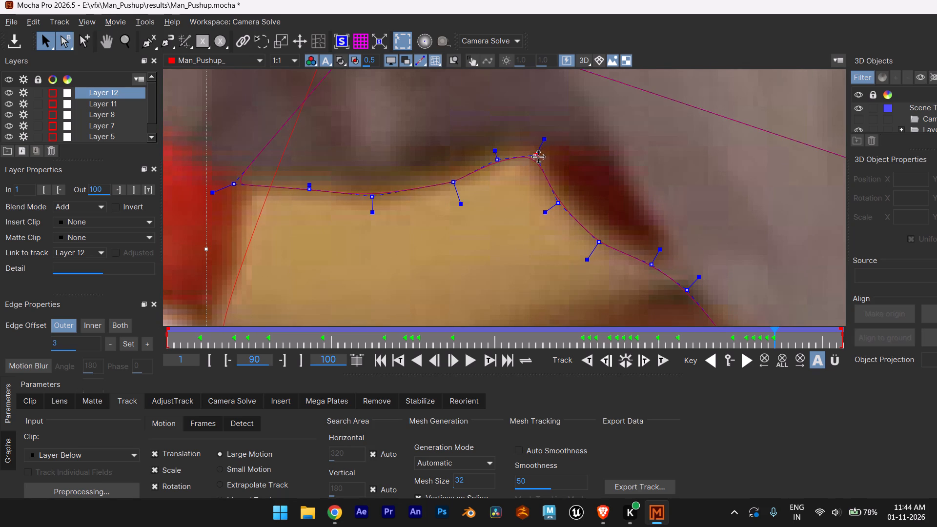
Refine Layer 12's hem points between the red shoe and the hem peak at frame 90, shortening the handle nearest the peak's slope.
scroll(502, 191, "down", 5)
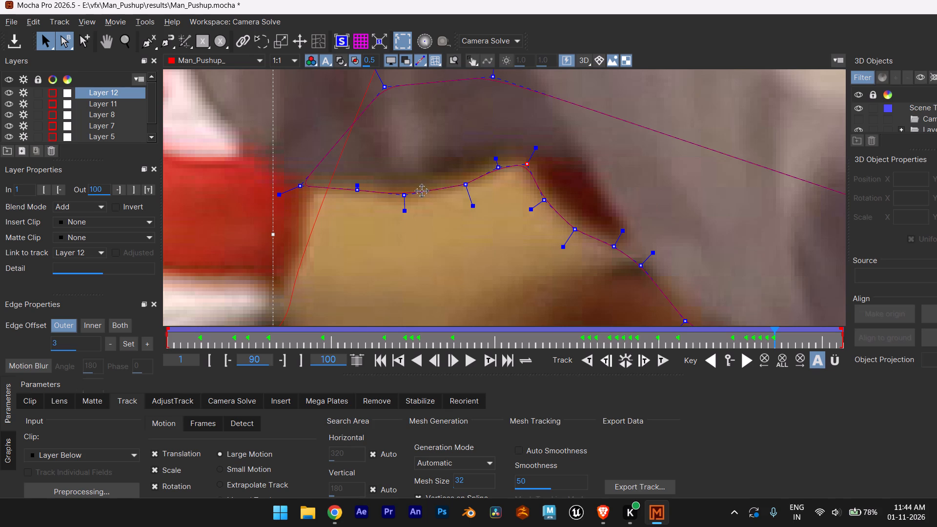
left_click_drag(422, 191, 422, 196)
left_click(422, 196)
left_click(423, 192)
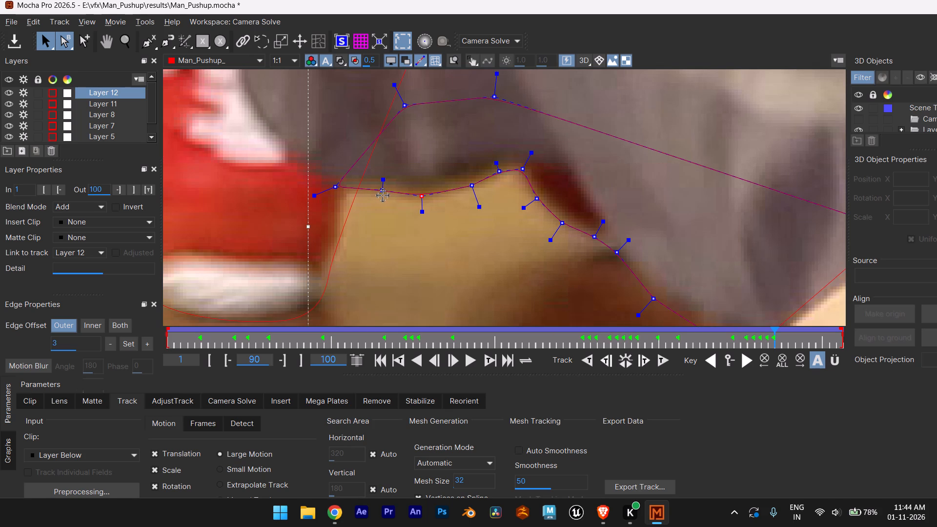
left_click_drag(382, 195, 378, 194)
left_click_drag(378, 174, 374, 189)
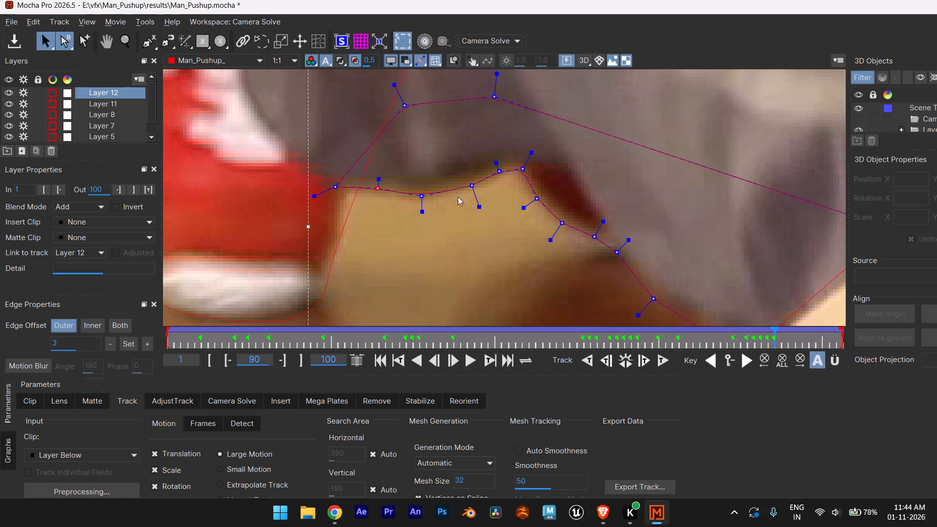
left_click_drag(481, 206, 479, 195)
left_click(476, 183)
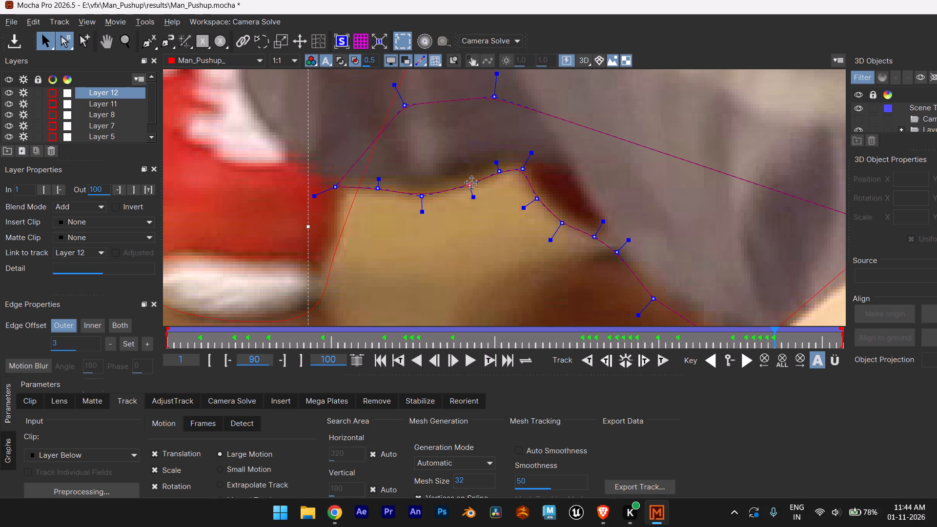
left_click(502, 176)
scroll(498, 190, "down", 10)
scroll(464, 244, "down", 4)
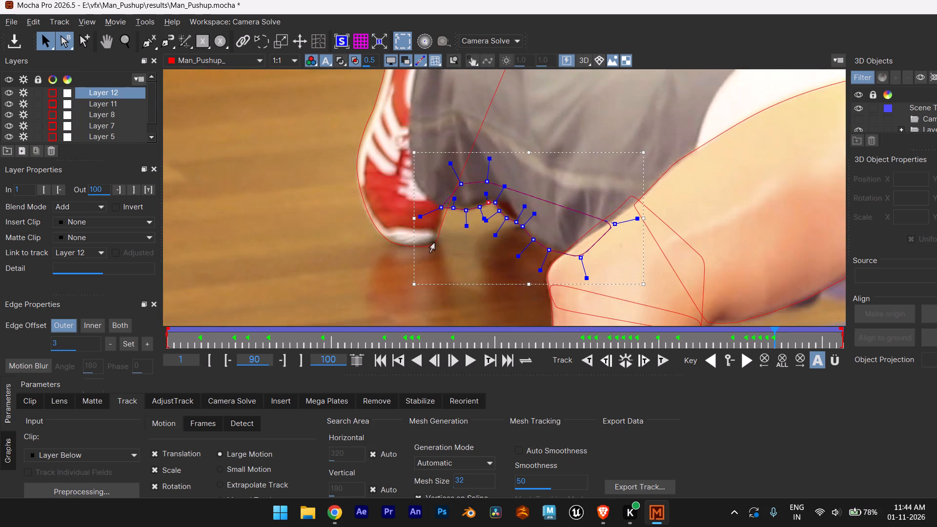
Adjust Layer 12's hem points at frame 90 from below the dark red opening down to the arm so they follow the fabric edge.
scroll(413, 241, "up", 13)
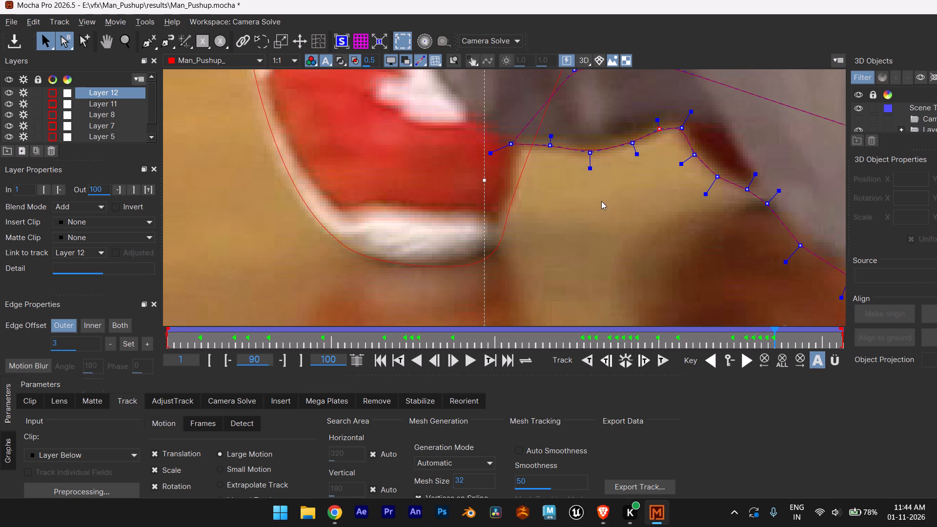
scroll(610, 201, "down", 5)
middle_click_drag(489, 266, 288, 280)
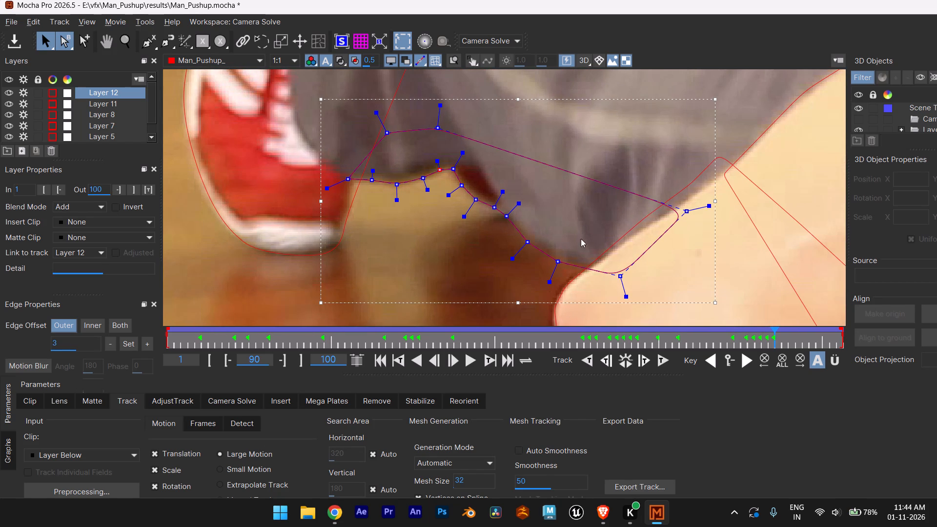
scroll(602, 246, "up", 4)
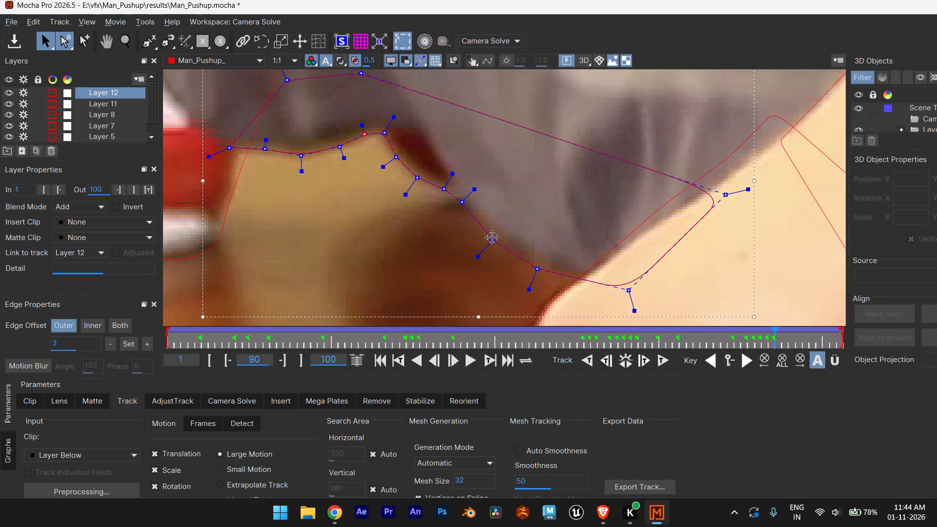
left_click_drag(498, 243, 496, 247)
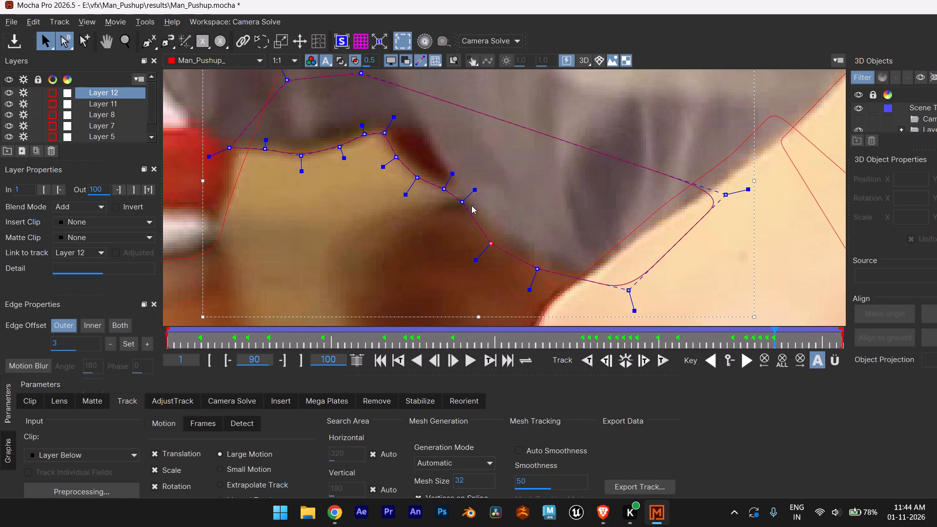
left_click(466, 203)
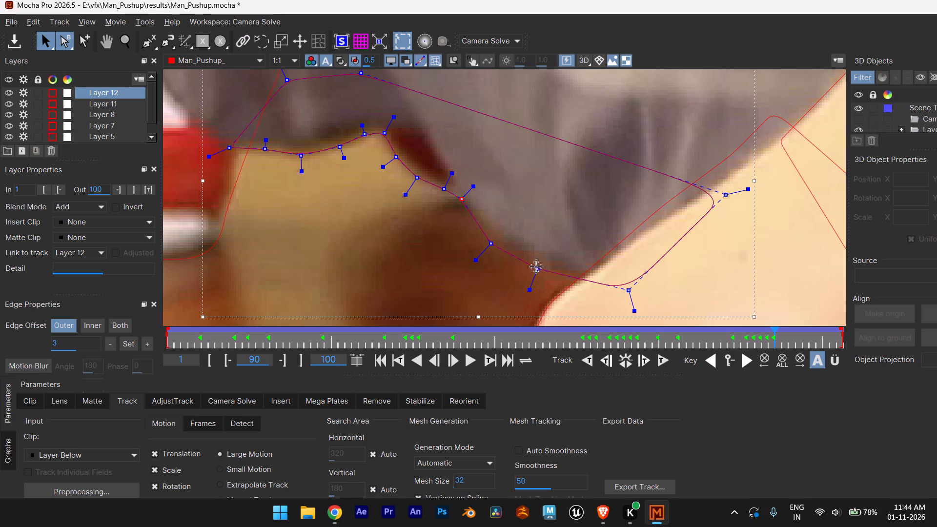
left_click_drag(494, 242, 497, 235)
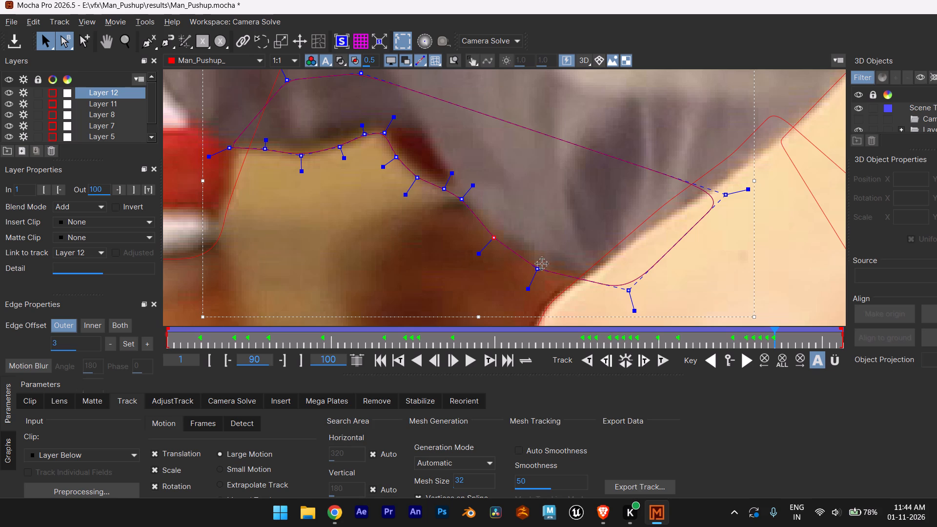
left_click_drag(539, 267, 539, 263)
scroll(590, 258, "down", 6)
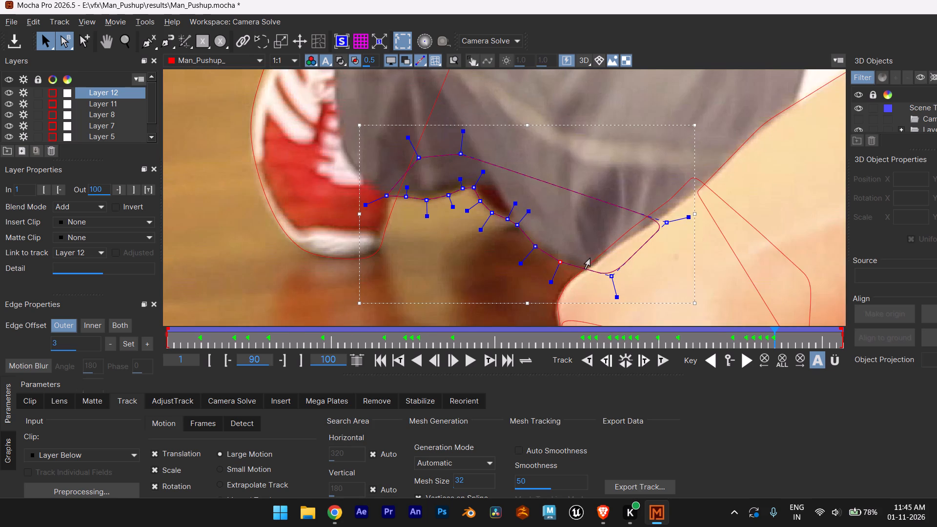
Track Layer 12 forward from frame 90 to frame 100.
scroll(587, 257, "down", 6)
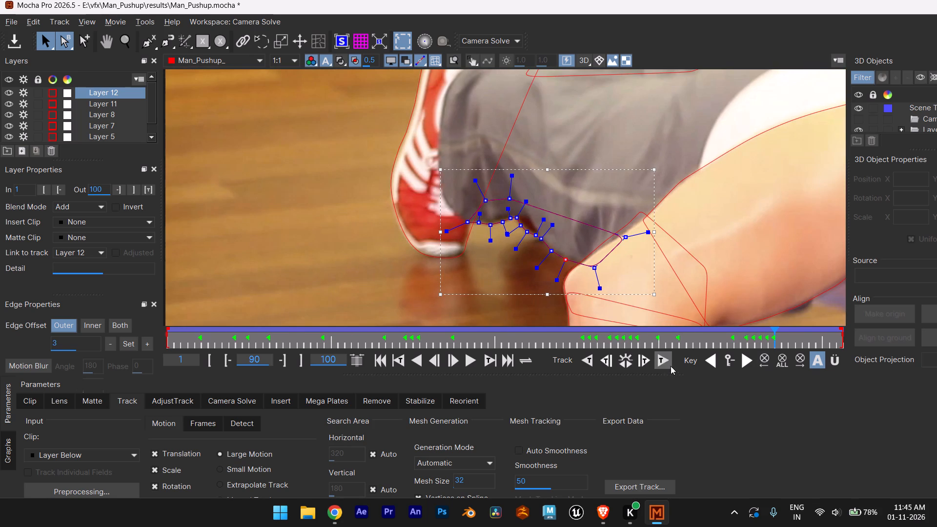
left_click(667, 362)
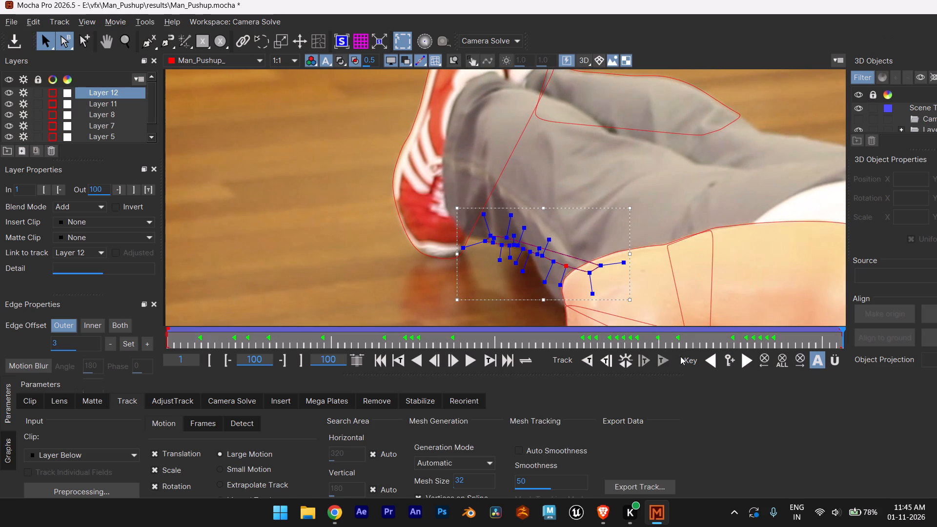
Go to frame 91 and move Layer 12's upper point nearest the red shoe up and outward over the trouser fabric.
left_click_drag(825, 338, 777, 344)
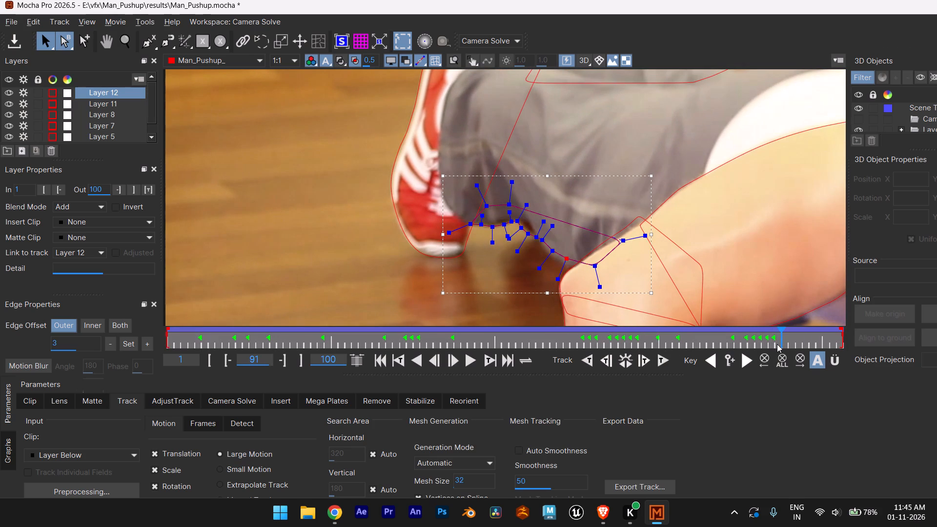
scroll(470, 230, "up", 7)
scroll(548, 235, "up", 5)
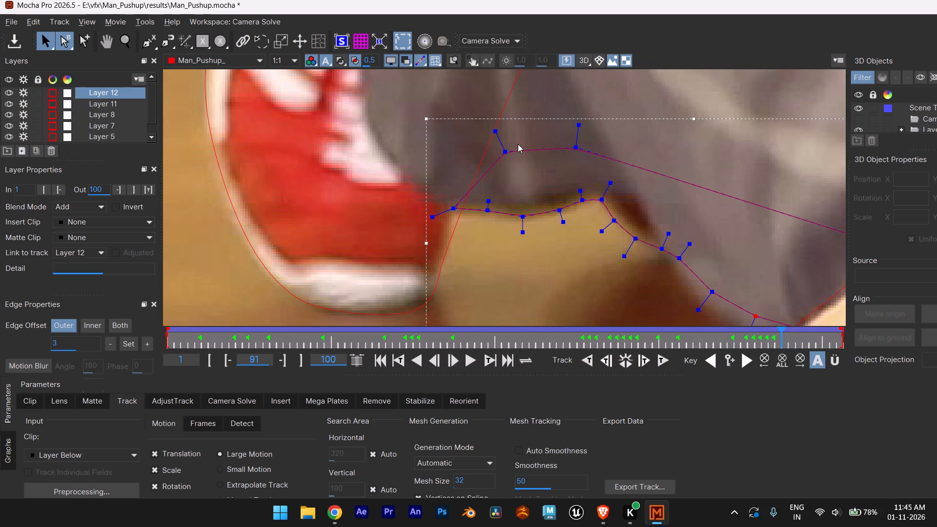
left_click_drag(505, 150, 474, 119)
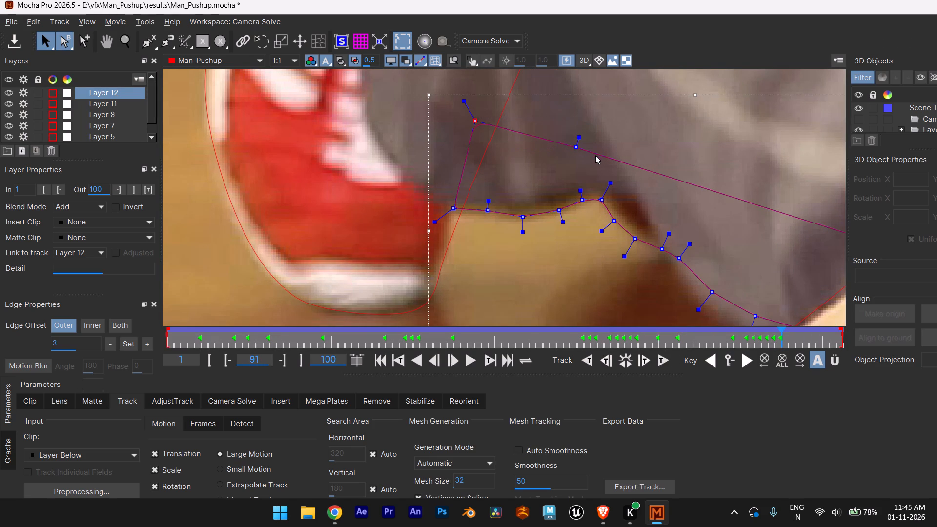
scroll(595, 165, "down", 5)
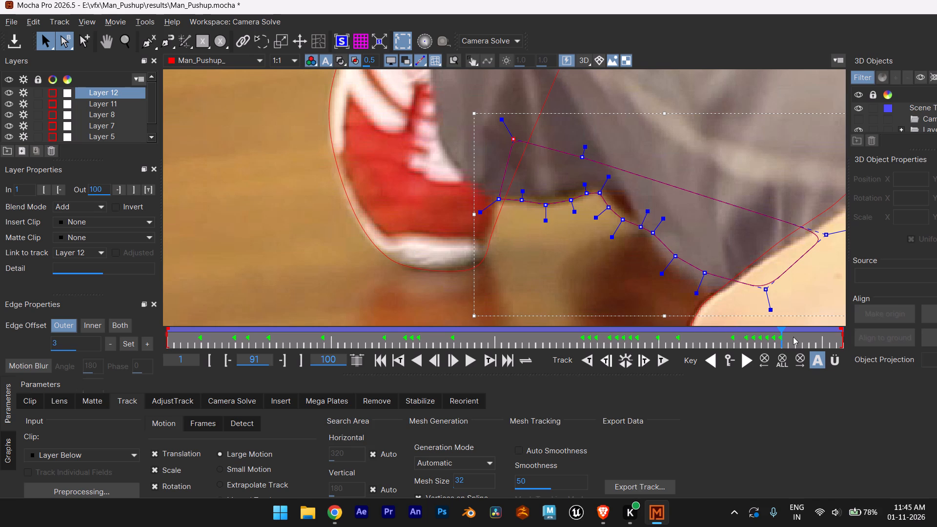
left_click(783, 339)
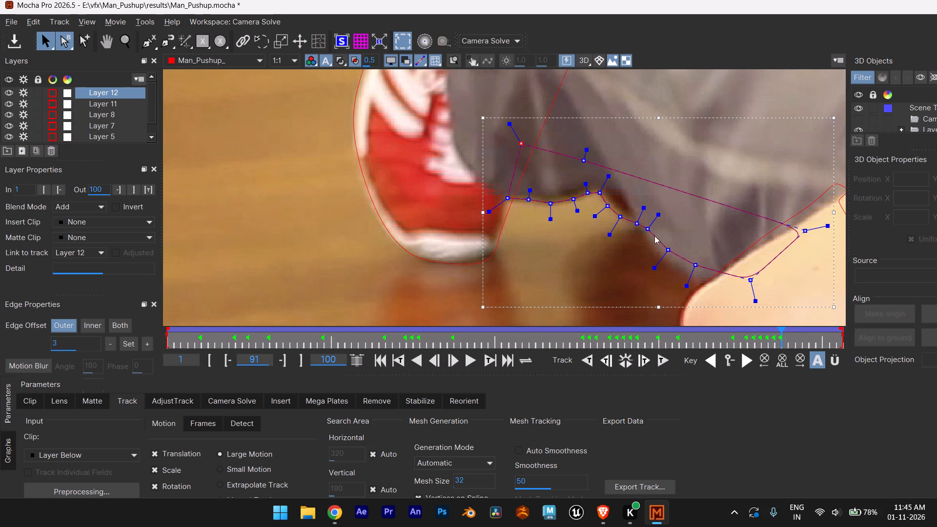
Reposition Layer 12's lower hem points at frame 91 from the dark red opening down to where the hem meets the arm.
scroll(593, 244, "down", 1)
scroll(583, 254, "up", 7)
scroll(581, 248, "down", 4)
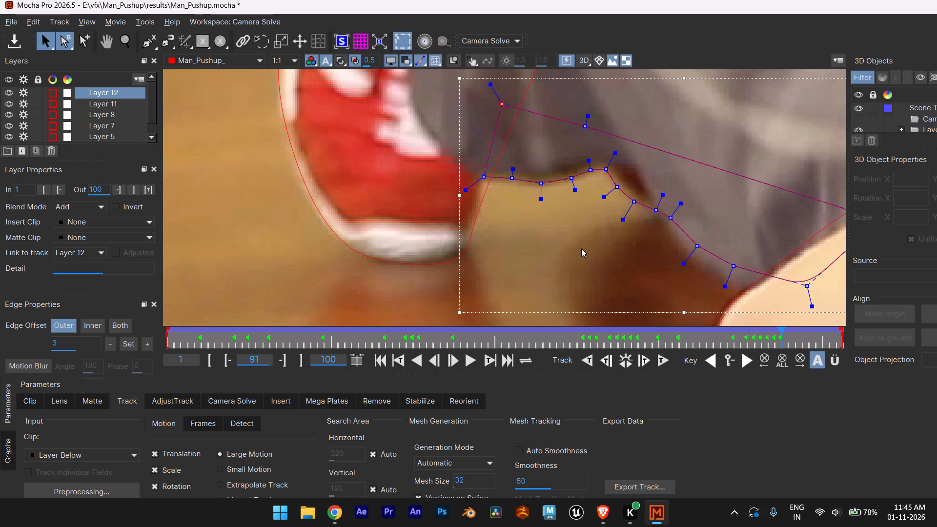
middle_click_drag(588, 245, 540, 246)
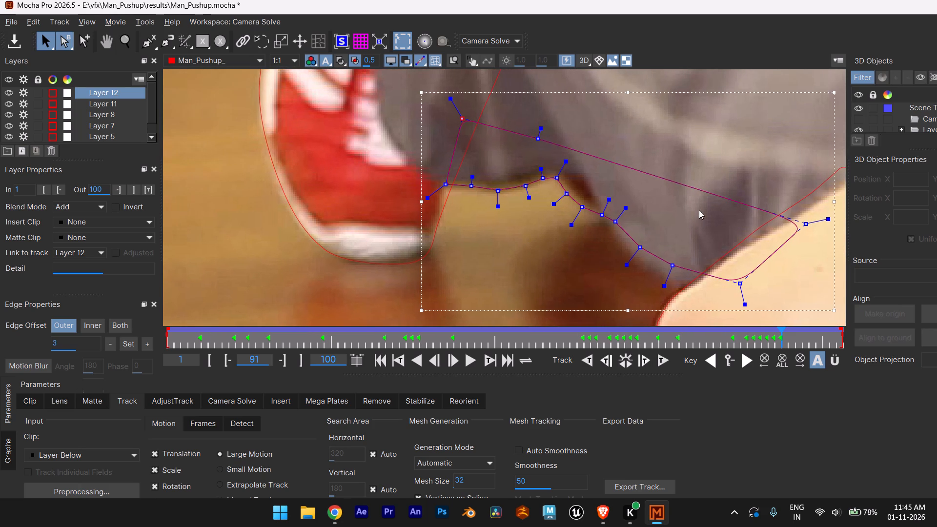
left_click(565, 198)
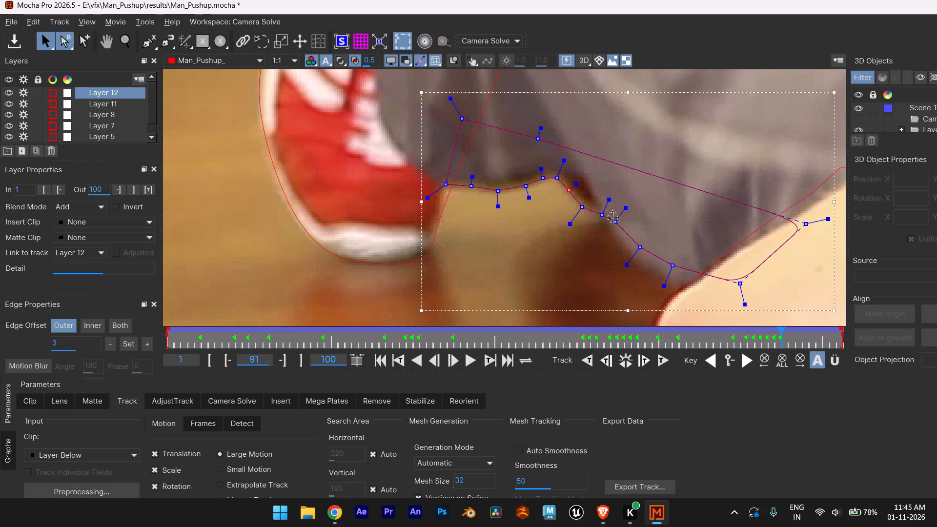
scroll(613, 222, "up", 4)
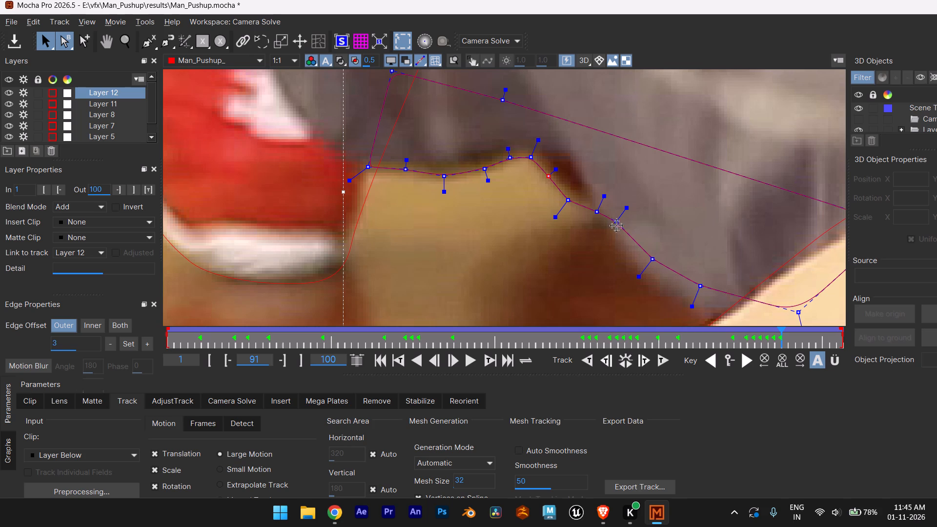
left_click_drag(617, 222, 608, 232)
left_click_drag(656, 263, 650, 287)
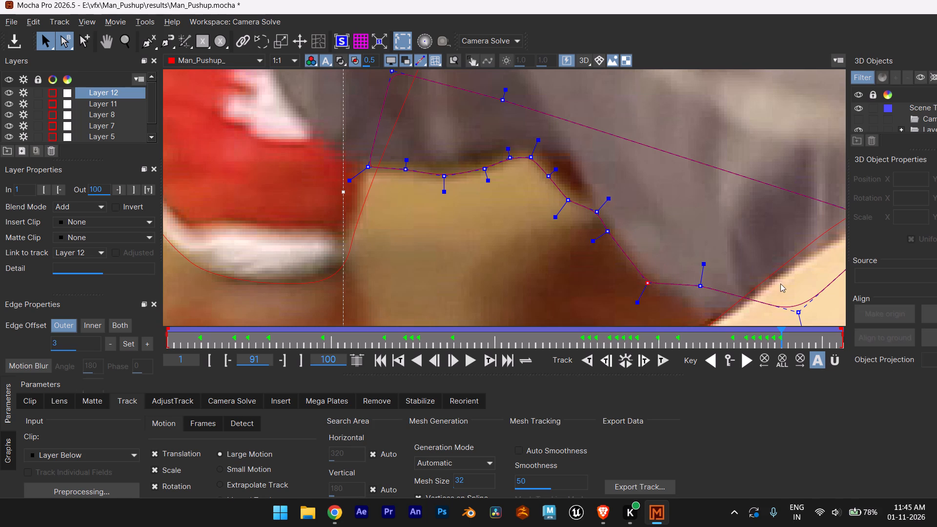
scroll(775, 285, "down", 6)
middle_click_drag(777, 304, 694, 247)
scroll(696, 248, "up", 5)
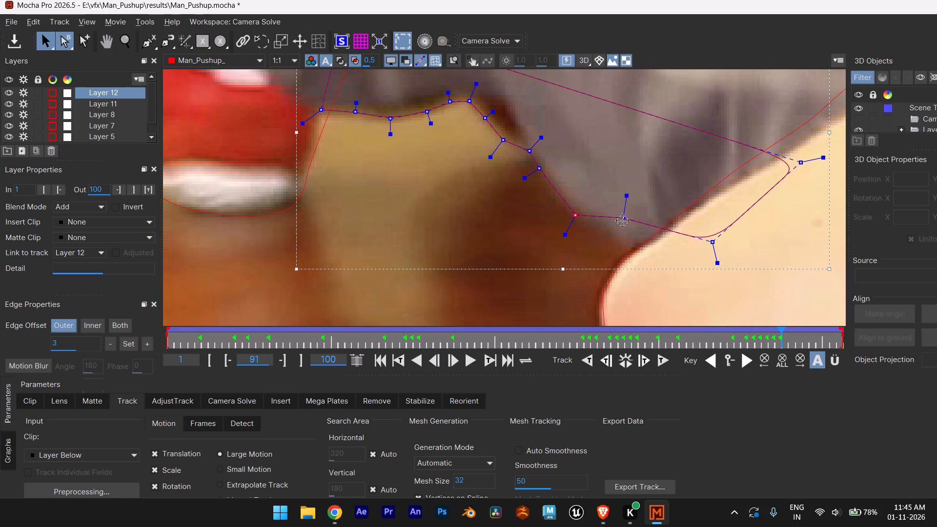
left_click_drag(623, 221, 633, 250)
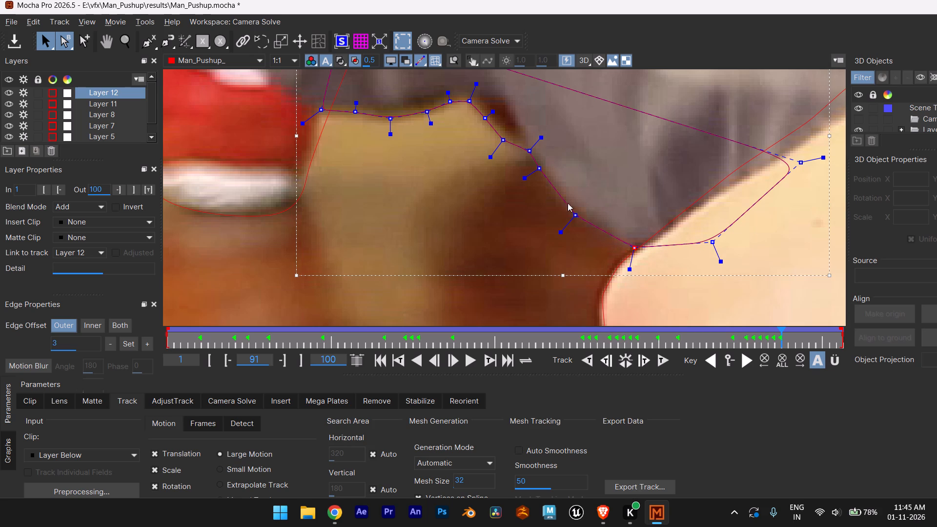
Refit Layer 12's points along the lower edge of the dark red opening at frame 91 and shorten their handles.
scroll(487, 120, "up", 5)
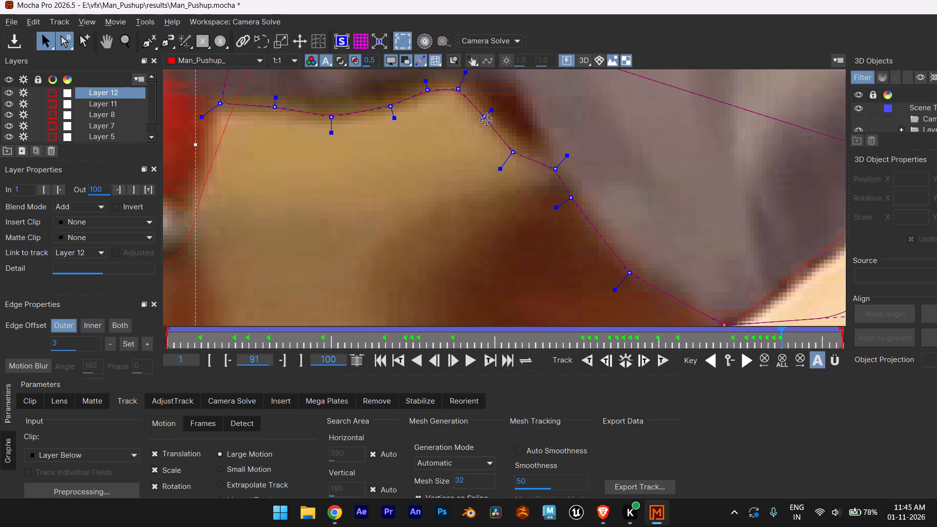
left_click_drag(487, 120, 482, 120)
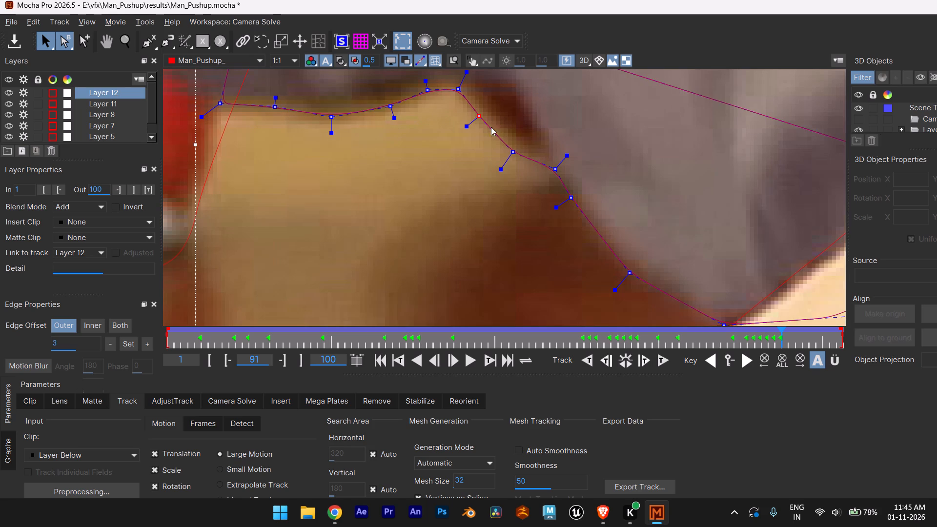
left_click_drag(515, 156, 510, 145)
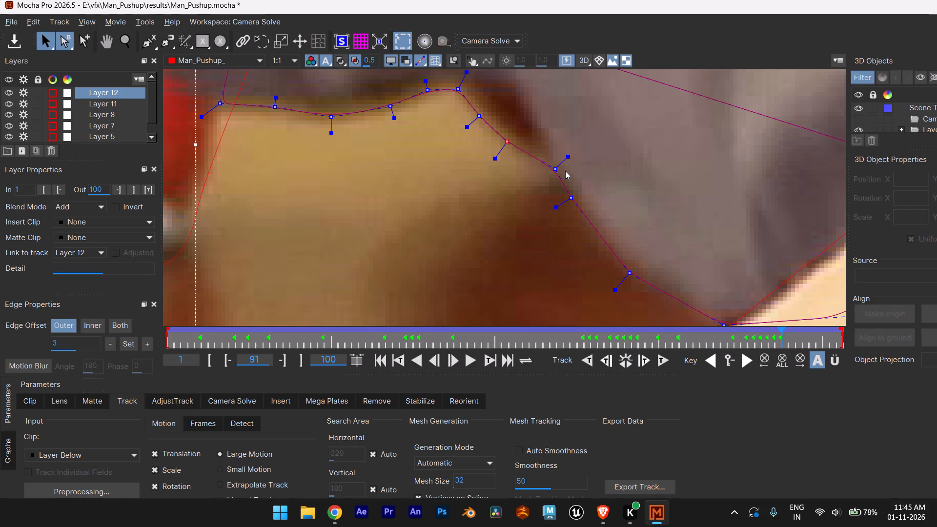
left_click_drag(558, 171, 548, 164)
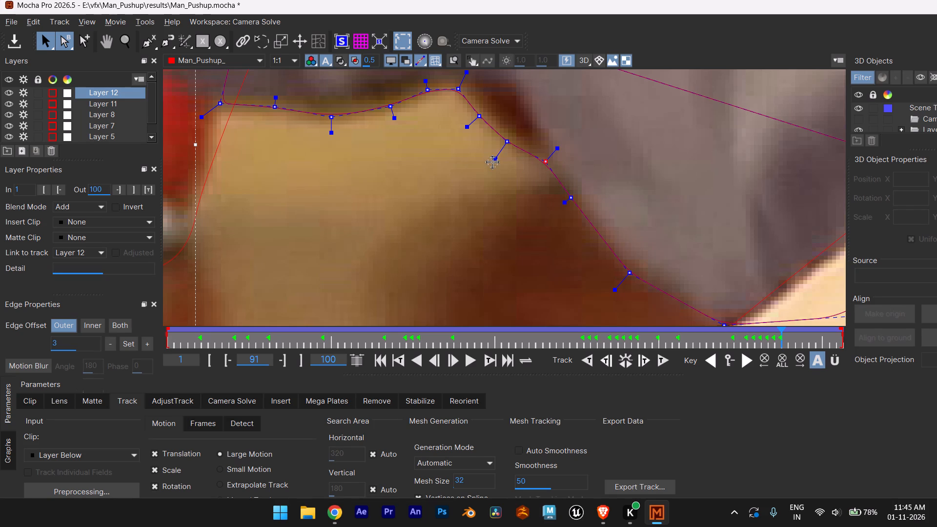
left_click_drag(493, 162, 505, 156)
left_click(511, 141)
left_click_drag(466, 128, 474, 125)
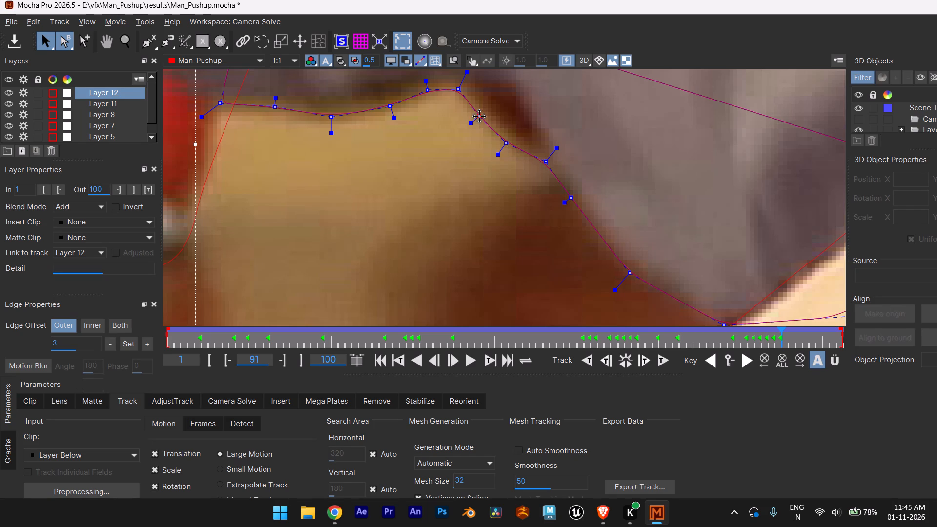
left_click(480, 116)
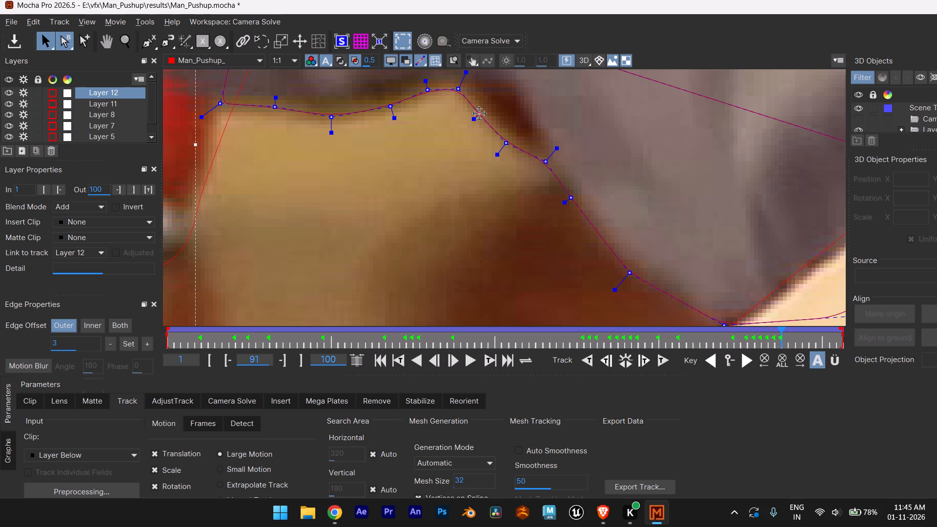
Shorten the handles of Layer 12's two hem-peak points at frame 91 and nudge both points toward the dark red opening.
scroll(432, 152, "down", 4)
middle_click_drag(431, 154, 433, 220, "alt")
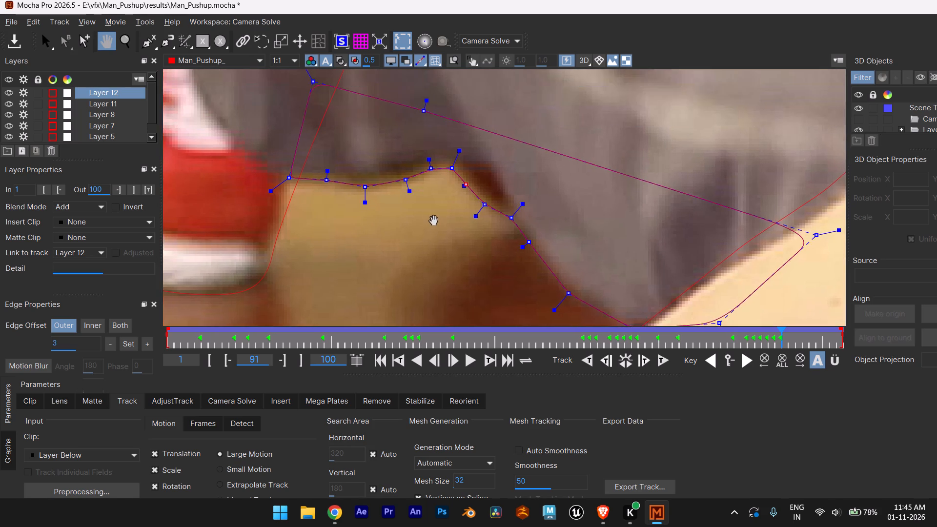
middle_click_drag(433, 220, 438, 253, "alt")
scroll(438, 231, "up", 3)
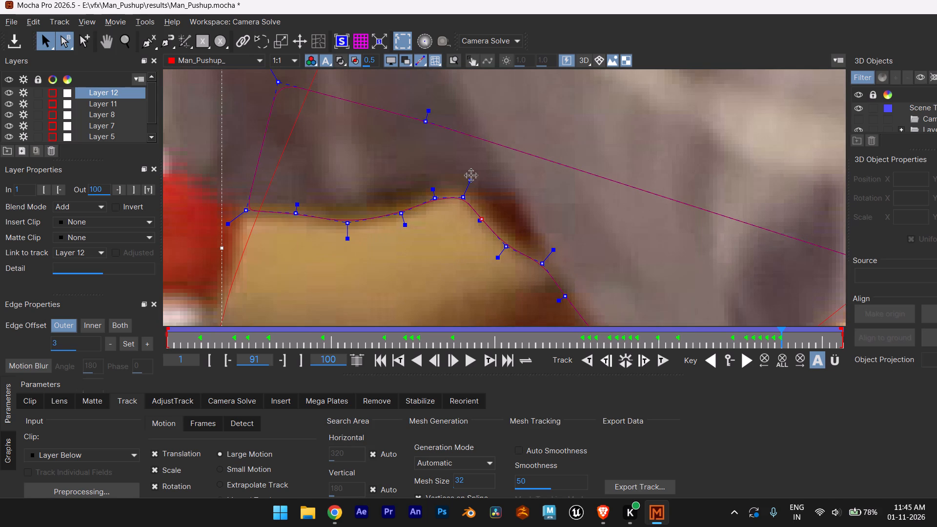
left_click_drag(471, 176, 468, 183)
left_click(467, 200)
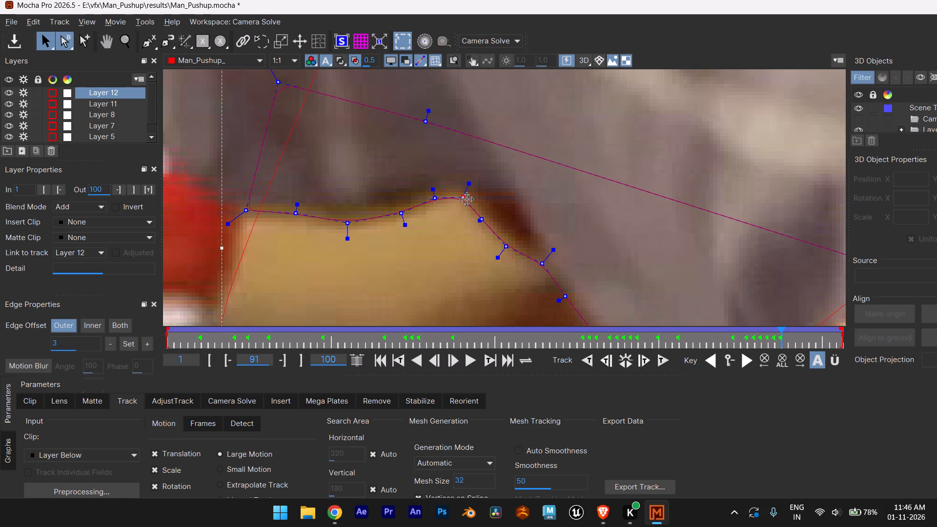
left_click_drag(434, 188, 434, 196)
left_click(436, 199)
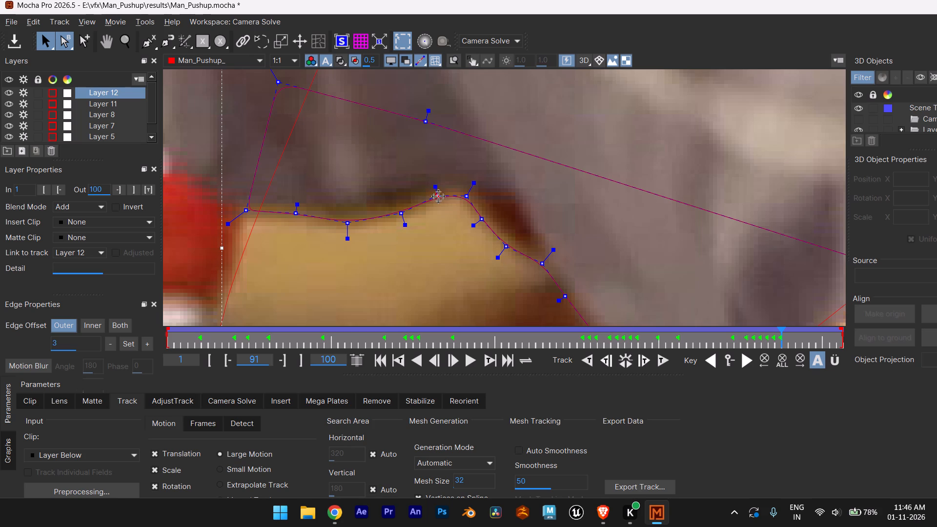
Examine Layer 12's outline at frame 91 along the hem, from the red shoe past the dark red opening to the arm.
scroll(457, 231, "down", 6)
scroll(462, 240, "up", 7)
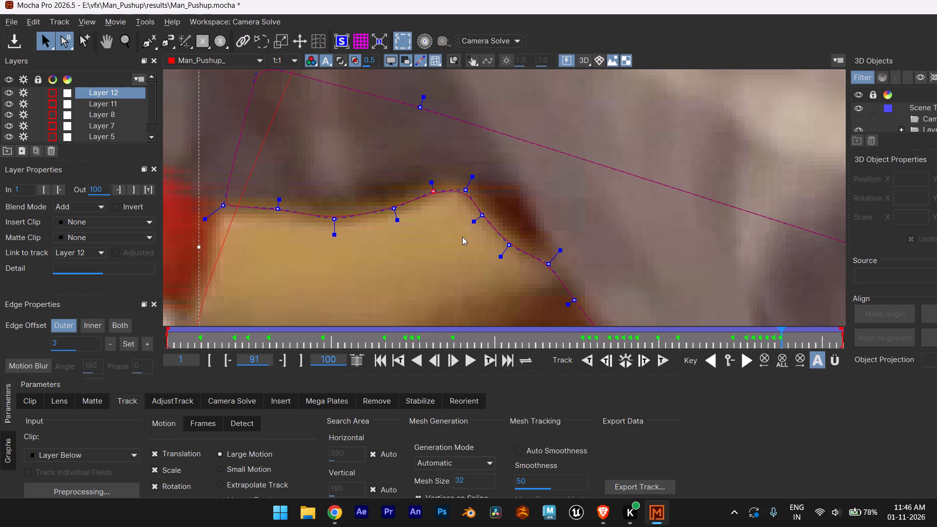
scroll(463, 237, "down", 1)
scroll(463, 237, "up", 5)
scroll(474, 225, "down", 5)
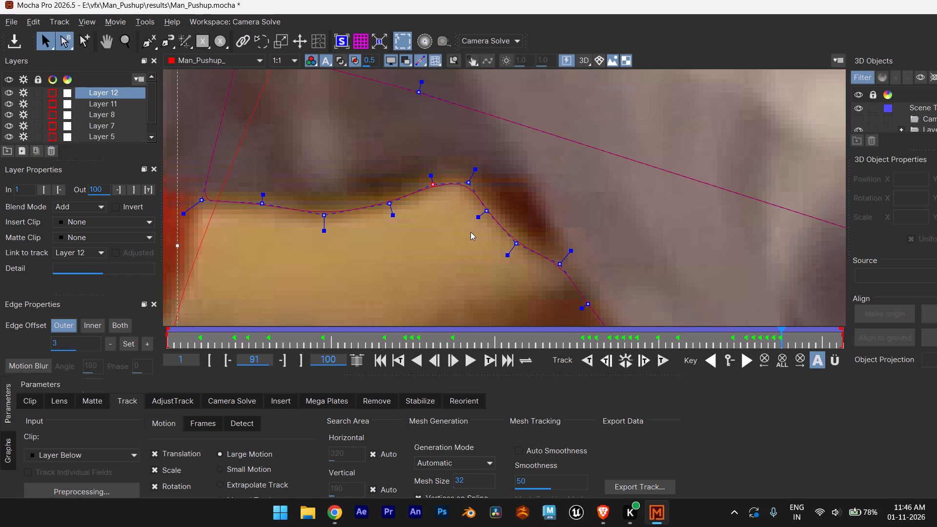
scroll(464, 239, "down", 8)
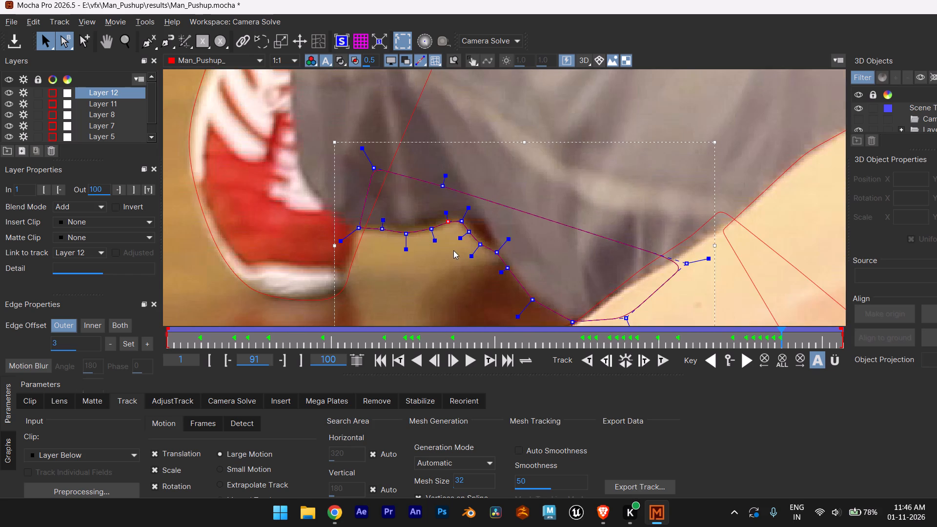
scroll(454, 265, "down", 3)
scroll(320, 284, "down", 1)
middle_click_drag(309, 303, 295, 271, "alt")
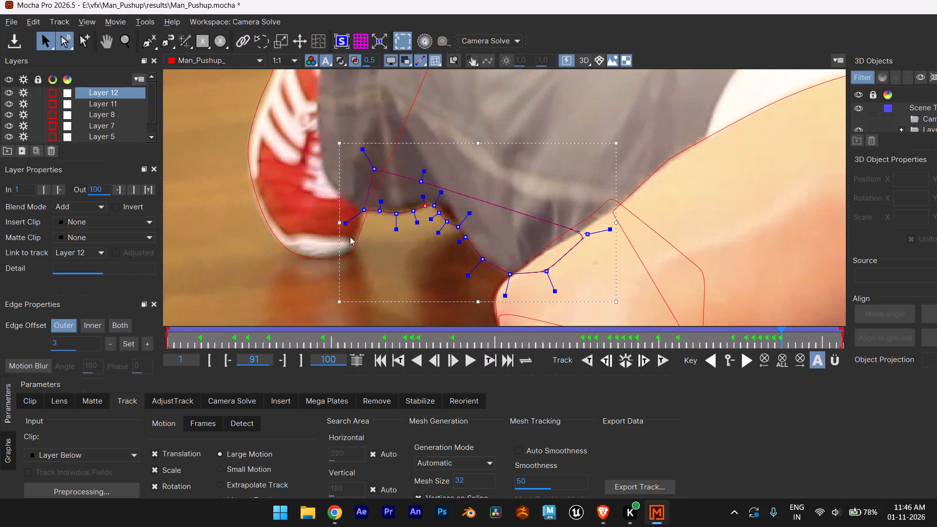
scroll(354, 233, "up", 12)
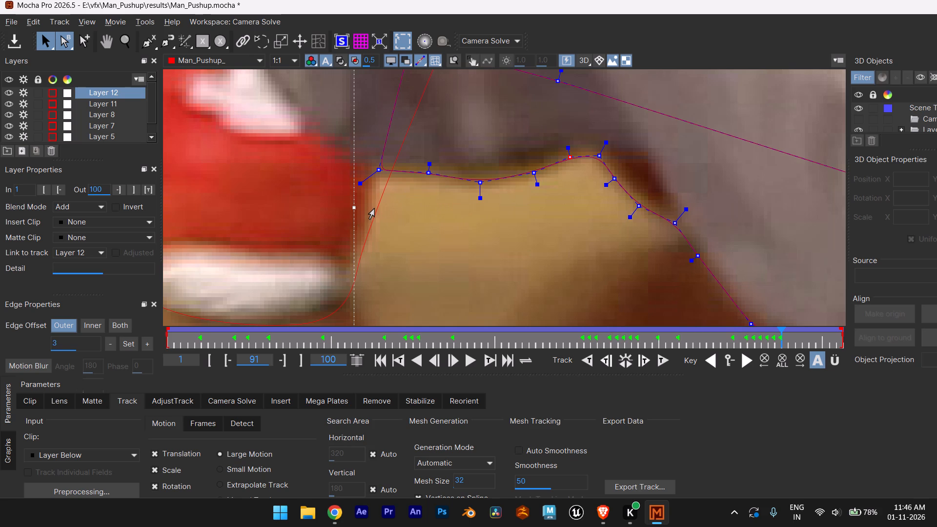
scroll(374, 208, "down", 7)
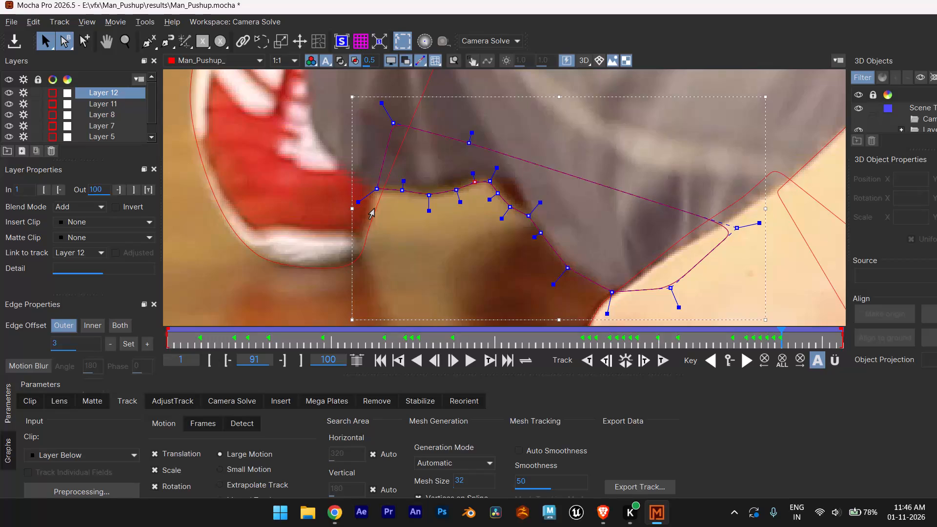
scroll(374, 208, "down", 2)
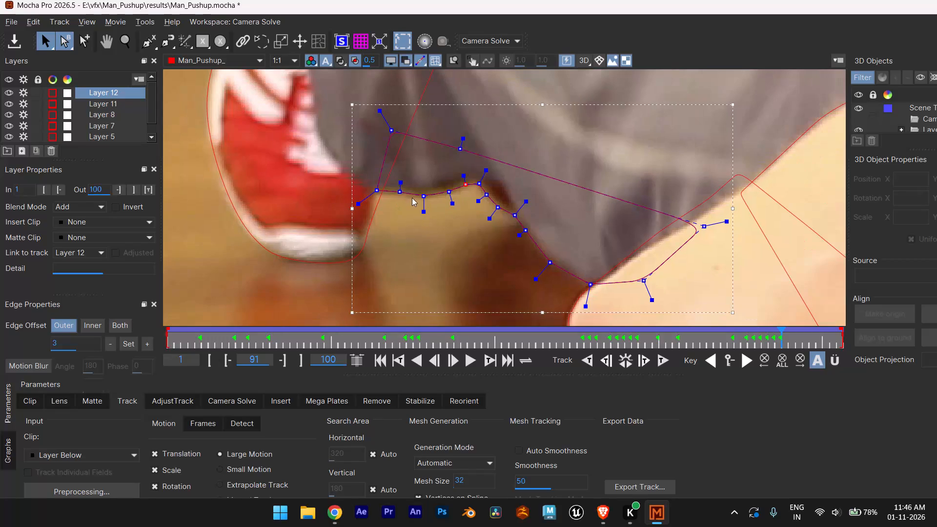
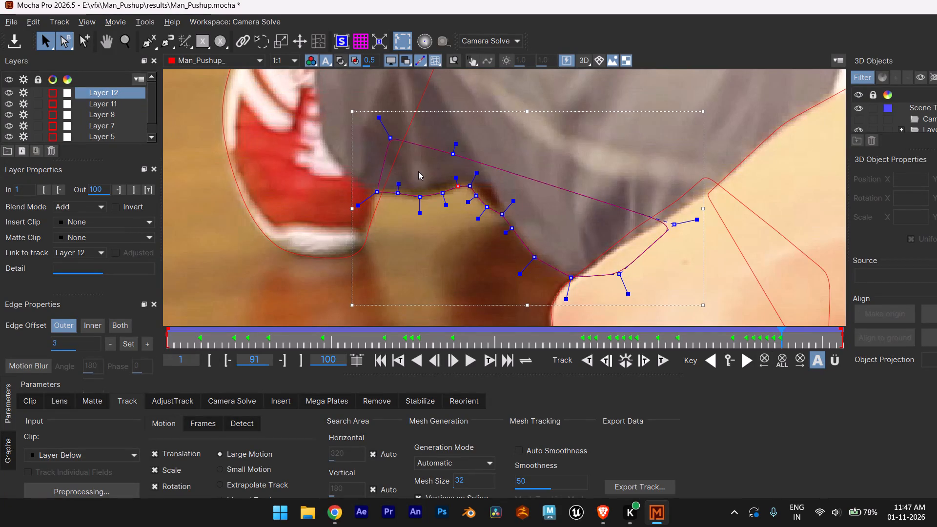
Examine Layer 12's outline at frame 91 along the hem, from the red shoe to the arm.
scroll(418, 171, "up", 4)
scroll(418, 171, "down", 4)
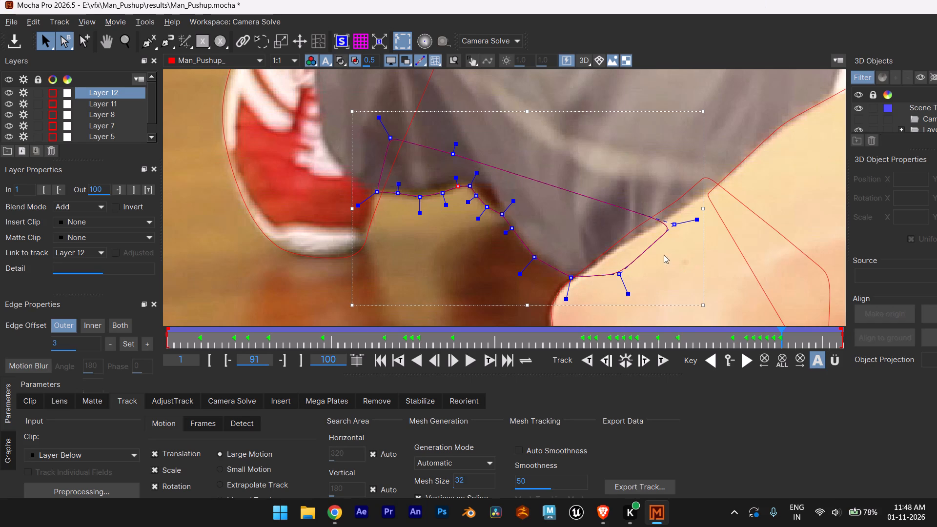
scroll(423, 211, "up", 6)
scroll(423, 211, "down", 6)
scroll(423, 211, "up", 4)
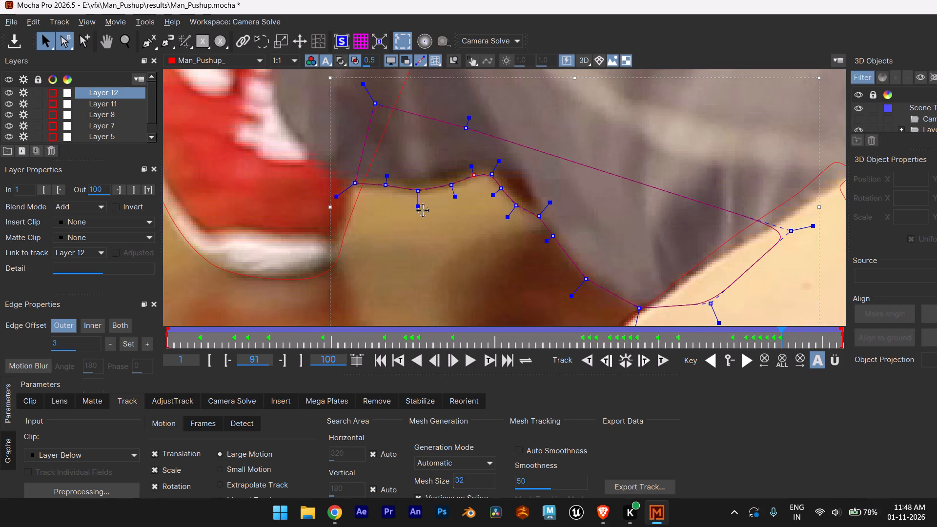
scroll(450, 201, "up", 3)
scroll(450, 201, "down", 11)
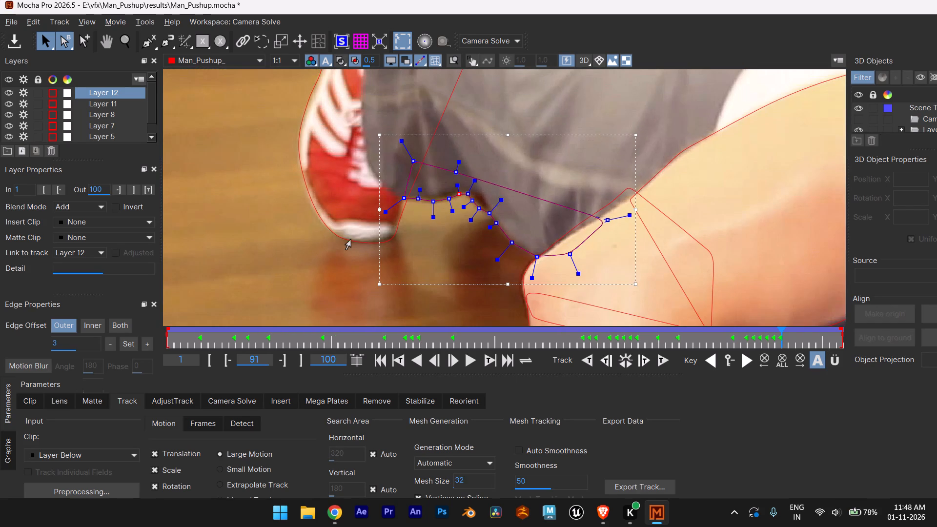
middle_click_drag(351, 239, 253, 211, "alt")
scroll(257, 209, "up", 7)
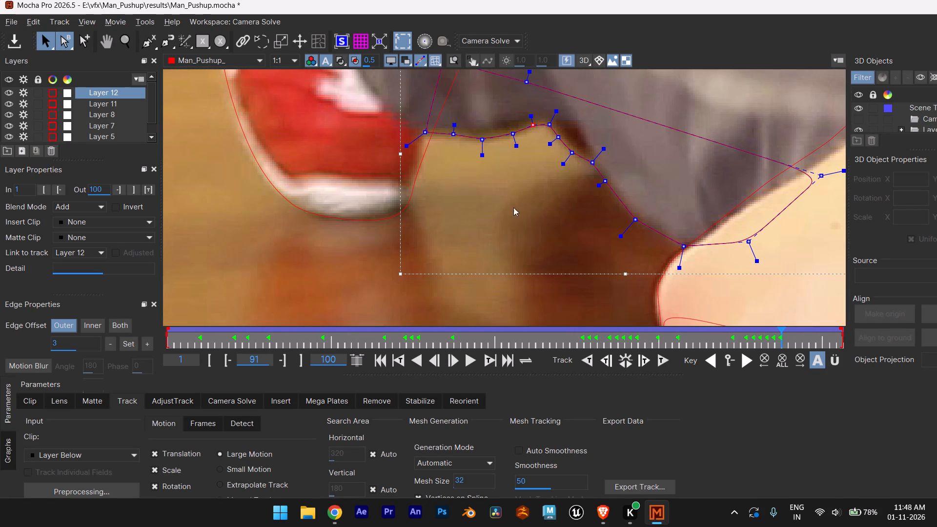
middle_click_drag(559, 225, 421, 239, "alt")
scroll(605, 256, "down", 4)
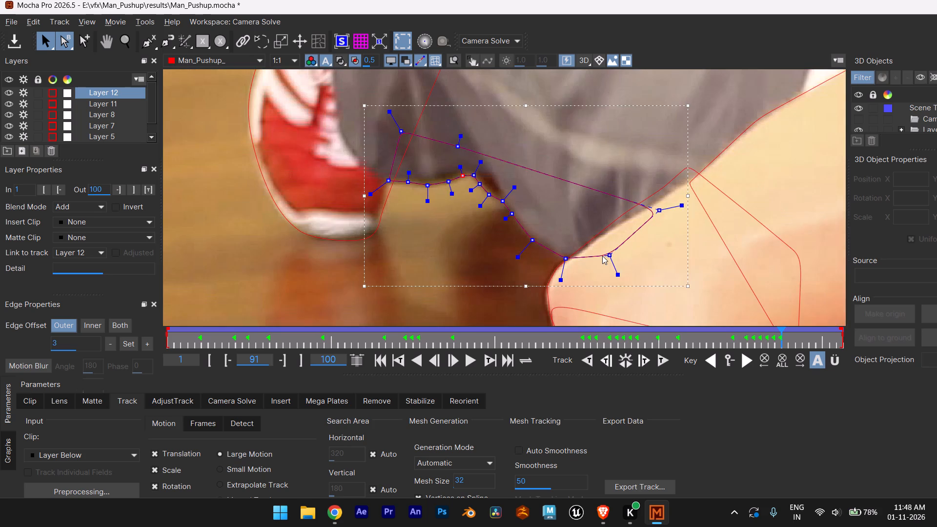
scroll(602, 256, "down", 10)
scroll(543, 247, "up", 5)
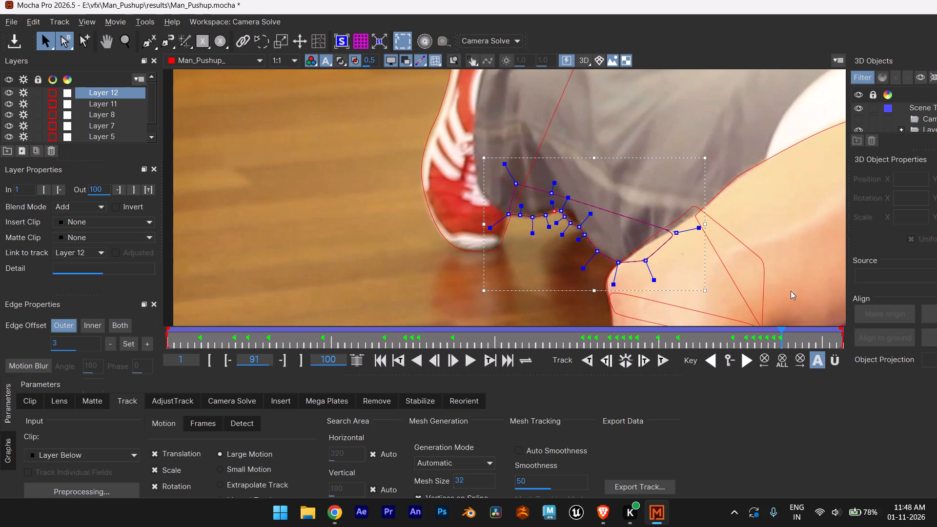
scroll(809, 295, "up", 4)
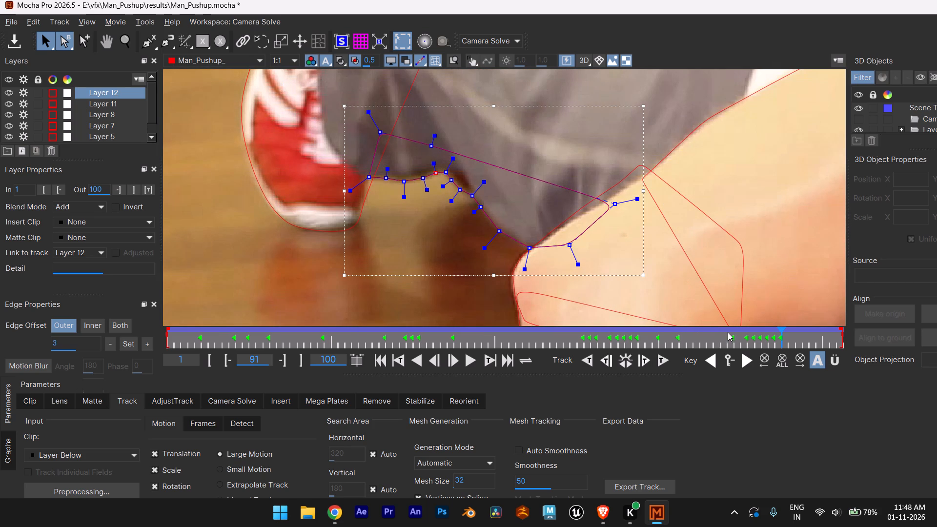
Track Layer 12 forward to frame 92 and move its two lowest hem points to where the hem tip meets the arm.
left_click(640, 359)
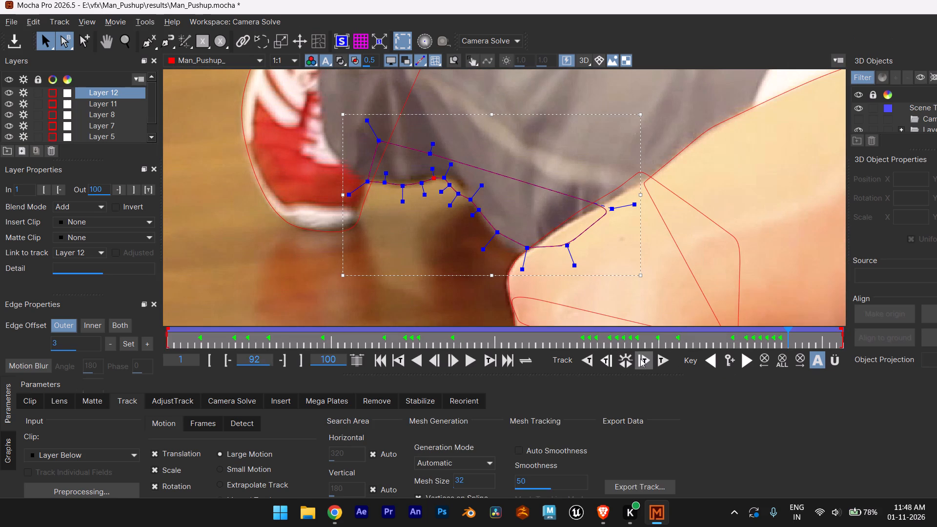
scroll(503, 231, "up", 4)
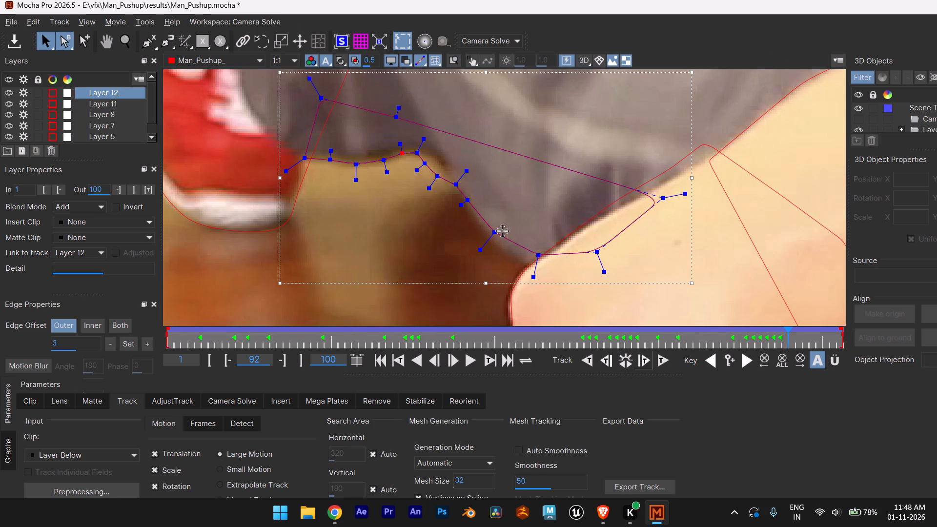
left_click_drag(500, 232, 493, 236)
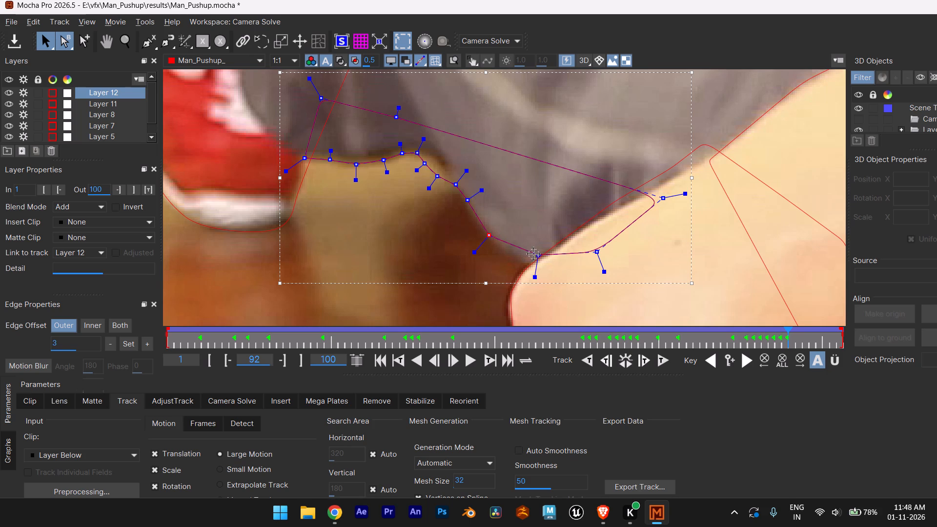
left_click_drag(538, 254, 524, 264)
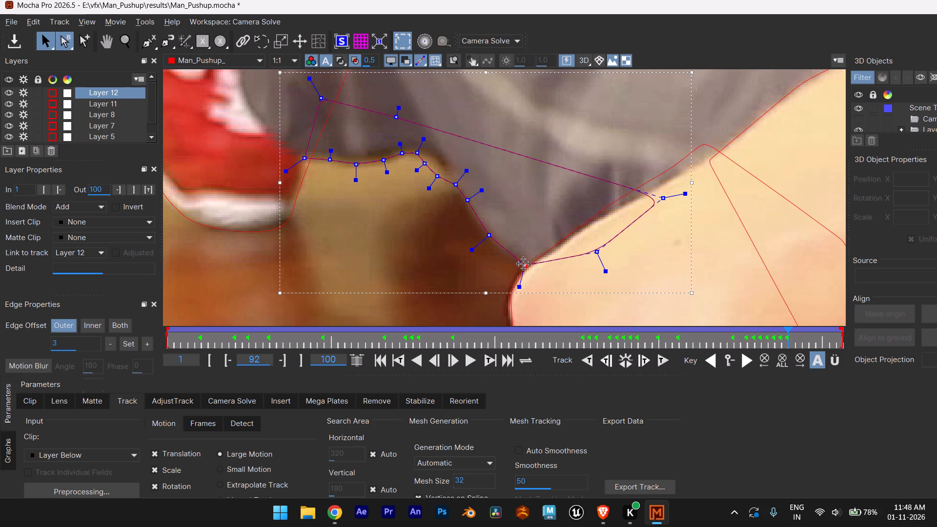
left_click_drag(524, 264, 522, 263)
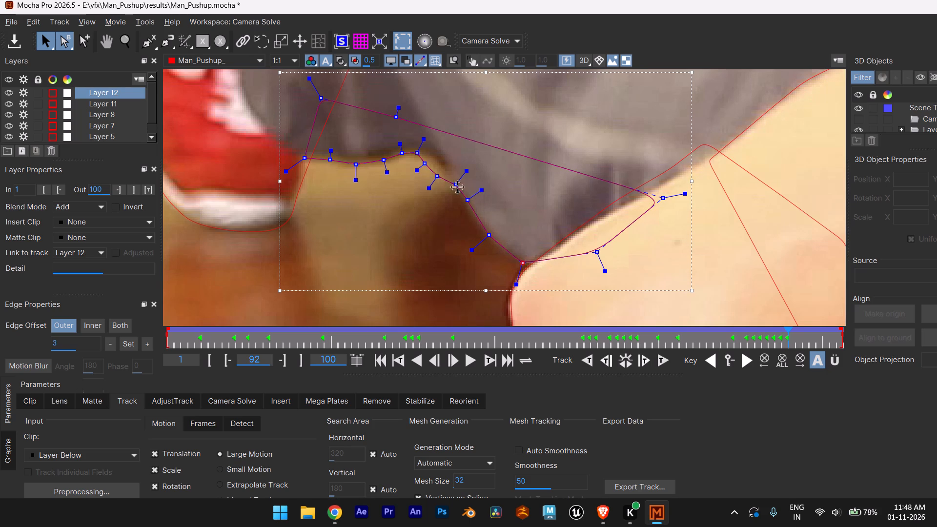
Refit Layer 12's points at frame 92 over the hem peak and along the hem edge toward the red shoe.
left_click_drag(436, 177, 440, 164)
left_click_drag(427, 166, 429, 156)
scroll(411, 167, "up", 5)
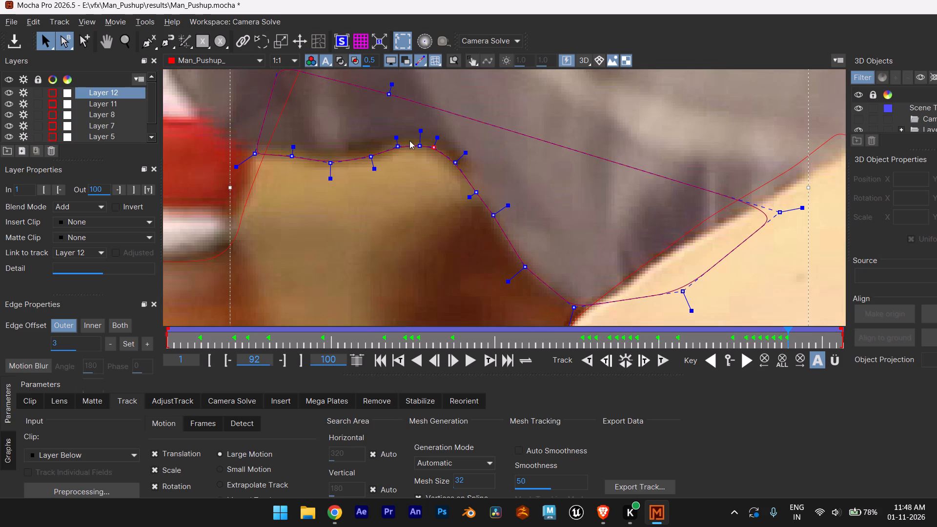
left_click(400, 142)
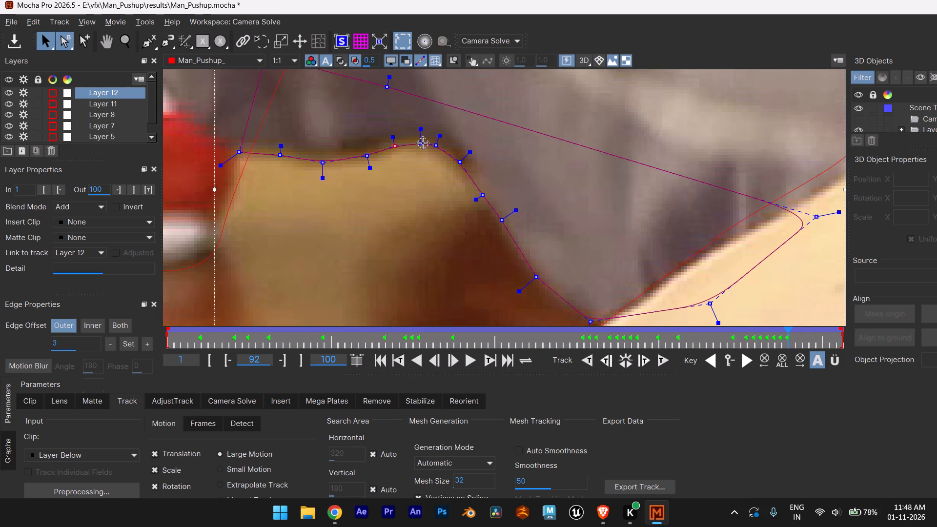
left_click_drag(423, 143, 419, 142)
left_click(372, 156)
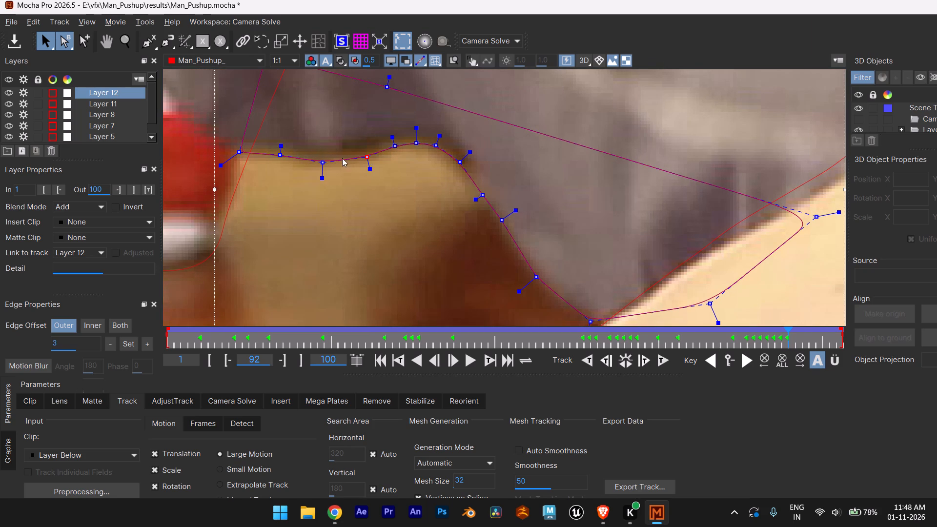
left_click(326, 159)
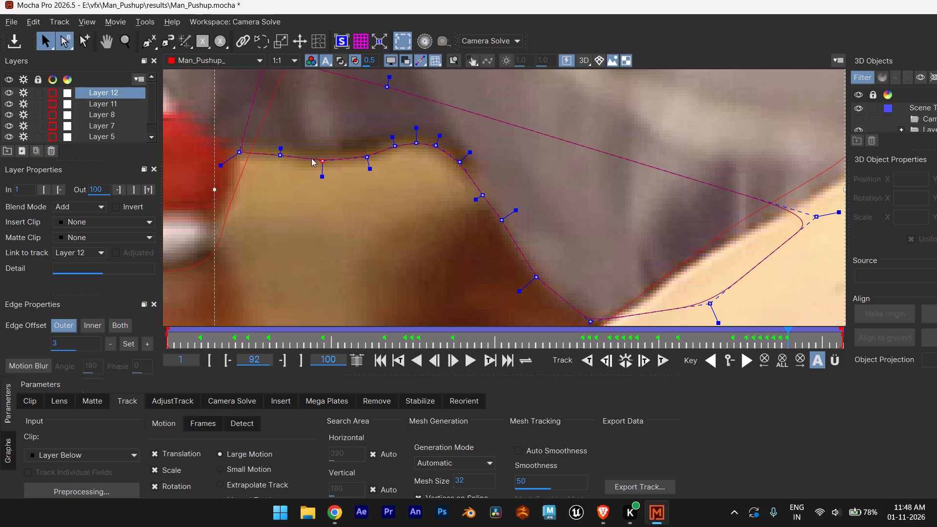
left_click_drag(278, 158, 270, 154)
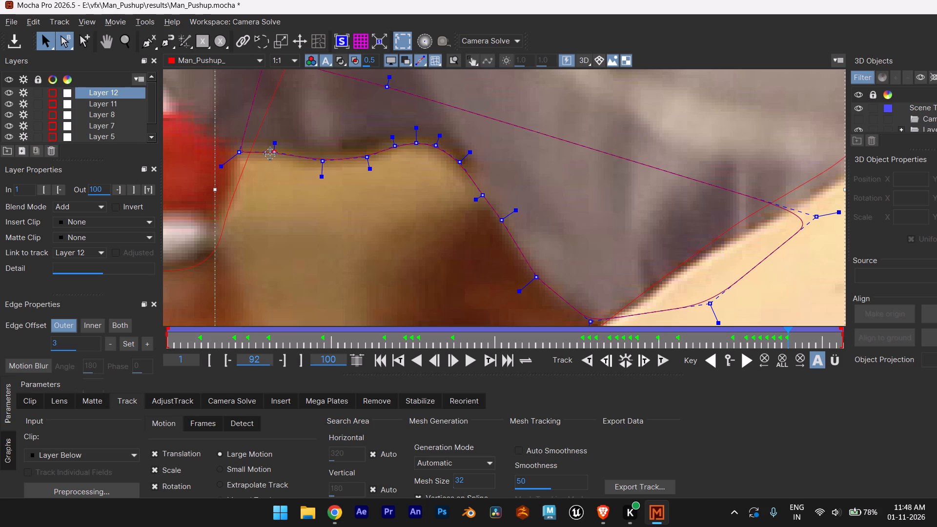
left_click_drag(270, 154, 267, 156)
Move Layer 12's upper interior point at frame 92 up across the grey fabric, toward the arm side.
scroll(276, 180, "down", 5)
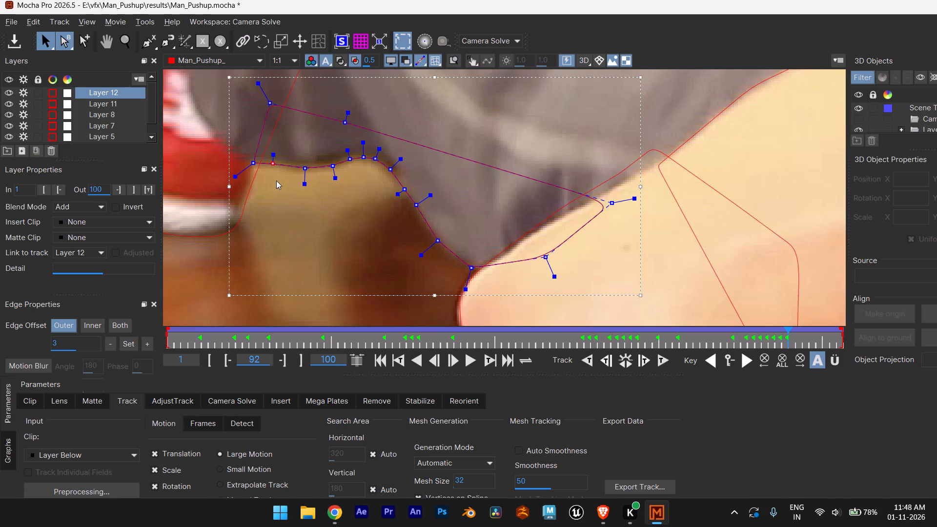
scroll(390, 171, "down", 4)
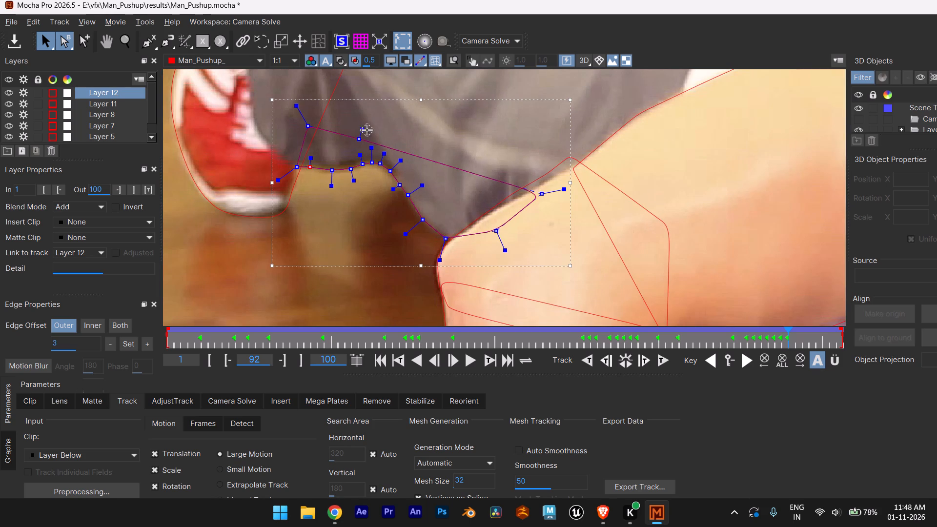
left_click_drag(360, 138, 421, 120)
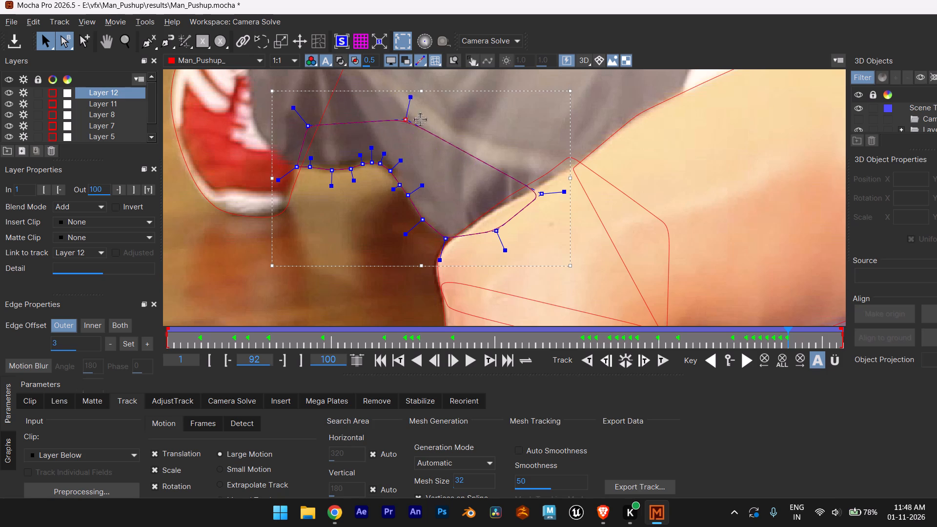
left_click_drag(421, 120, 409, 119)
Examine Layer 12's refitted hem outline at frame 92, from the red shoe to the arm.
scroll(409, 250, "down", 4)
scroll(410, 251, "up", 7)
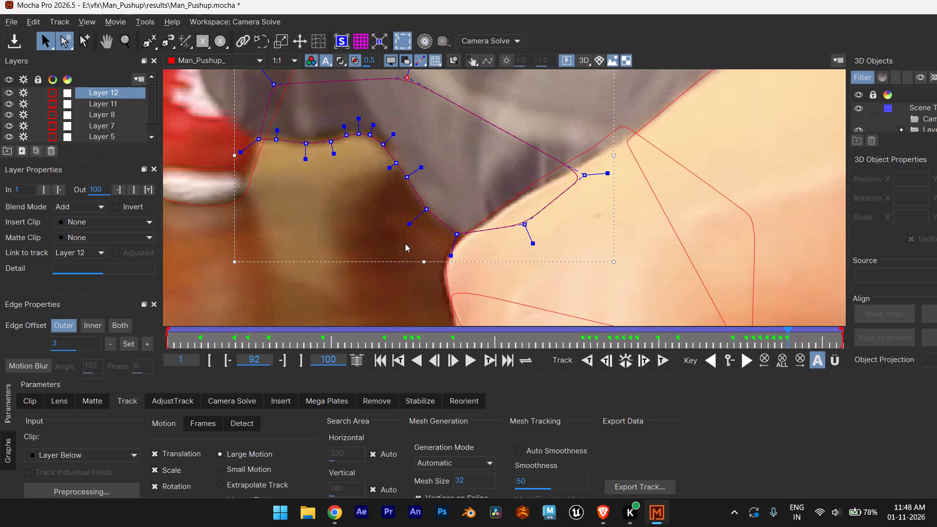
scroll(400, 236, "up", 5)
middle_click_drag(305, 159, 288, 237, "alt")
scroll(314, 223, "down", 7)
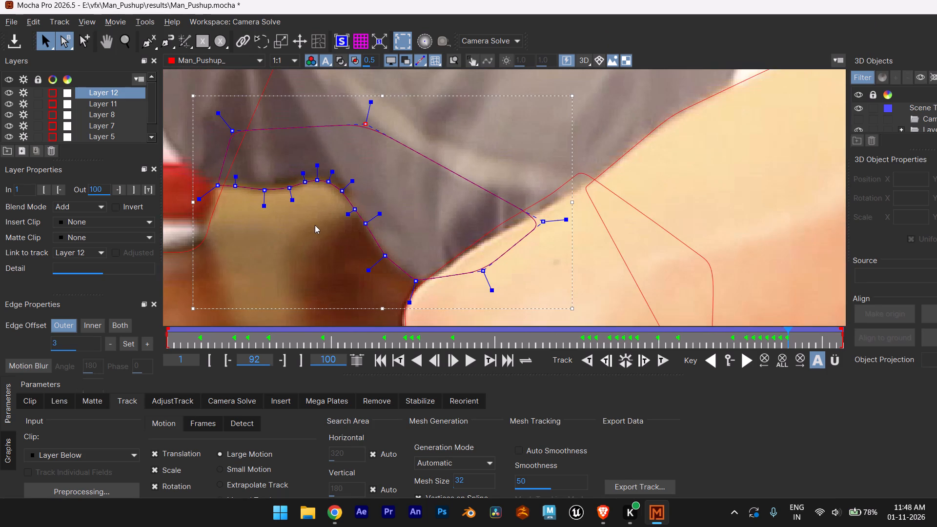
middle_click_drag(313, 239, 331, 202, "alt")
scroll(331, 202, "up", 5)
scroll(330, 210, "down", 5)
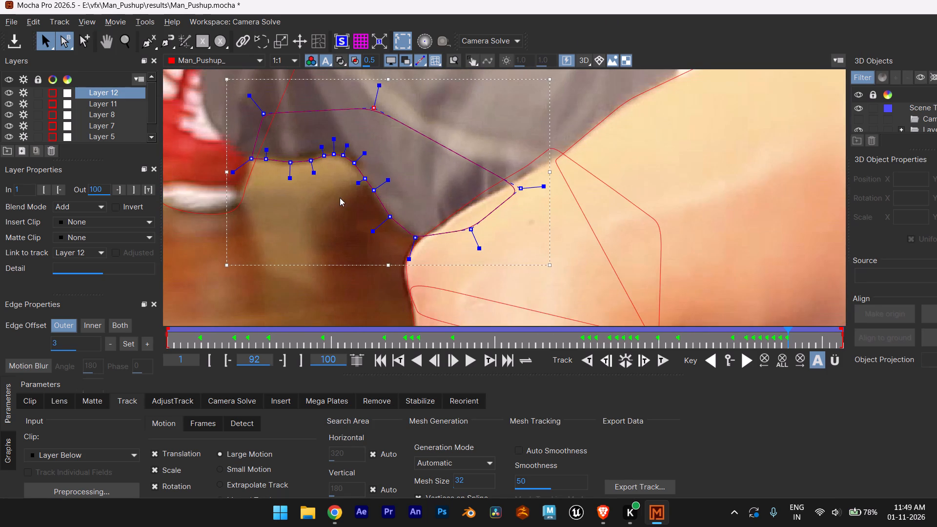
scroll(340, 196, "up", 6)
scroll(382, 195, "down", 3)
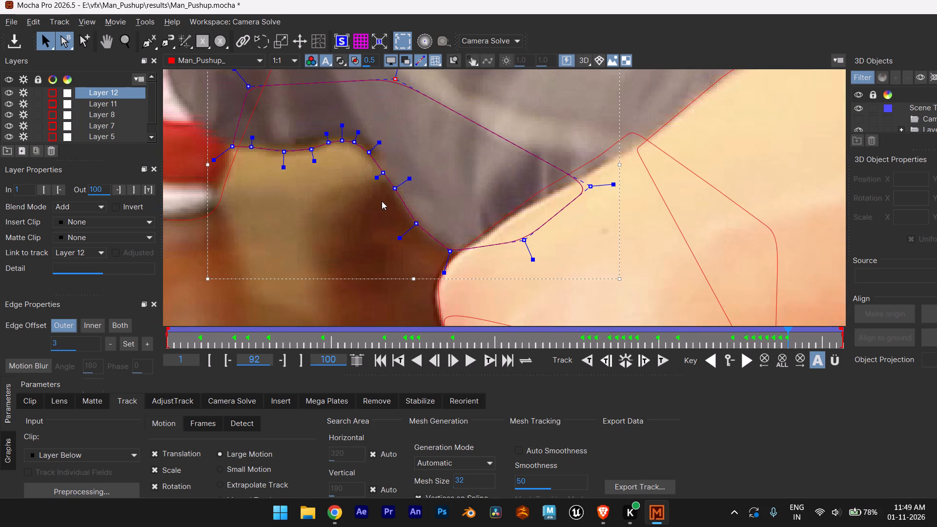
Space Layer 12's points down the sloping hem edge beside the dark red area at frame 92 so they follow the fabric.
scroll(451, 274, "down", 3)
scroll(426, 238, "up", 6)
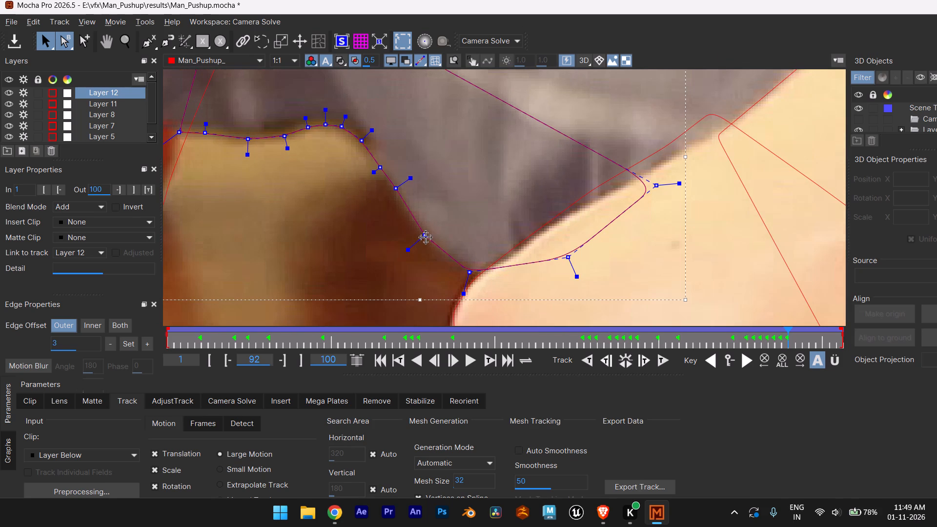
left_click_drag(422, 235, 413, 230)
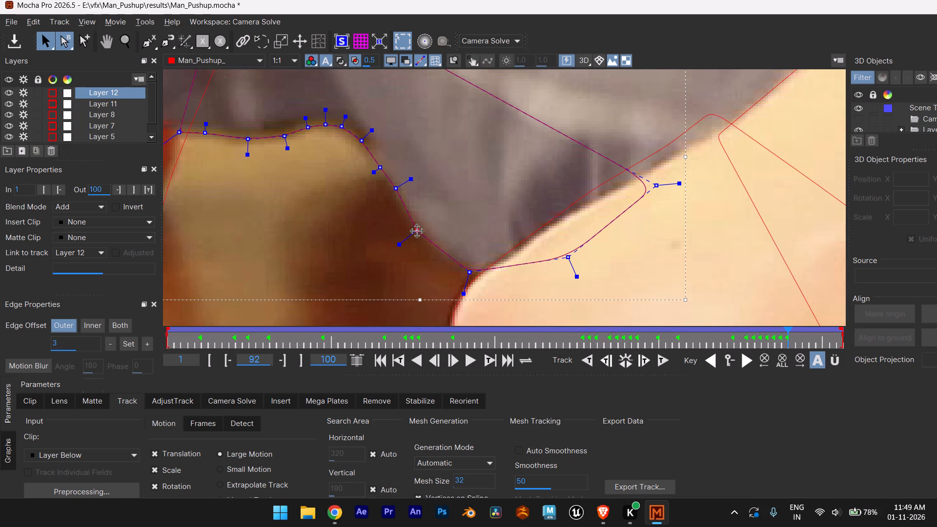
left_click_drag(420, 236, 432, 253)
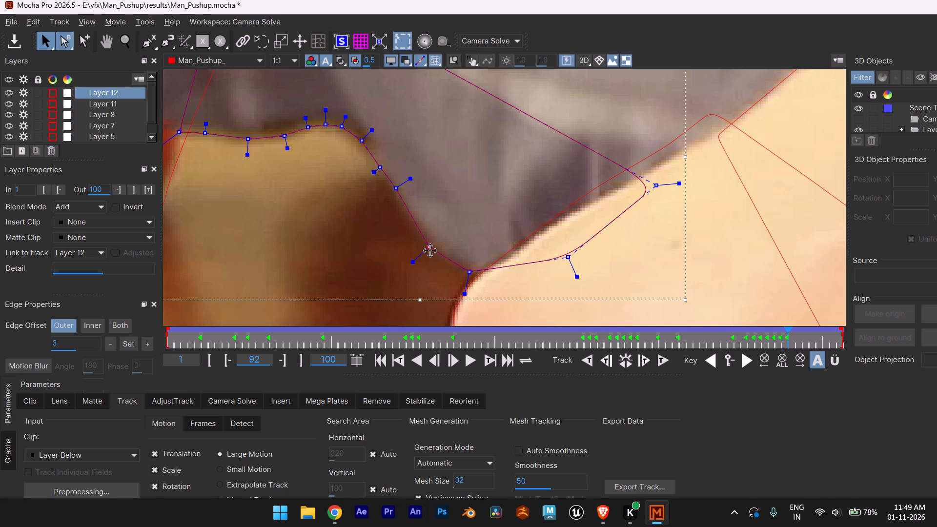
left_click_drag(397, 193, 407, 208)
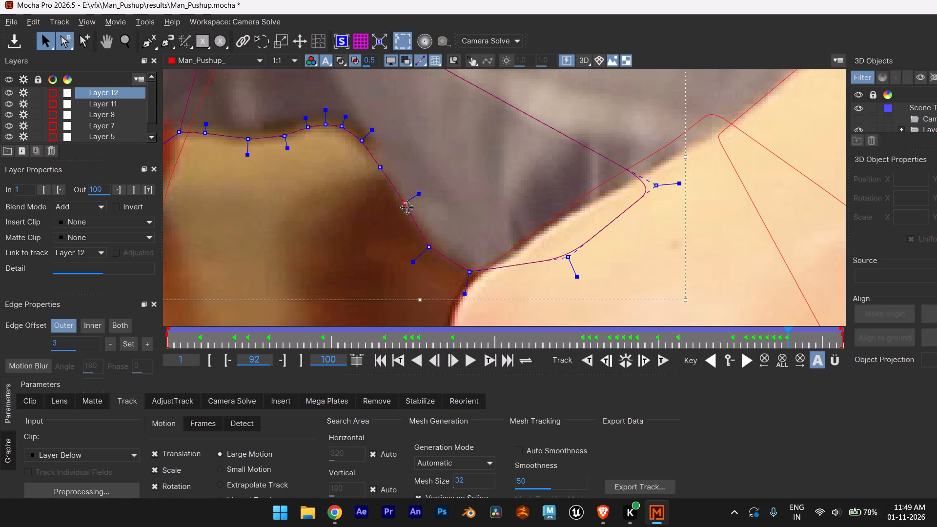
left_click_drag(407, 208, 399, 210)
Track Layer 12 forward from frame 92 to frame 100.
scroll(397, 238, "down", 6)
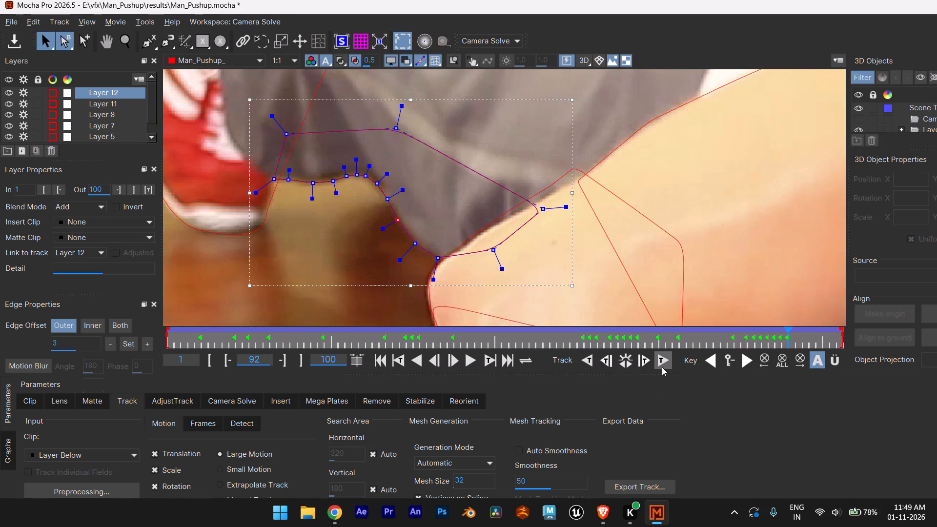
left_click(662, 367)
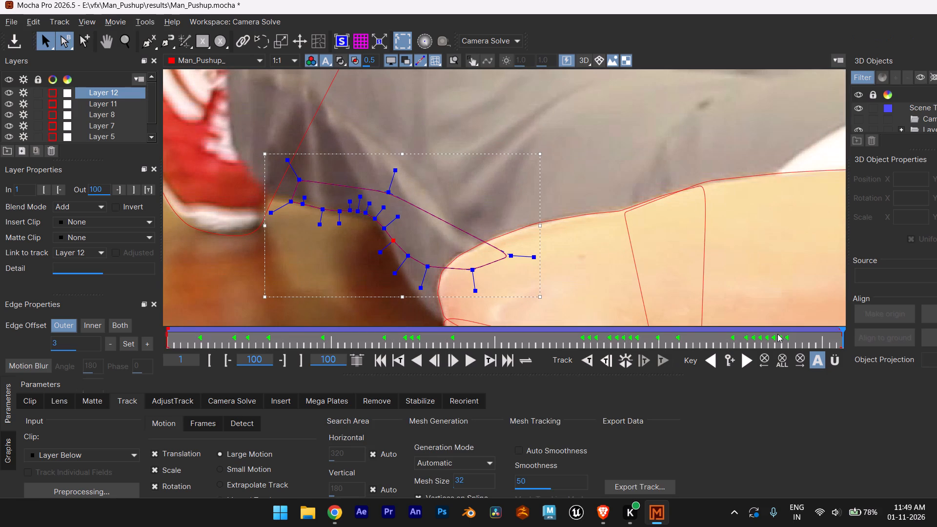
At frame 93, move Layer 12's lowest hem point down to the corner where the grey fabric meets the arm.
left_click(790, 335)
left_click(790, 336)
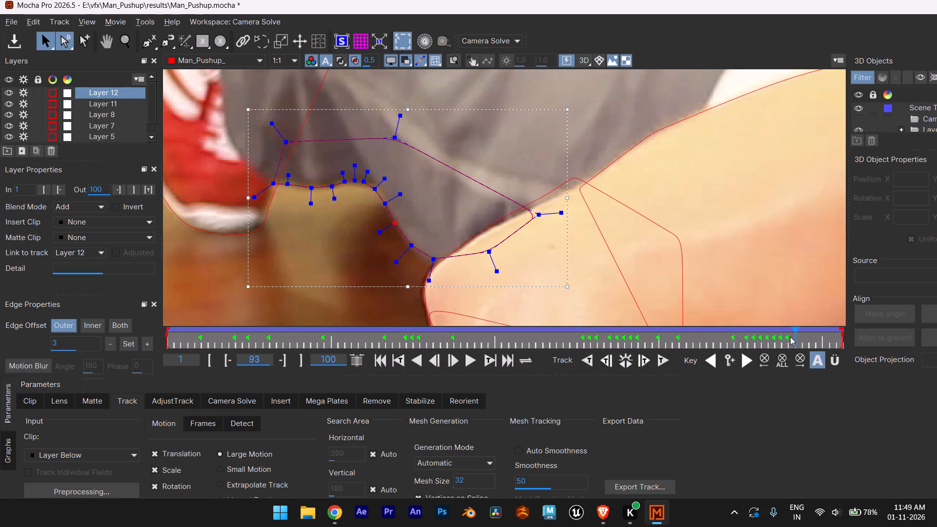
left_click_drag(796, 337, 788, 341)
left_click_drag(788, 341, 796, 344)
scroll(307, 200, "up", 6)
scroll(396, 280, "down", 1)
middle_click_drag(394, 279, 367, 215, "alt")
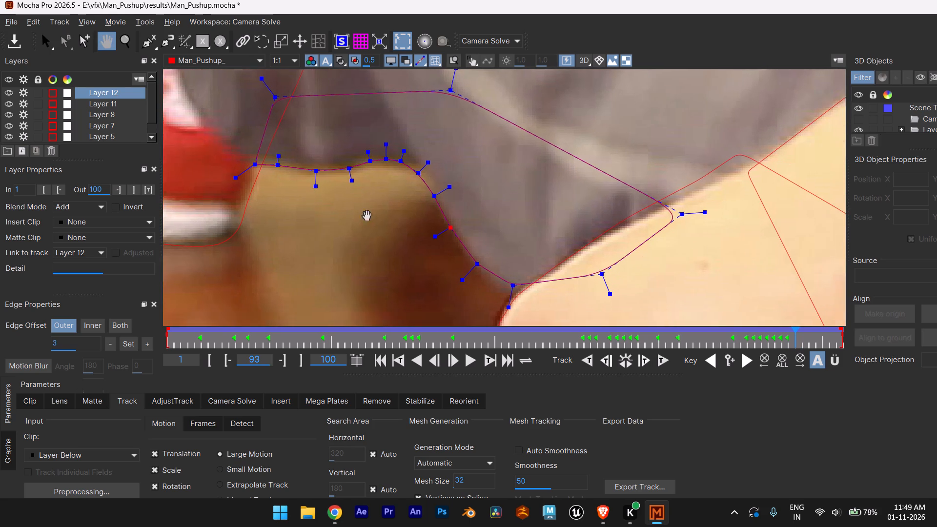
middle_click_drag(367, 215, 335, 166, "alt")
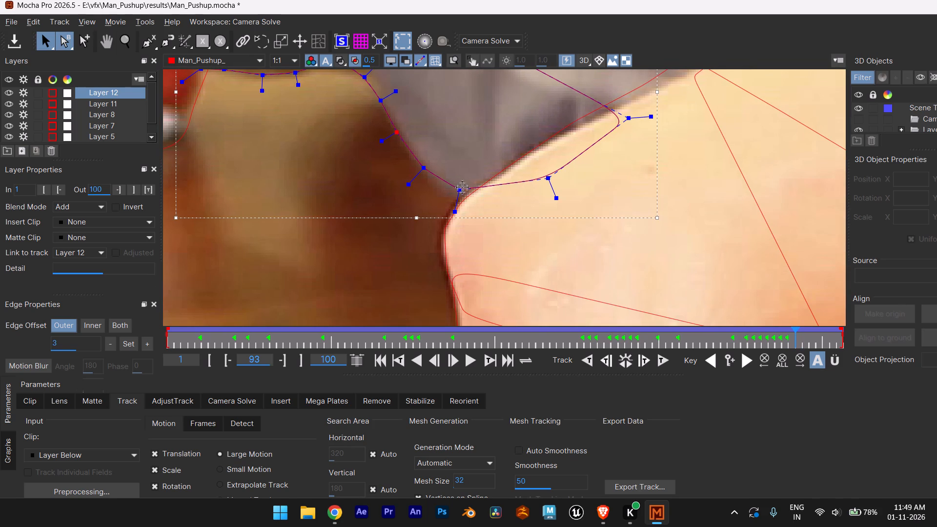
left_click_drag(465, 187, 463, 199)
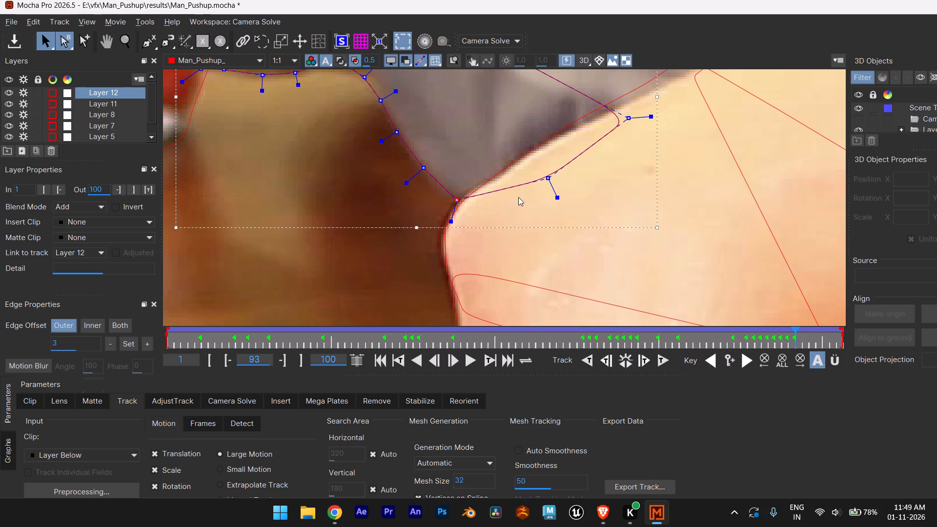
left_click(458, 198)
Refit Layer 12's points around the upper hem bend at frame 93, lowering the crest points onto the fabric edge.
scroll(351, 134, "down", 2)
middle_click_drag(350, 138, 409, 230, "alt")
scroll(424, 197, "up", 8)
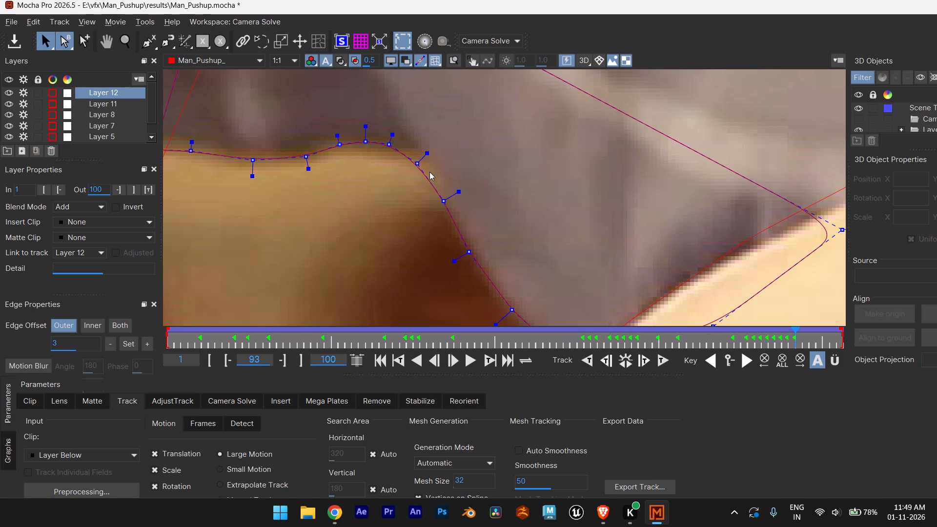
left_click_drag(419, 160, 428, 163)
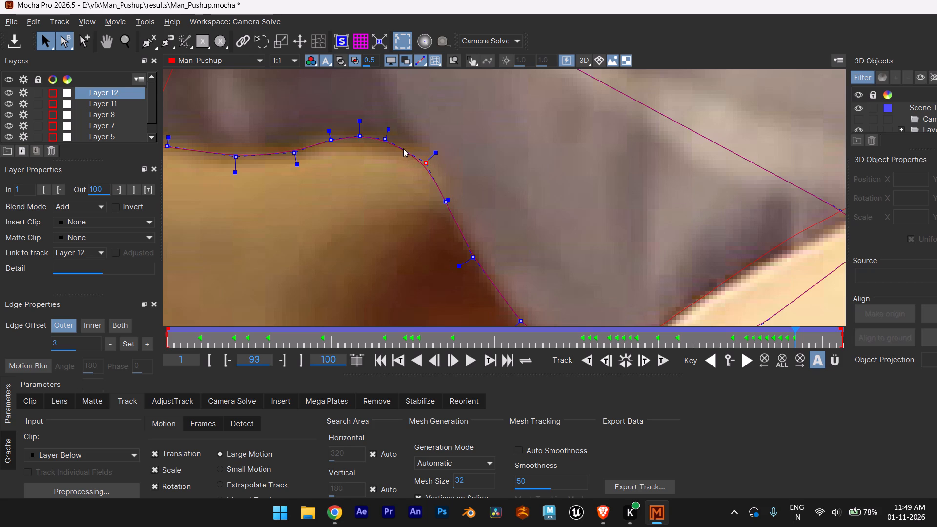
left_click_drag(383, 137, 384, 147)
left_click_drag(363, 134, 361, 144)
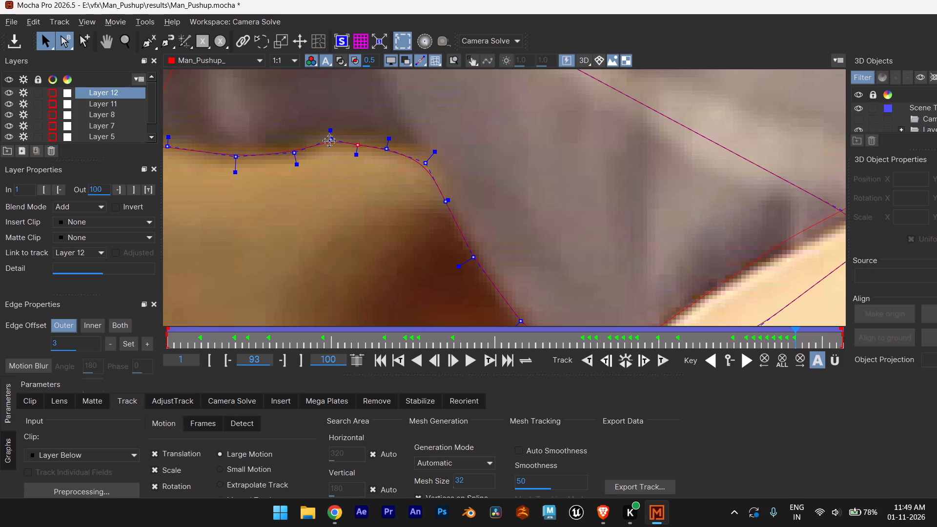
left_click_drag(330, 141, 328, 146)
Adjust Layer 12's two points below the hem bend at frame 93 so the outline follows the slope beside the dark red area.
scroll(324, 151, "down", 5)
middle_click_drag(252, 181, 268, 188, "alt")
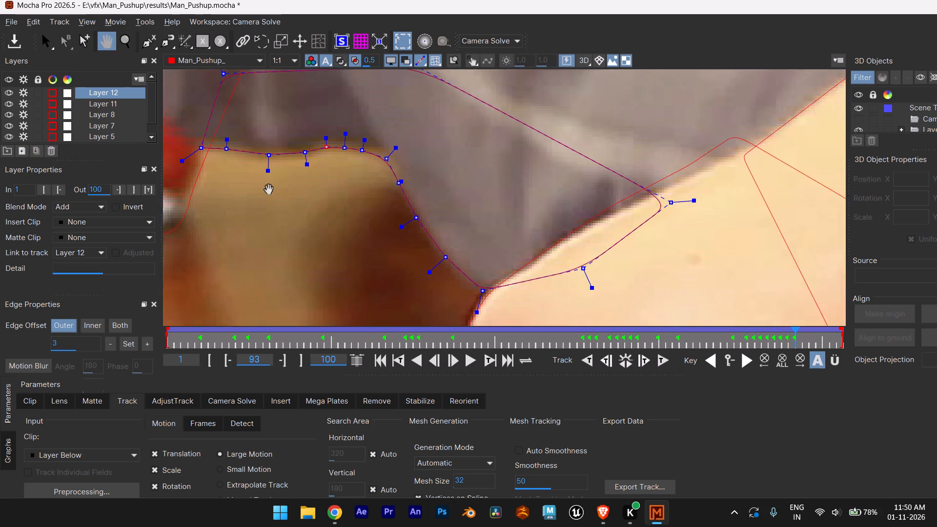
middle_click_drag(268, 188, 367, 199, "alt")
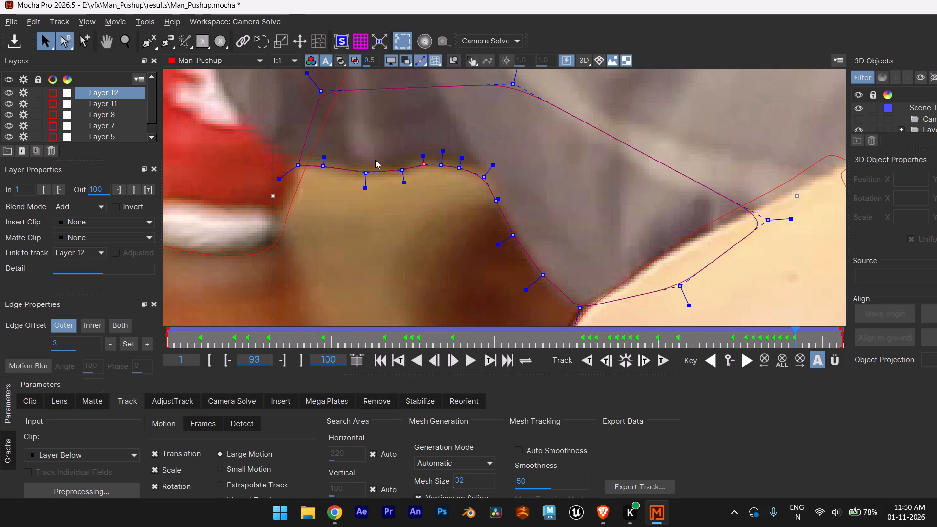
scroll(358, 169, "down", 4)
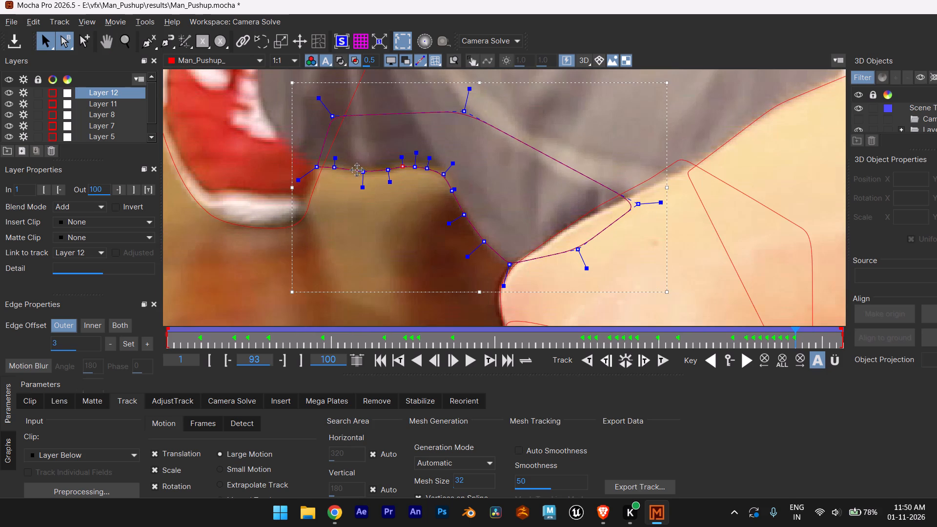
scroll(385, 188, "down", 4)
scroll(401, 199, "up", 13)
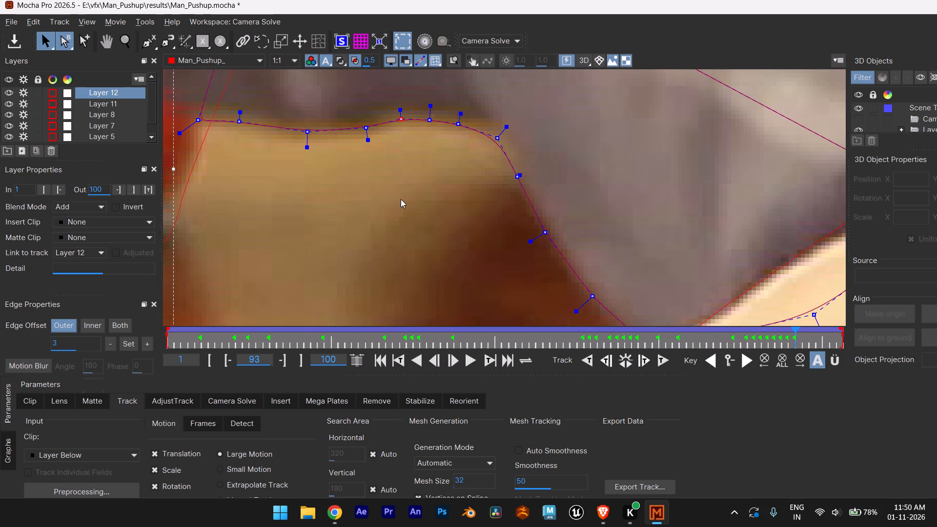
left_click_drag(520, 178, 520, 176)
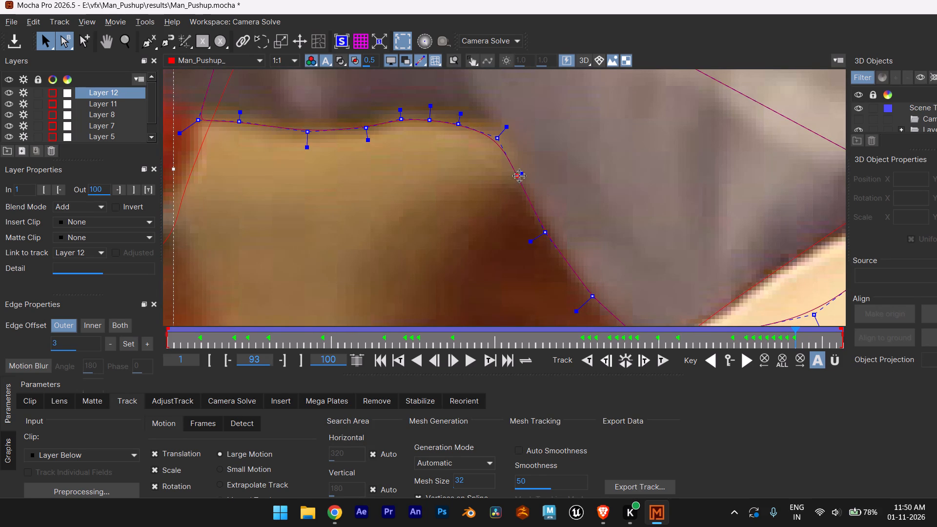
left_click_drag(520, 176, 520, 170)
left_click_drag(544, 232, 543, 233)
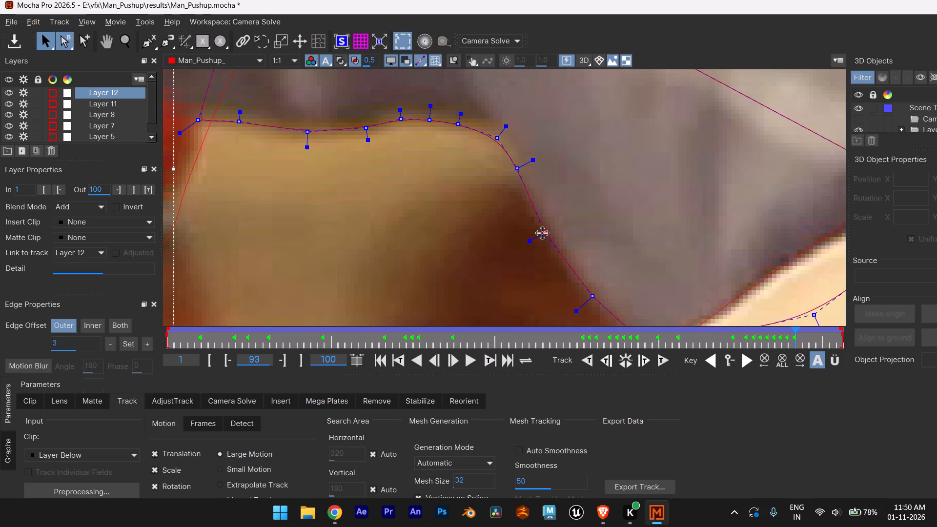
left_click_drag(543, 233, 539, 235)
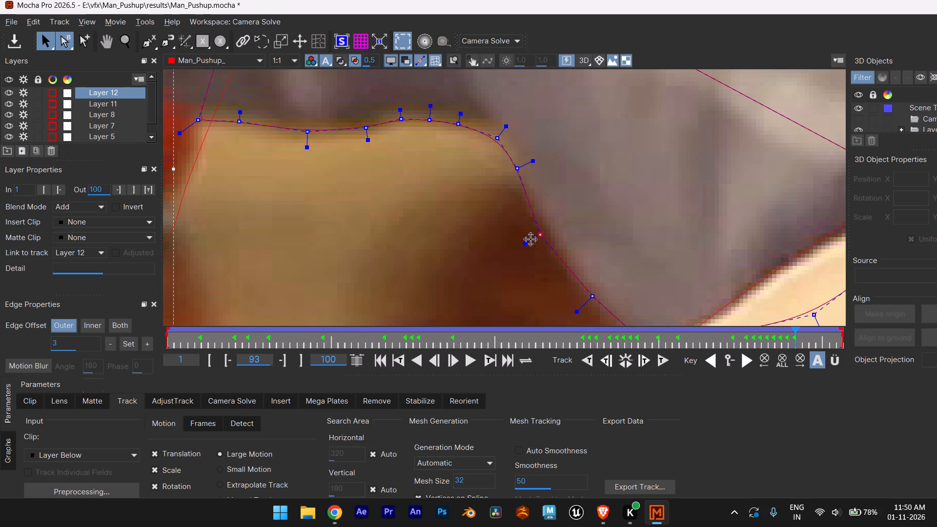
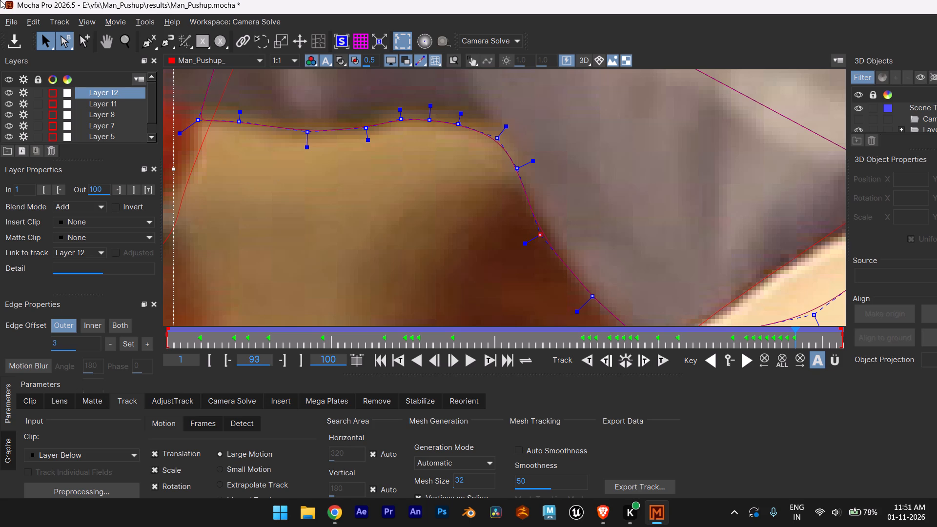
Examine how the Layer 12 spline follows the trouser hem between the red shoe and the bare leg at frame 93.
scroll(432, 178, "down", 5)
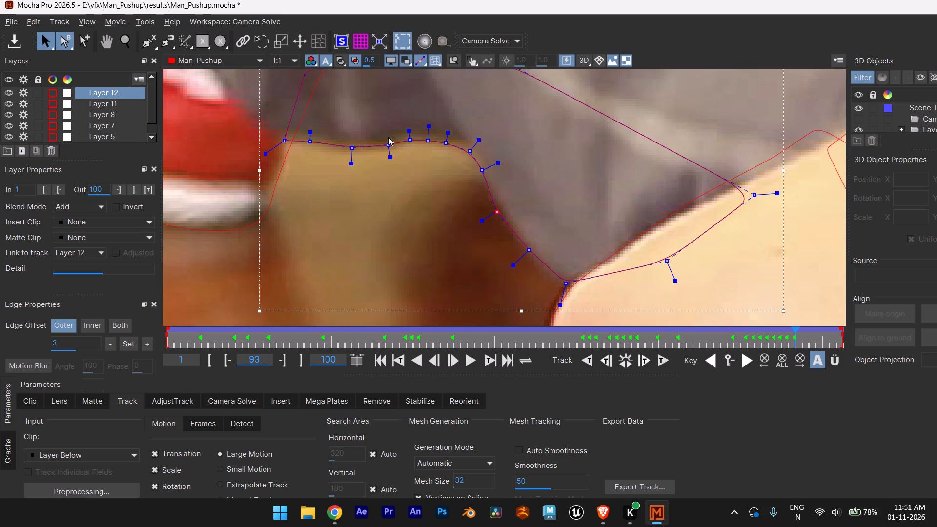
middle_click_drag(427, 200, 465, 246, "alt")
scroll(470, 212, "up", 6)
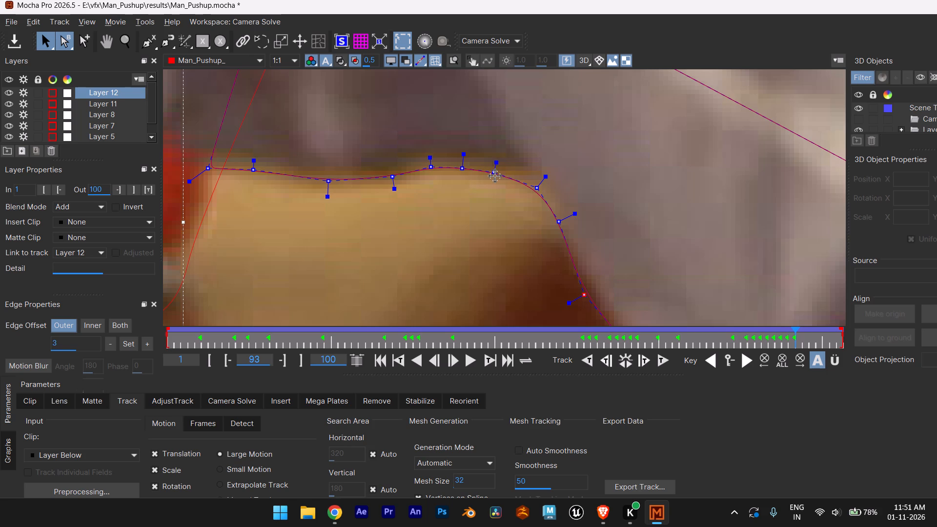
scroll(489, 232, "down", 7)
middle_click_drag(478, 218, 496, 173, "alt")
scroll(496, 174, "up", 1)
scroll(495, 176, "down", 2)
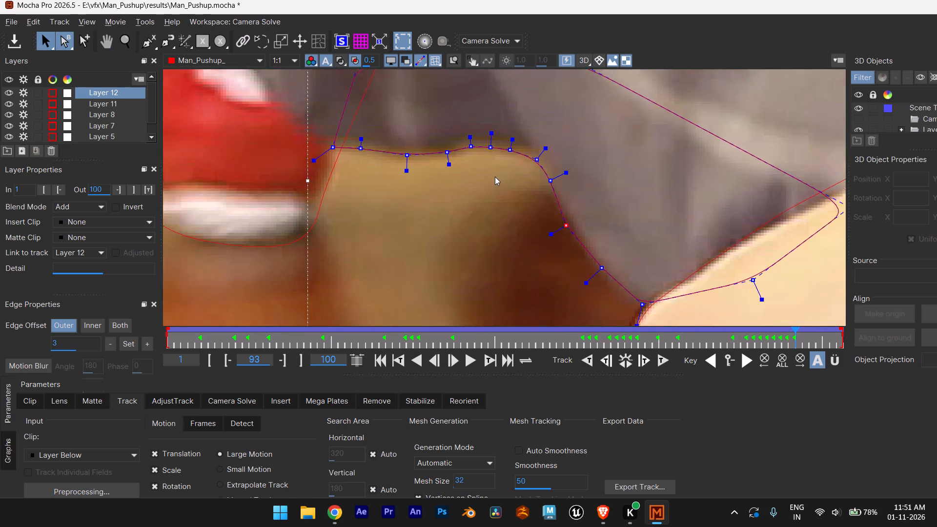
scroll(495, 177, "down", 5)
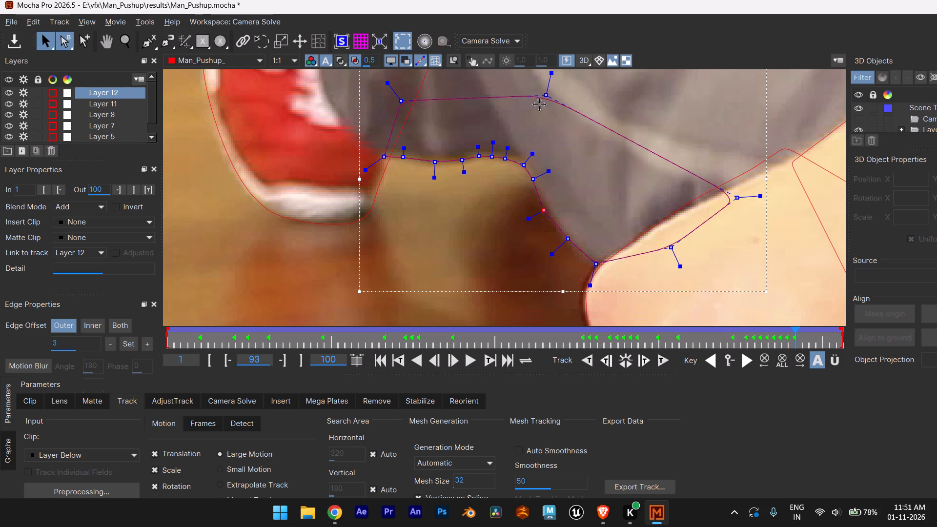
scroll(445, 242, "down", 4)
middle_click_drag(334, 231, 216, 246, "alt")
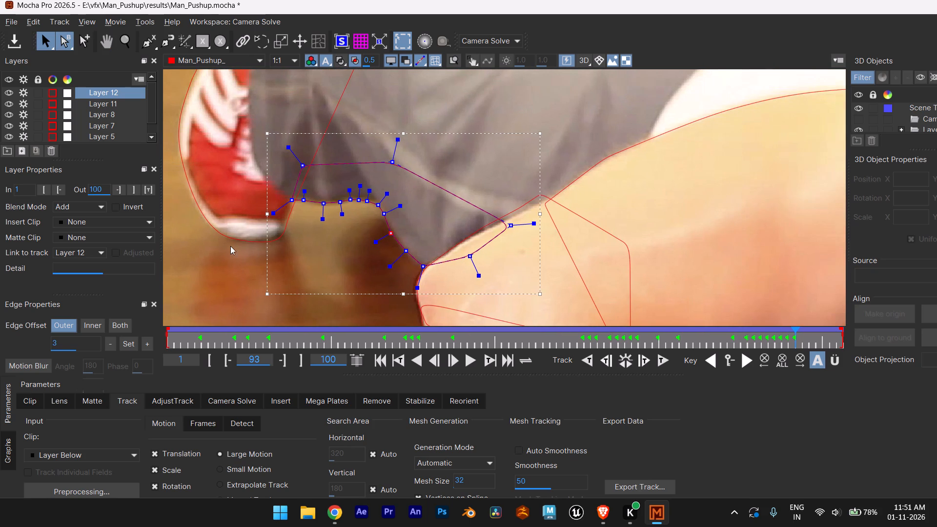
scroll(311, 260, "up", 4)
scroll(265, 257, "up", 4)
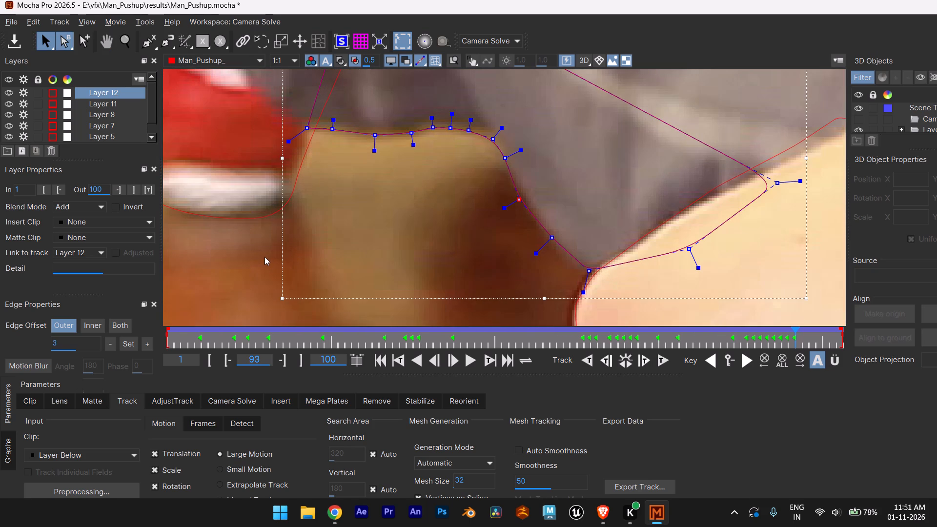
scroll(265, 257, "down", 11)
scroll(224, 256, "down", 3)
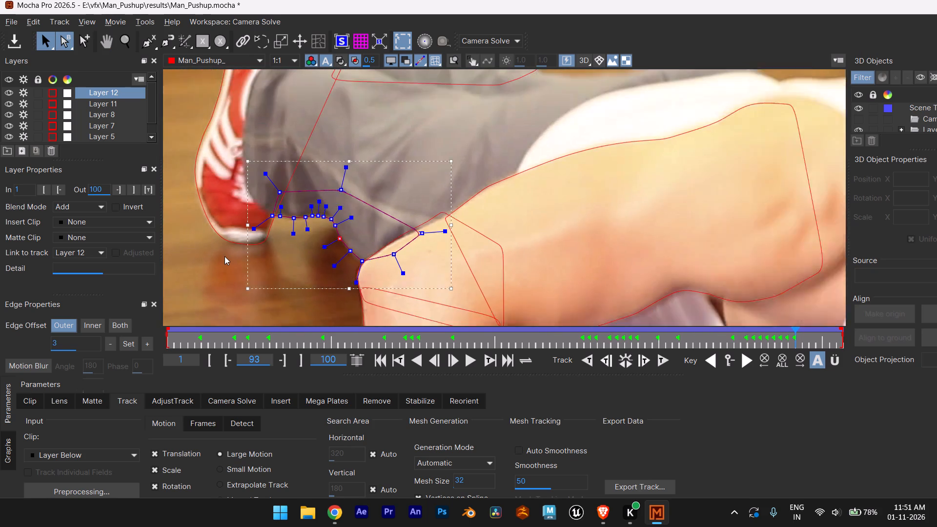
scroll(224, 256, "down", 2)
Nudge the Layer 12 hem point beside the red shoe up and left, and the dip point along the hem slightly down.
scroll(224, 256, "up", 14)
scroll(265, 241, "up", 3)
middle_click_drag(265, 241, 204, 250, "alt")
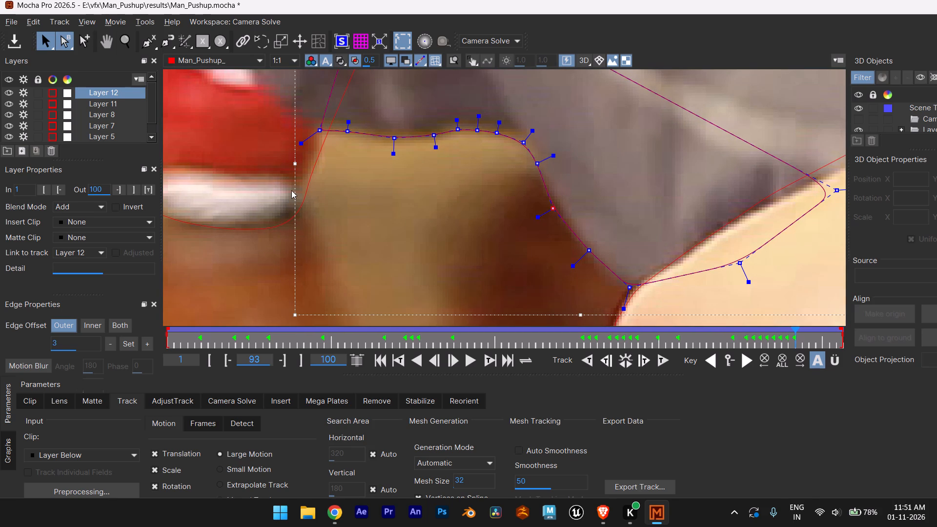
left_click(322, 130)
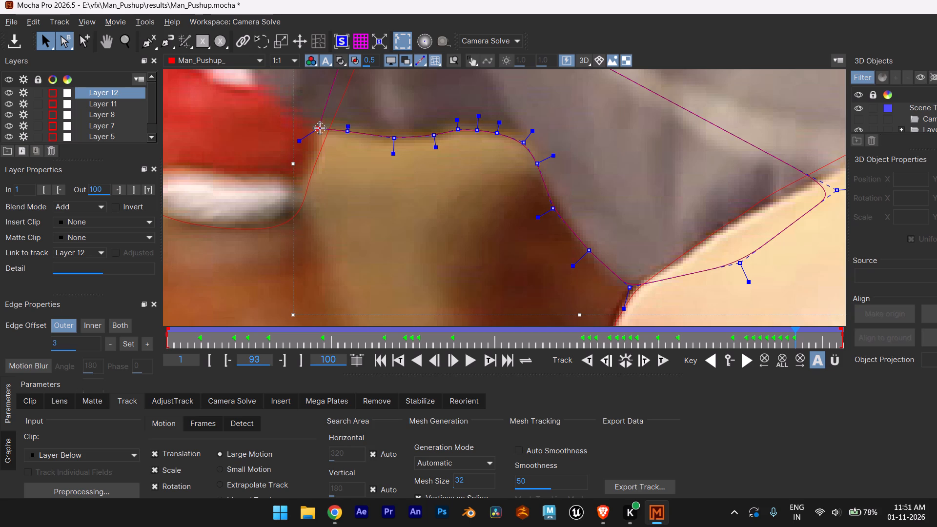
left_click(395, 139)
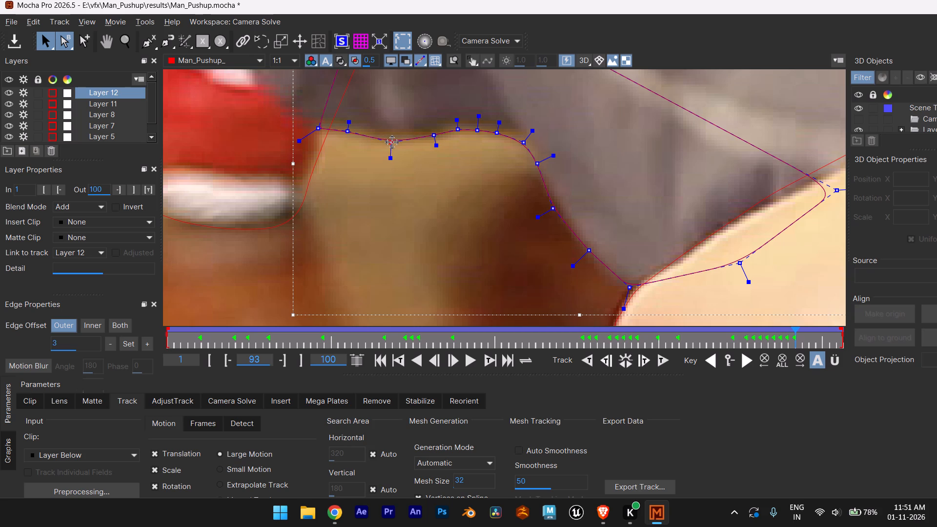
Check the fit of the Layer 12 outline around the shoe sole, trouser hem and floor gap.
scroll(468, 155, "down", 6)
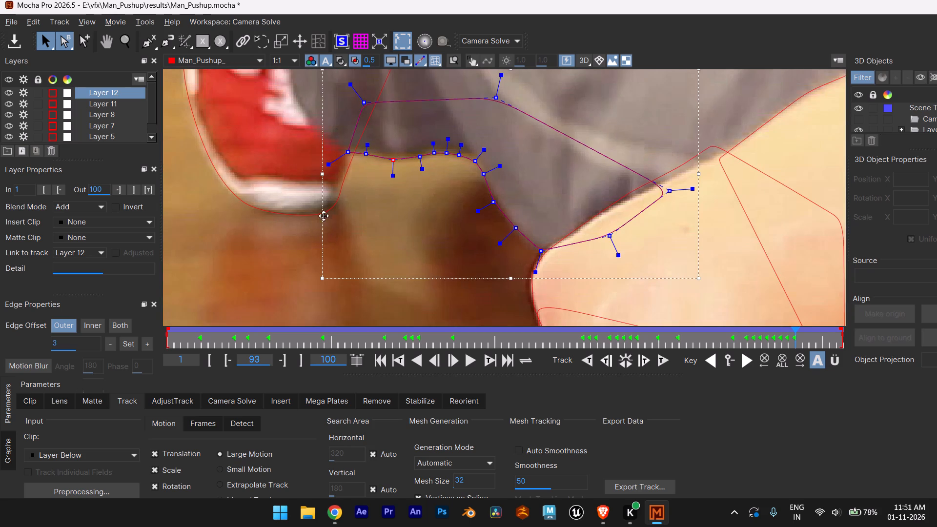
scroll(294, 239, "down", 4)
middle_click_drag(271, 245, 325, 203, "alt")
scroll(325, 203, "up", 5)
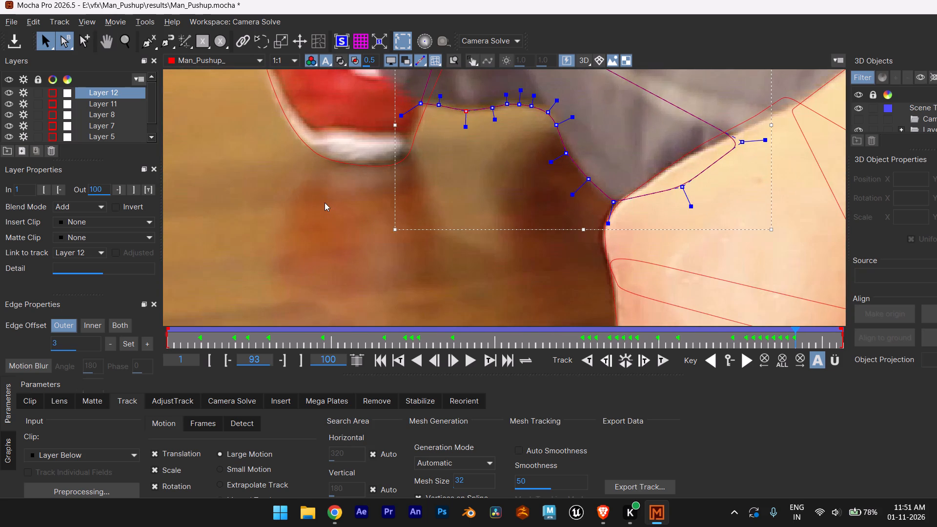
scroll(325, 203, "up", 5)
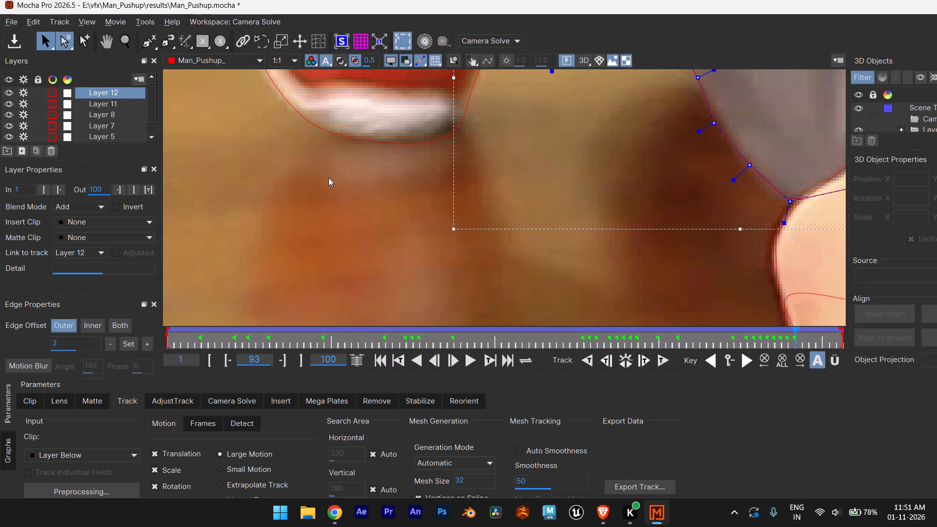
scroll(328, 178, "down", 5)
middle_click_drag(330, 177, 284, 262)
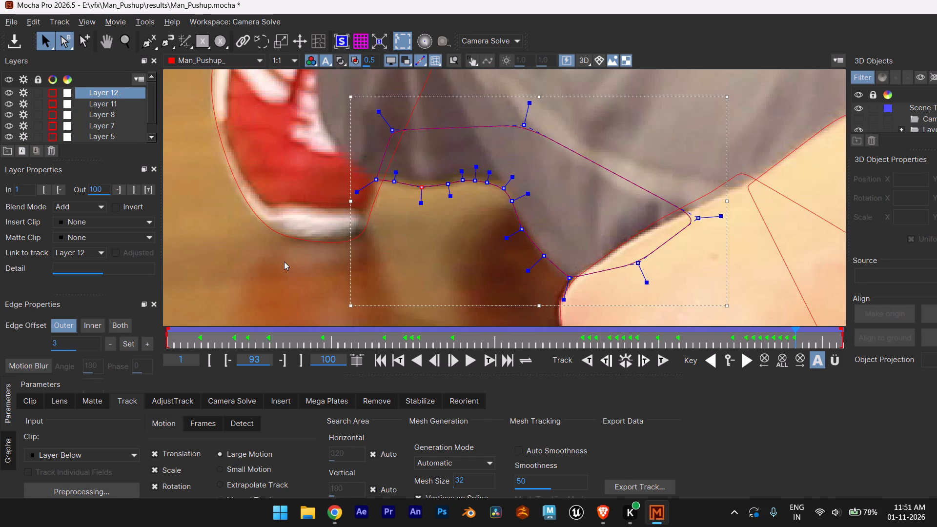
scroll(284, 262, "up", 4)
scroll(341, 248, "up", 5)
scroll(347, 247, "down", 7)
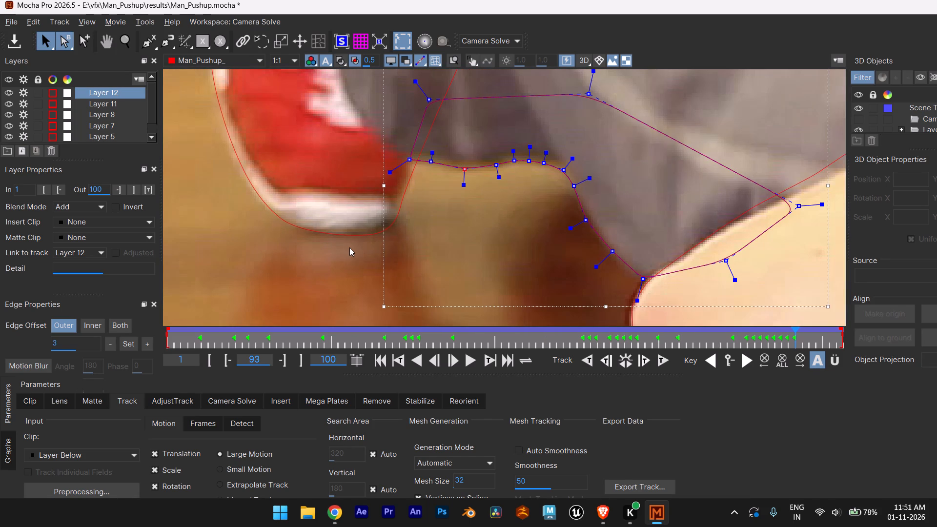
middle_click_drag(349, 247, 277, 282)
scroll(395, 263, "down", 3)
middle_click_drag(270, 289, 279, 263)
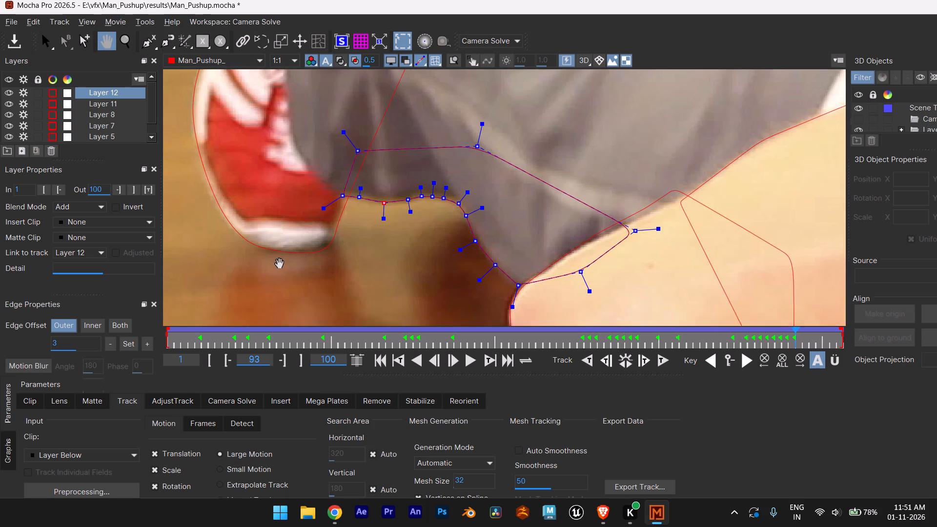
middle_click_drag(279, 263, 320, 235)
Move the Layer 12 point where the hem bends down toward the leg slightly upward onto the fabric edge.
scroll(467, 195, "up", 5)
scroll(434, 157, "up", 3)
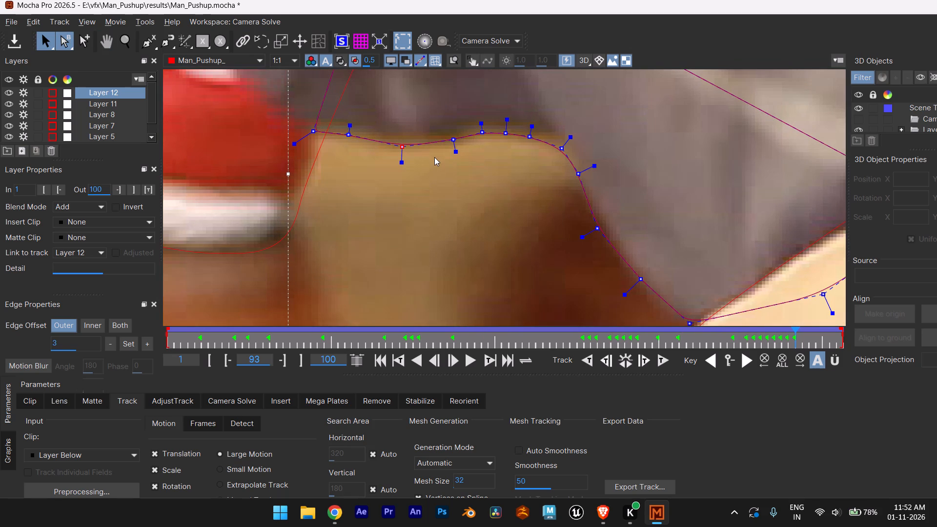
middle_click_drag(444, 176, 422, 255)
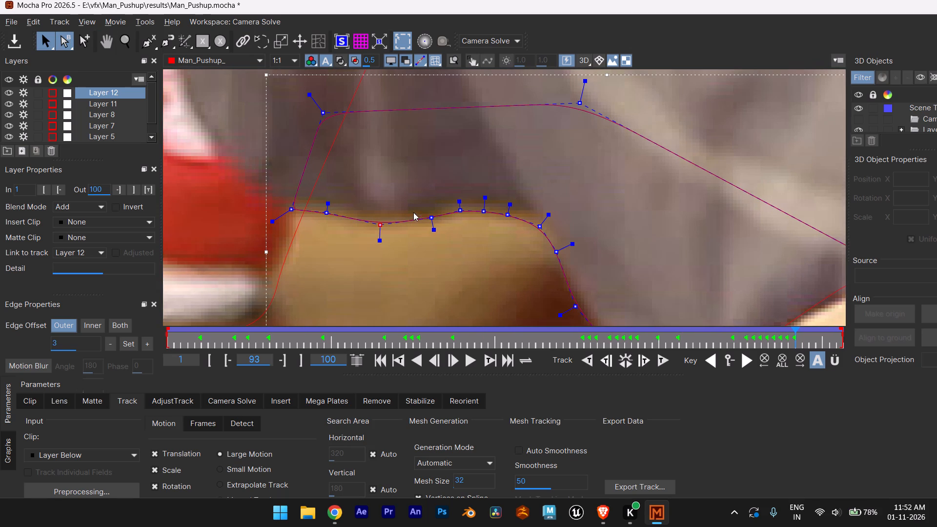
left_click(542, 227)
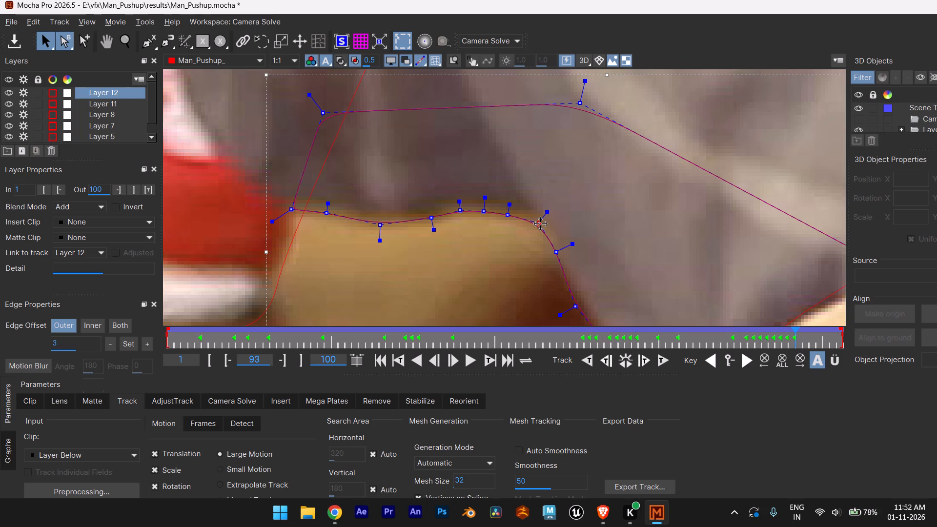
Shift the Layer 12 point where the trouser meets the skin left, and lower the neighbouring edge point slightly.
scroll(543, 227, "down", 6)
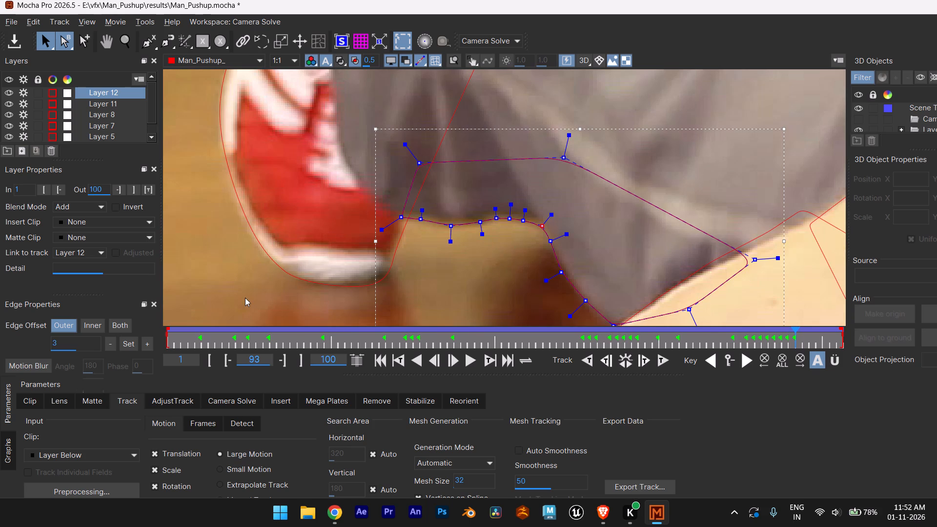
middle_click_drag(245, 294, 227, 223)
scroll(329, 239, "up", 5)
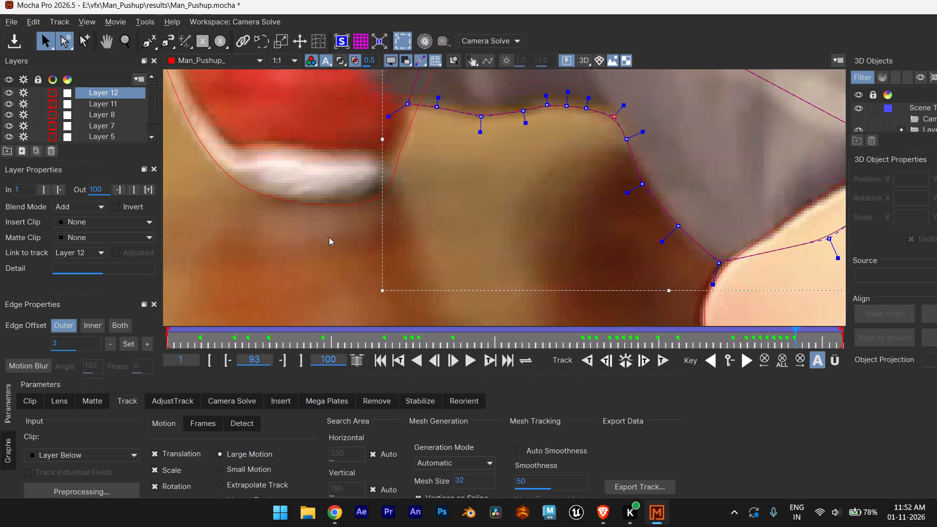
scroll(329, 237, "up", 2)
scroll(330, 237, "down", 4)
scroll(330, 236, "up", 1)
middle_click_drag(330, 235, 232, 251)
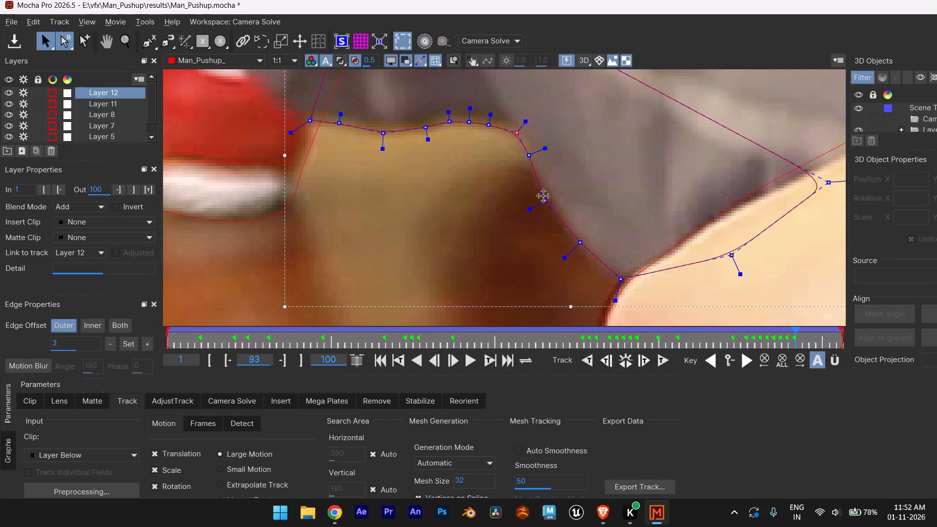
scroll(592, 243, "down", 4)
scroll(610, 241, "up", 5)
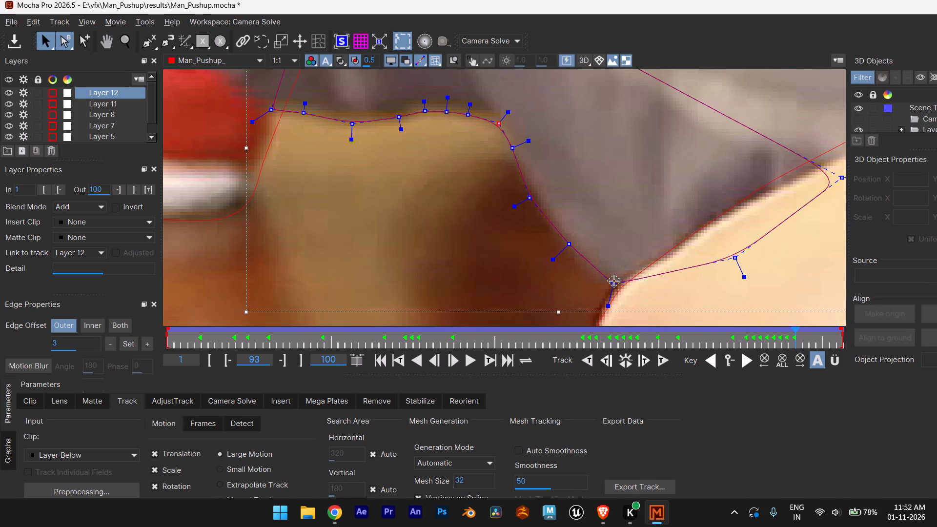
left_click_drag(614, 281, 607, 281)
left_click_drag(571, 245, 571, 250)
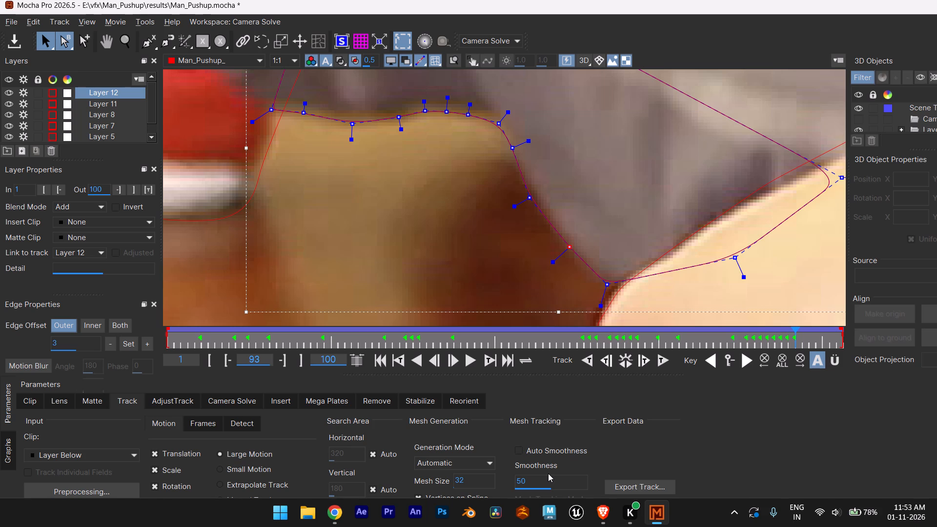
Review the Layer 12 shape at earlier frames such as 75 and 48, and return to frame 93.
scroll(482, 338, "down", 9)
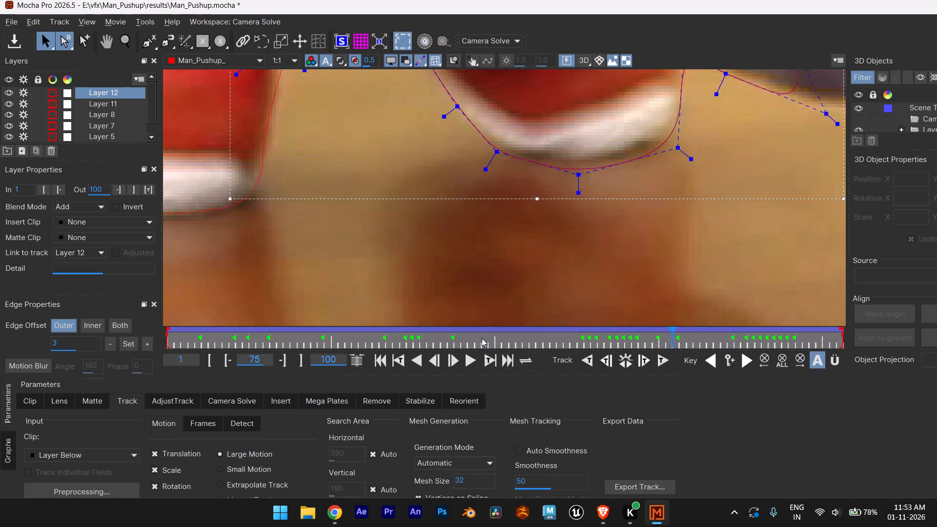
scroll(482, 338, "down", 10)
scroll(482, 338, "up", 4)
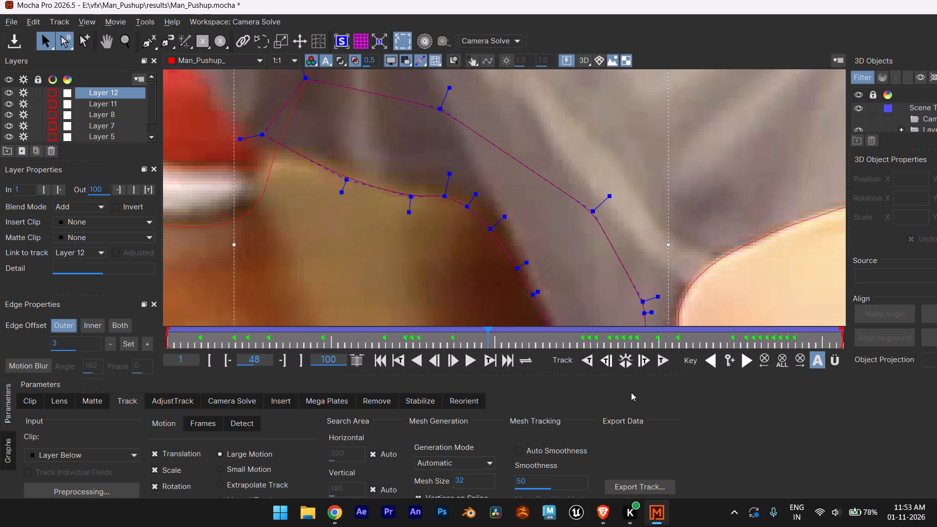
scroll(727, 169, "down", 12)
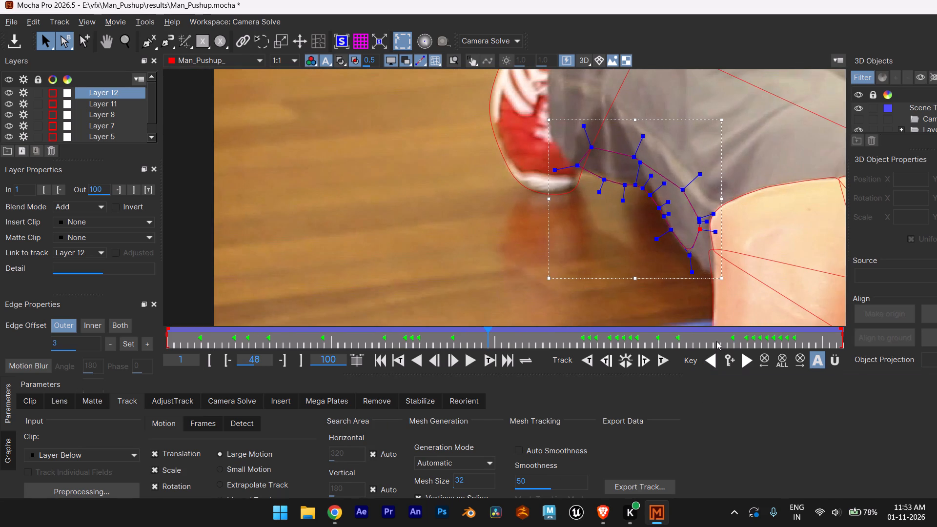
left_click_drag(717, 339, 791, 342)
Inspect the Layer 12 outline at frame 93 up close along the trouser hem, shoe sole and skin edge.
scroll(602, 285, "up", 4)
middle_click_drag(618, 270, 386, 287, "alt")
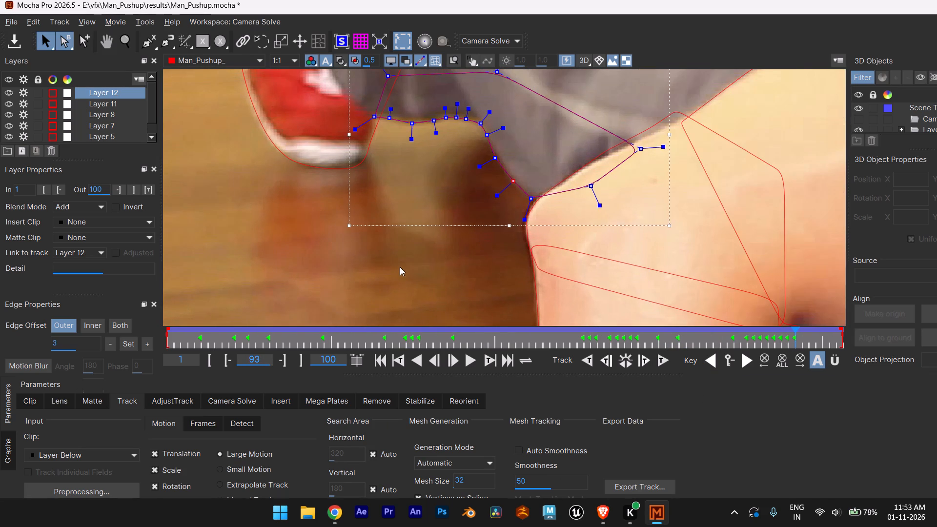
scroll(401, 259, "up", 3)
middle_click_drag(416, 239, 578, 276, "alt")
middle_click_drag(439, 177, 329, 256, "alt")
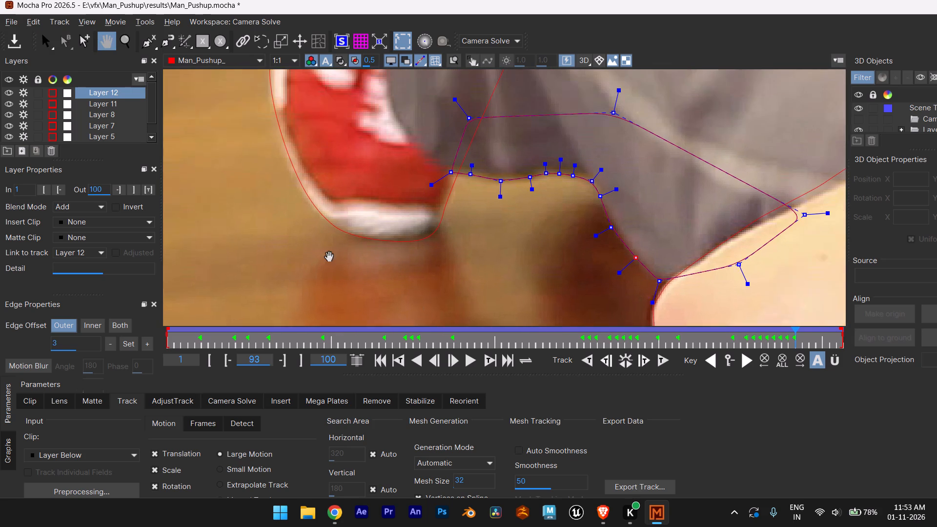
middle_click_drag(329, 256, 326, 257, "alt")
scroll(256, 256, "up", 3)
scroll(256, 254, "down", 6)
scroll(305, 257, "up", 4)
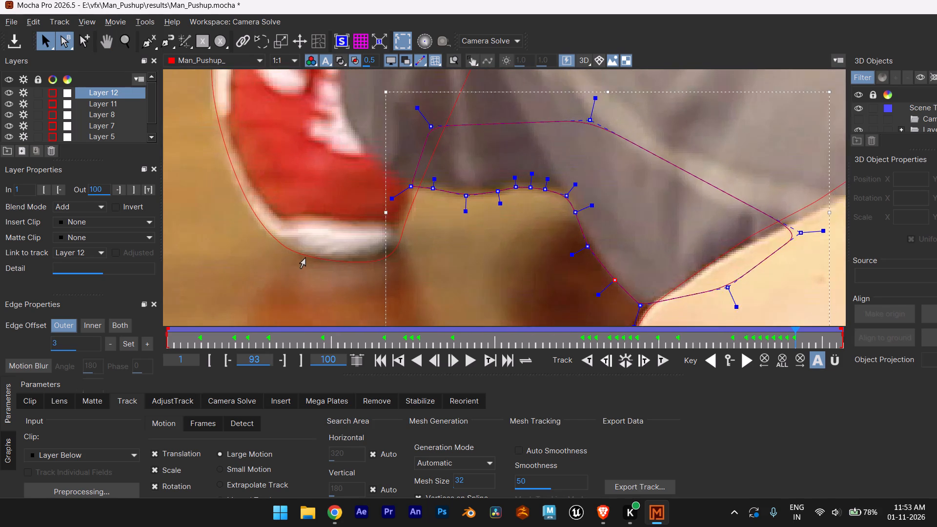
scroll(306, 257, "up", 6)
scroll(320, 270, "down", 5)
middle_click_drag(335, 290, 312, 252, "alt")
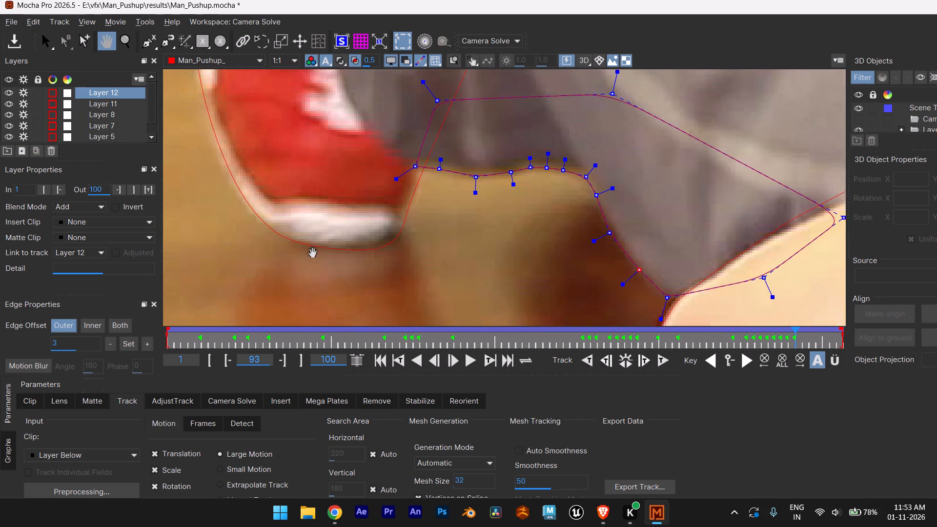
middle_click_drag(312, 252, 289, 220, "alt")
middle_click_drag(299, 211, 308, 270, "alt")
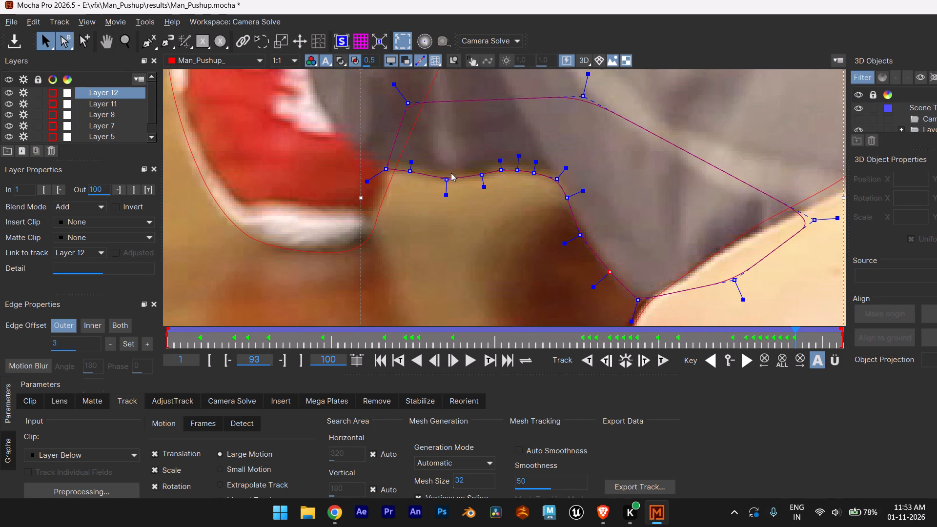
scroll(273, 250, "down", 7)
scroll(244, 273, "up", 2)
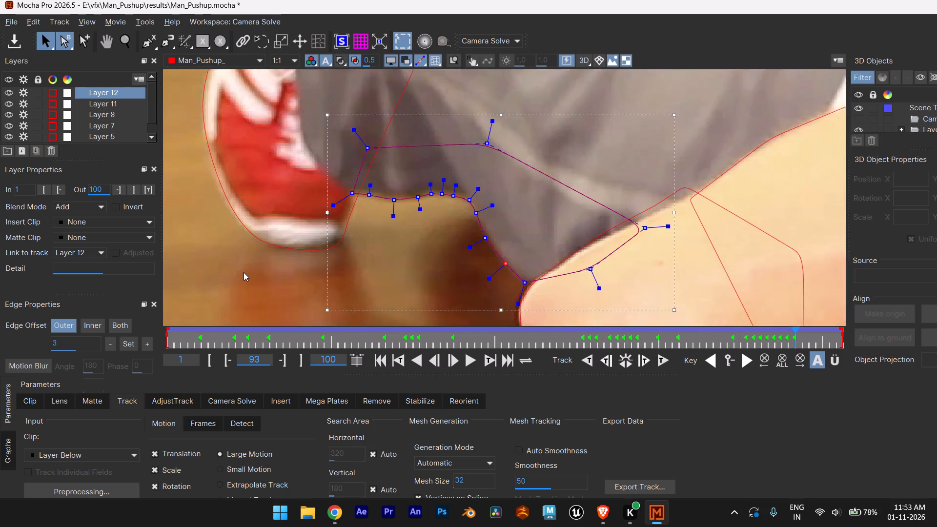
scroll(244, 272, "up", 3)
scroll(442, 212, "up", 5)
scroll(338, 255, "down", 3)
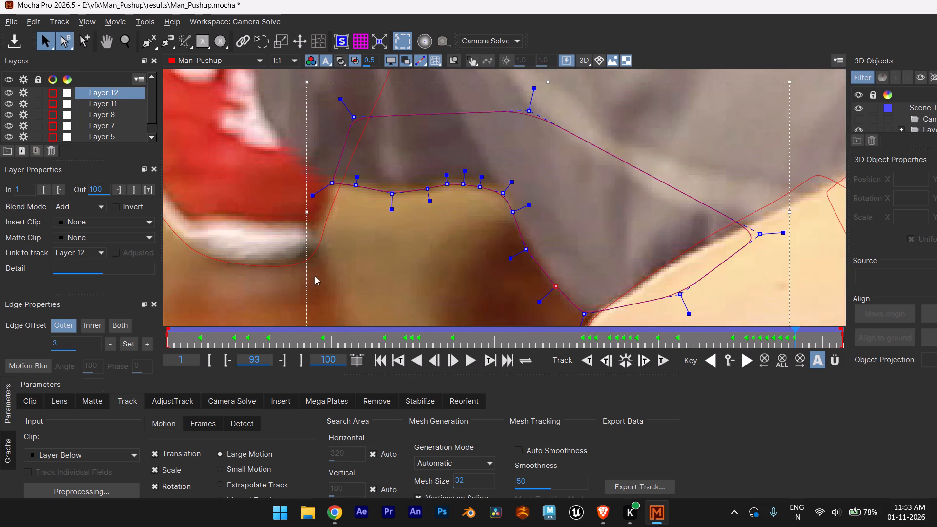
scroll(315, 276, "down", 1)
middle_click_drag(252, 274, 279, 214, "alt")
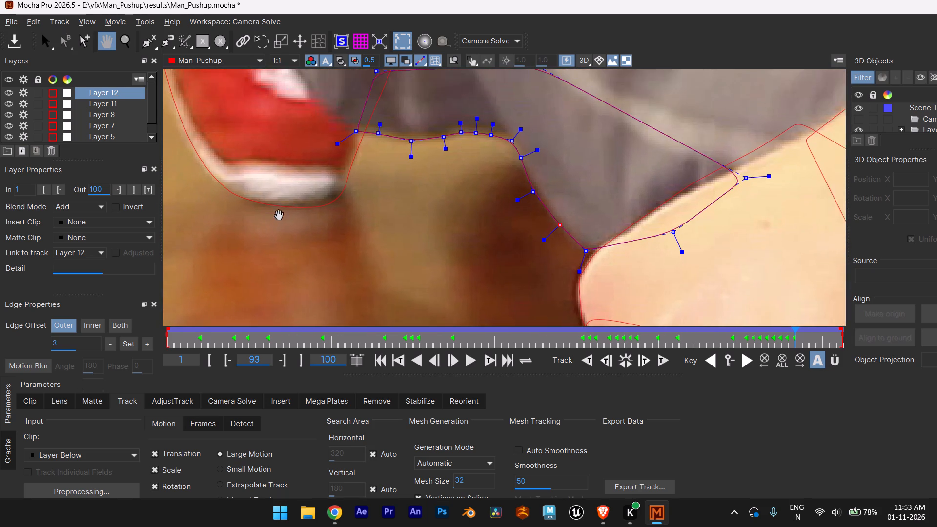
middle_click_drag(279, 214, 407, 216, "alt")
scroll(407, 216, "up", 4)
scroll(435, 245, "down", 5)
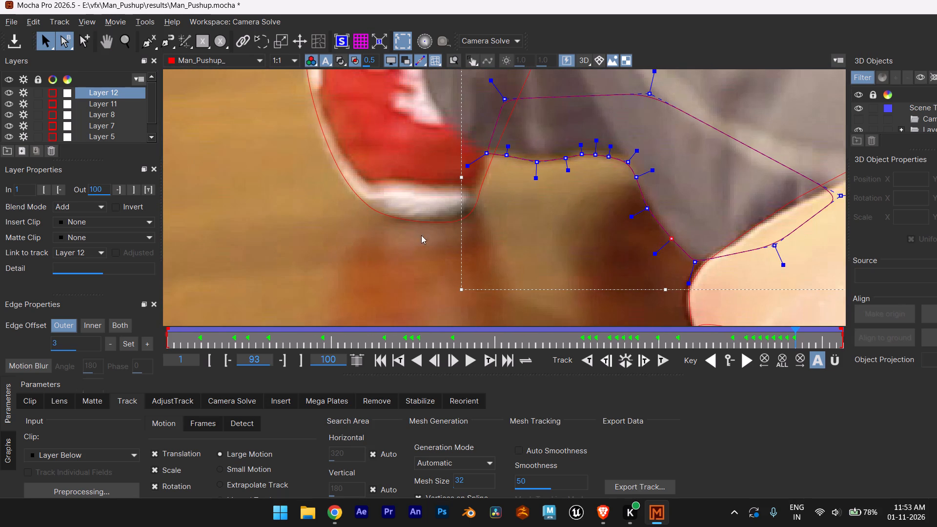
Examine how Layer 12 sits among the surrounding shoe, trouser and skin outlines at frame 93, and recheck the hem closely.
scroll(315, 218, "down", 4)
middle_click_drag(300, 174, 358, 248, "alt")
scroll(349, 204, "down", 5)
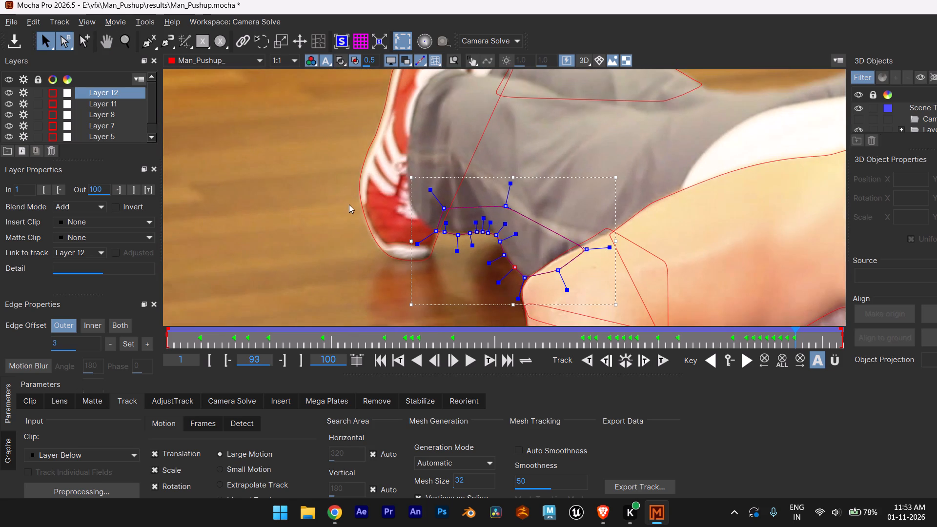
middle_click_drag(318, 164, 306, 217, "alt")
scroll(317, 169, "down", 1, "alt")
scroll(306, 217, "down", 2, "alt")
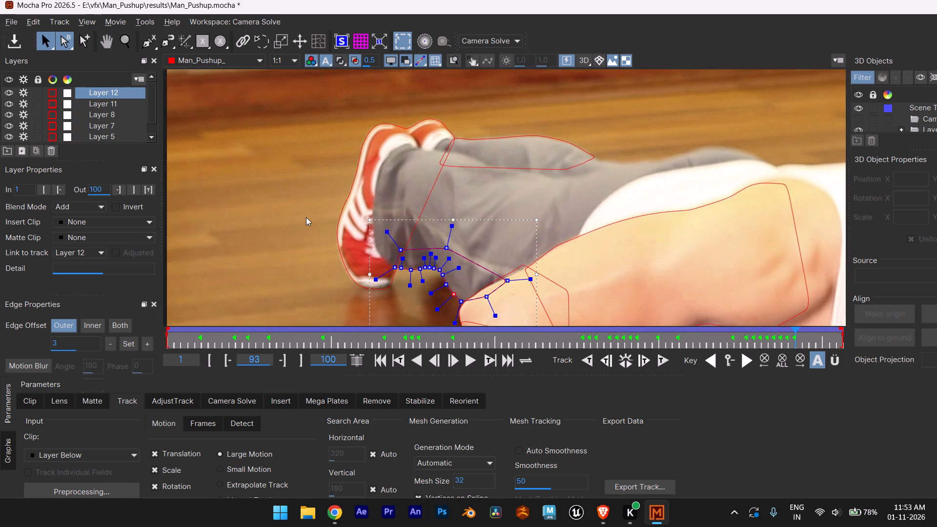
scroll(306, 217, "down", 2)
scroll(306, 218, "up", 10)
middle_click_drag(339, 270, 306, 148, "alt")
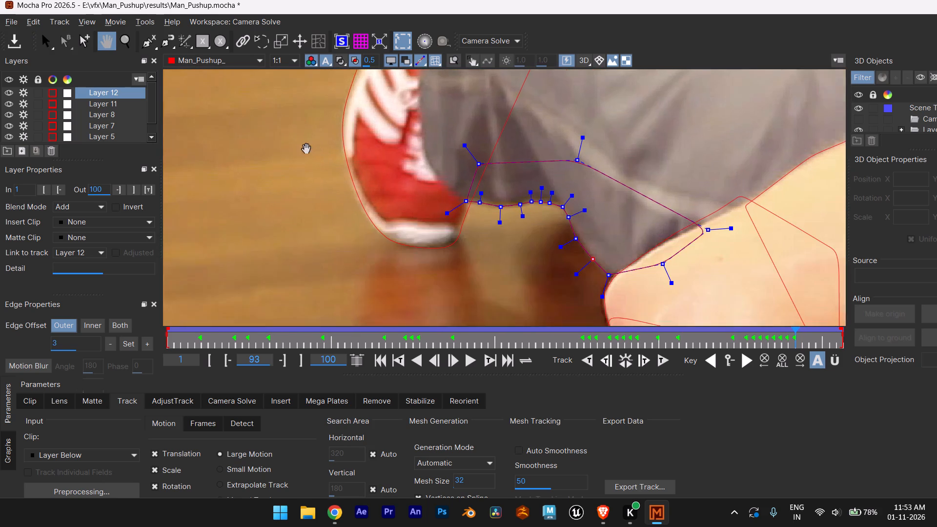
middle_click_drag(306, 148, 303, 139, "alt")
scroll(348, 226, "up", 5)
scroll(348, 237, "down", 2)
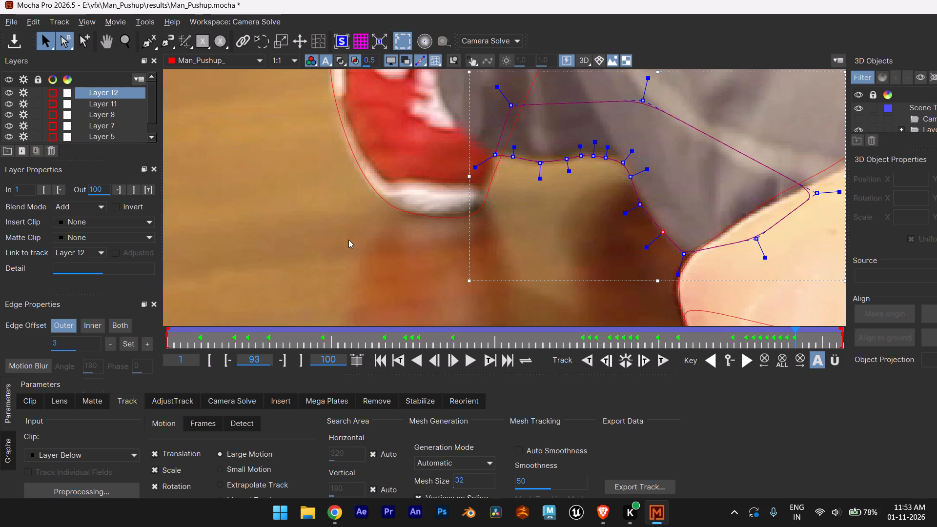
middle_click_drag(348, 240, 236, 235, "alt")
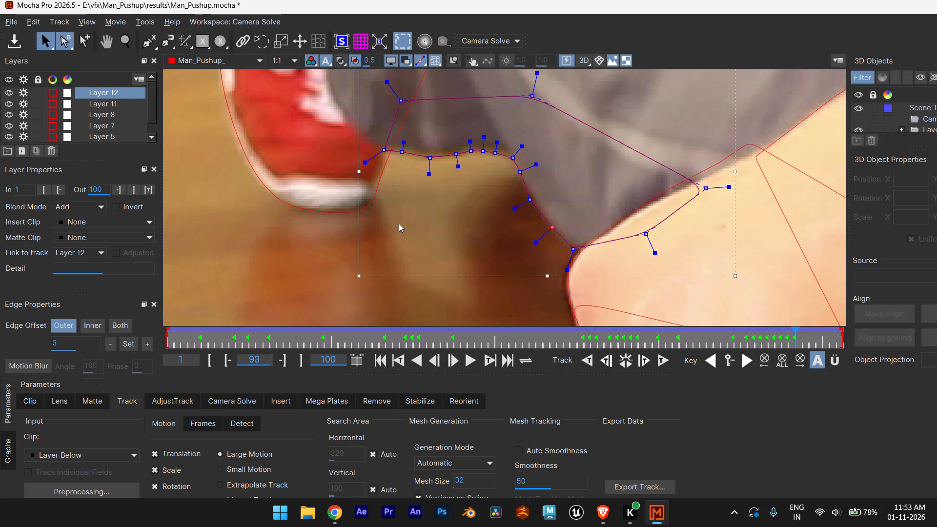
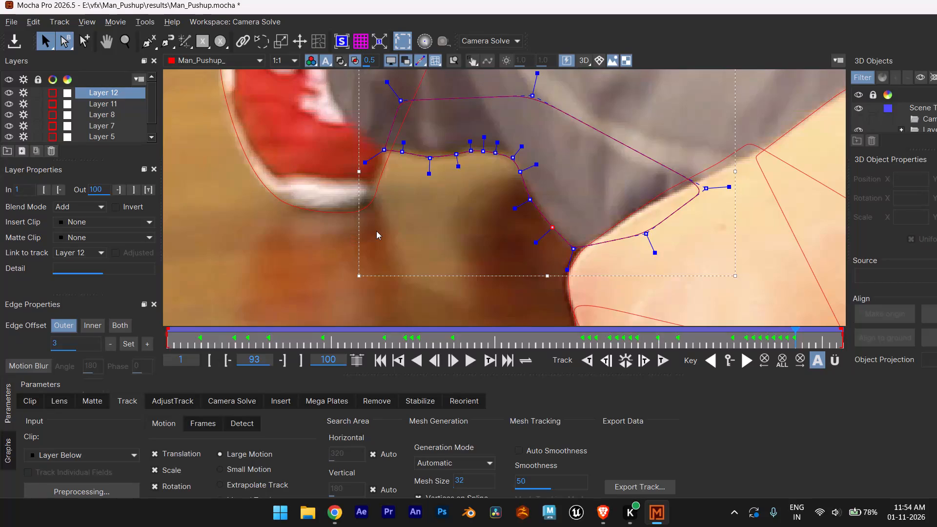
At frame 93, nudge the Layer 12 points along the trouser's lower edge left, and move the skin-side point down-left toward the trouser corner.
scroll(210, 223, "down", 6)
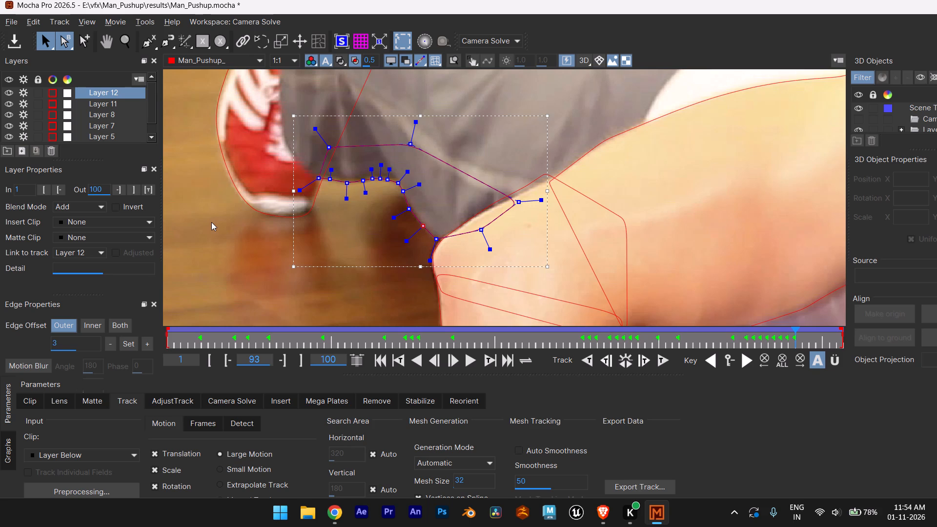
scroll(398, 174, "up", 6)
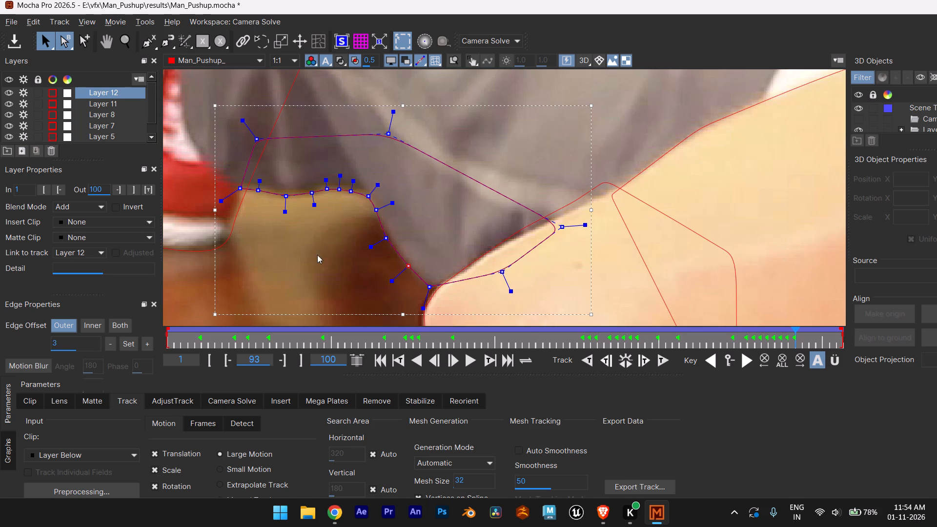
middle_click_drag(336, 260, 408, 181, "alt")
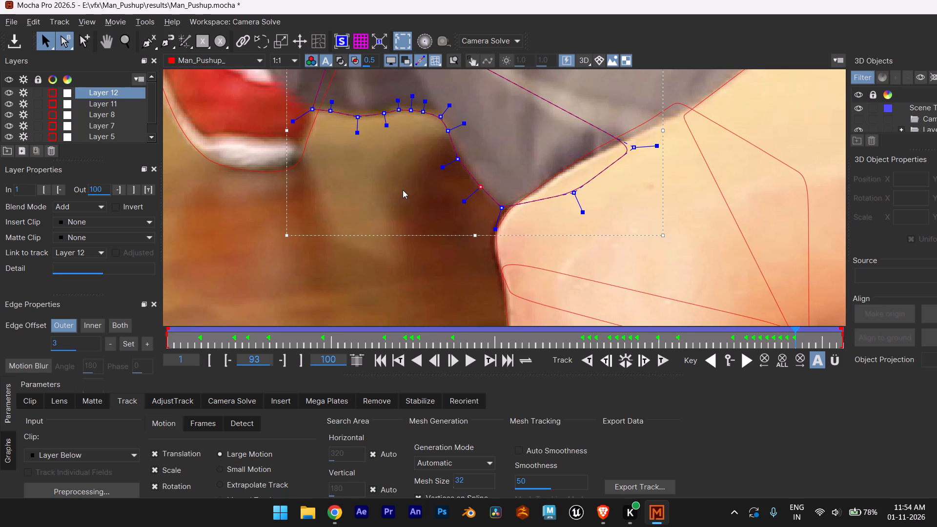
scroll(471, 264, "down", 1)
middle_click_drag(466, 267, 438, 281)
scroll(439, 277, "up", 6)
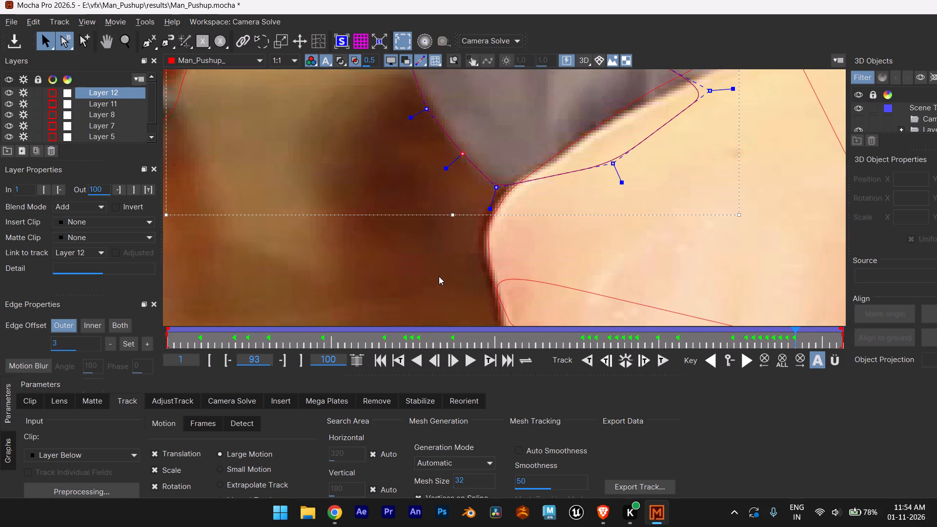
scroll(439, 275, "down", 3)
middle_click_drag(434, 268, 470, 284, "alt")
scroll(468, 203, "up", 3)
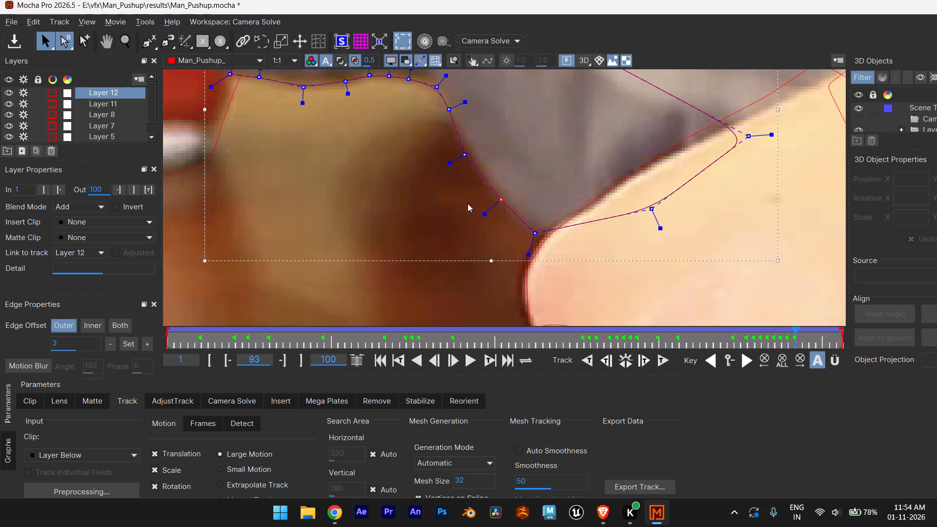
scroll(468, 203, "up", 1)
left_click(467, 150)
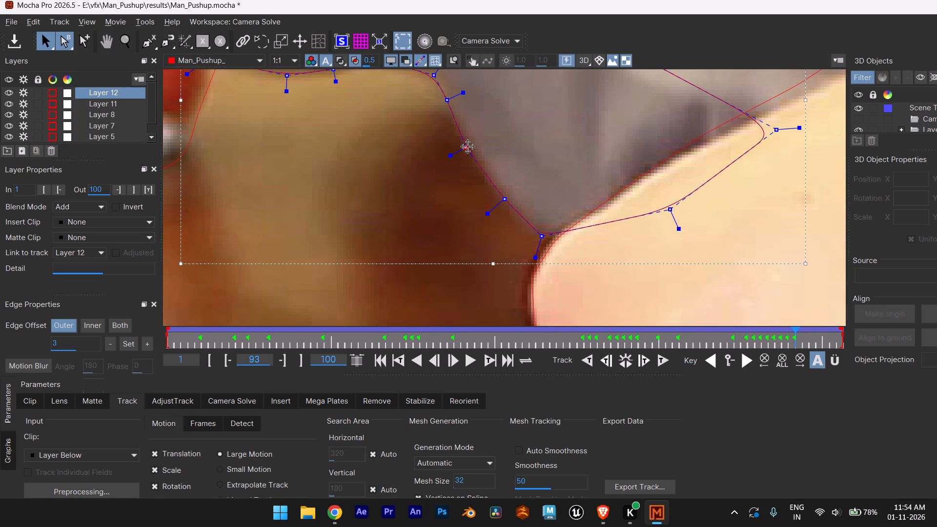
left_click_drag(506, 199, 500, 199)
left_click_drag(673, 210, 667, 222)
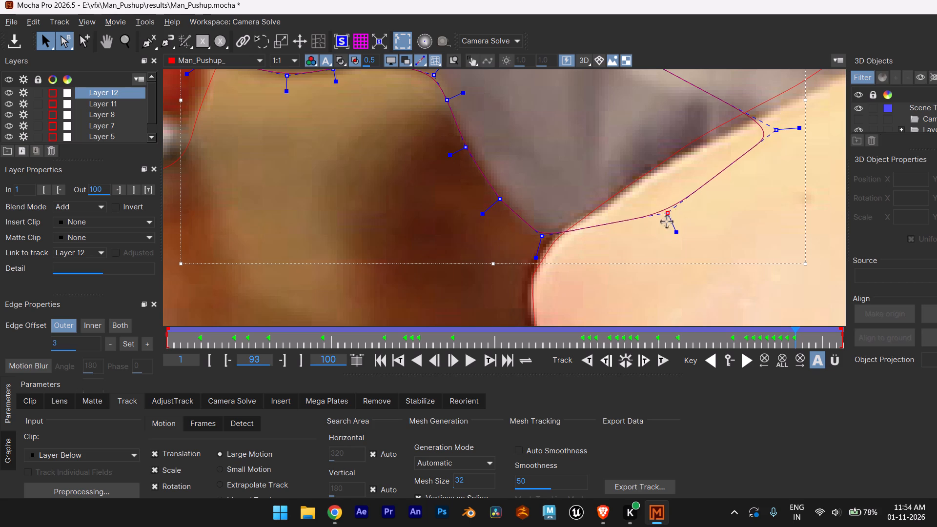
left_click_drag(667, 222, 613, 252)
Examine the reshaped Layer 12 outline at frame 93 around the shoe, trouser hem and skin edge.
scroll(501, 239, "down", 4)
scroll(438, 244, "down", 5)
middle_click_drag(259, 248, 368, 235, "alt")
scroll(368, 235, "down", 3)
middle_click_drag(364, 234, 349, 235, "alt")
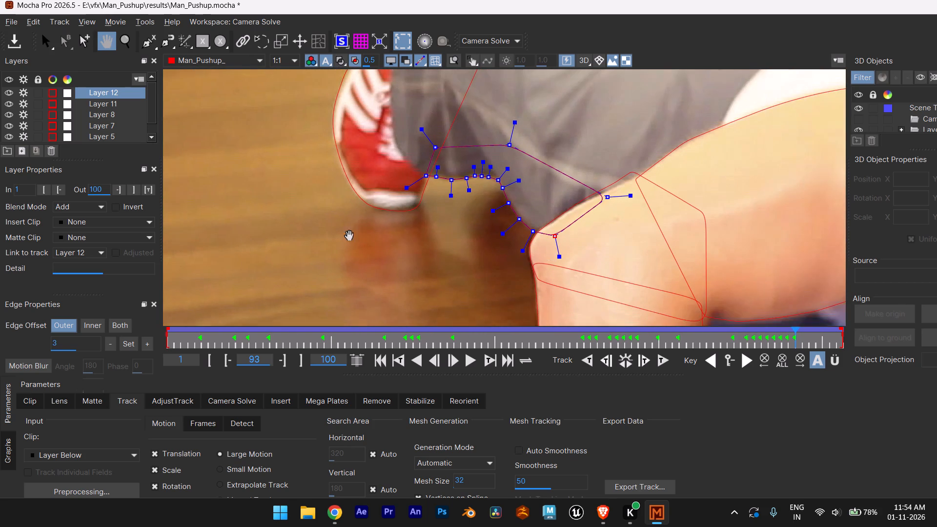
middle_click_drag(349, 235, 305, 240, "alt")
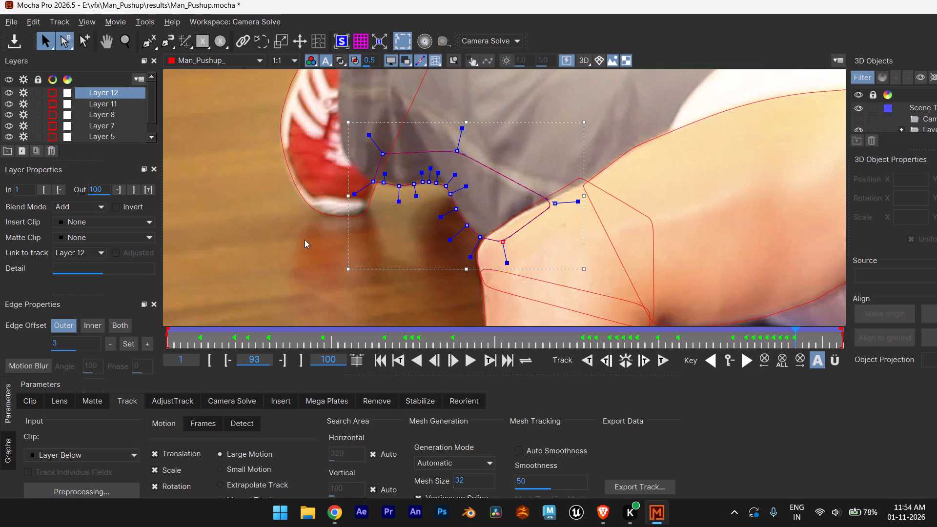
scroll(282, 217, "down", 5)
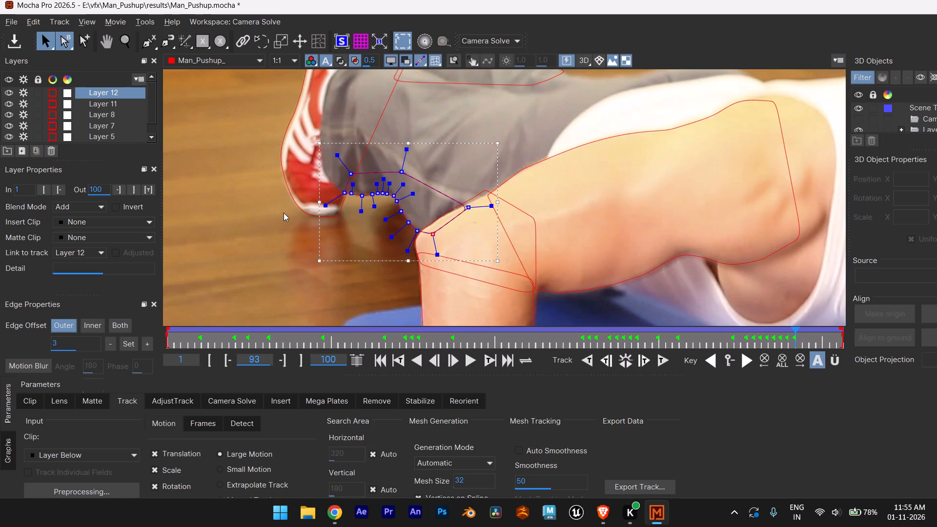
scroll(330, 193, "up", 4)
scroll(288, 213, "up", 5)
middle_click_drag(261, 257, 255, 195)
middle_click(255, 194)
scroll(272, 195, "down", 1)
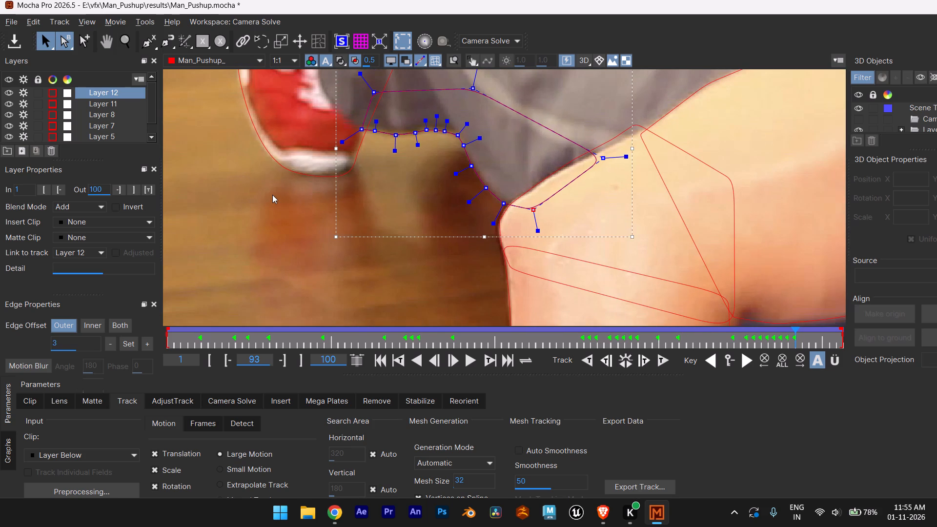
Deselect Layer 12 to inspect the shoe, hem and skin outlines without control points, and reselect it.
left_click(271, 193)
middle_click_drag(271, 193, 272, 200, "alt")
scroll(271, 197, "down", 1, "alt")
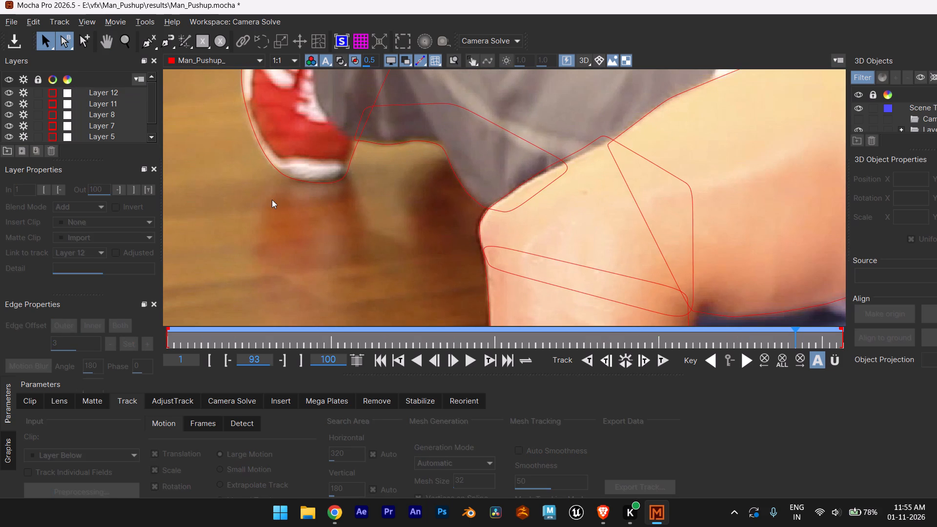
scroll(272, 200, "down", 3)
scroll(272, 200, "up", 12)
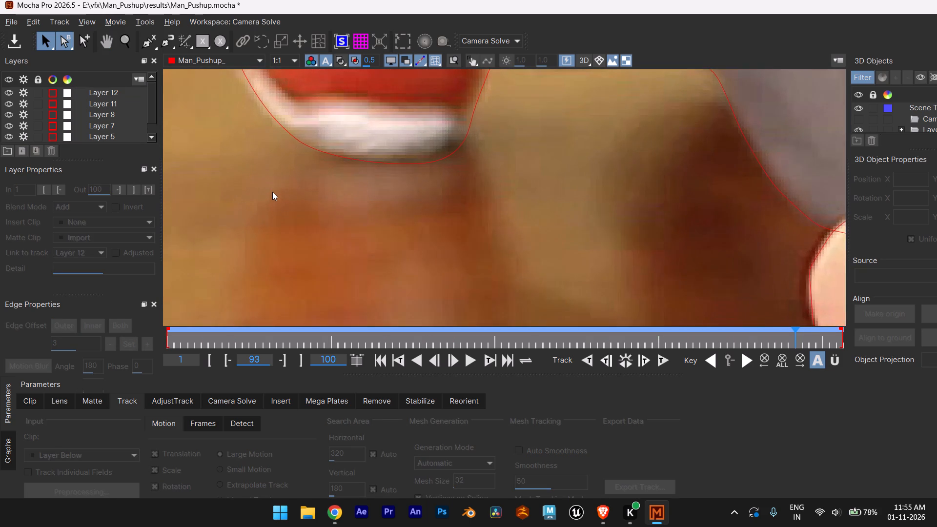
scroll(272, 192, "up", 2)
scroll(269, 199, "down", 10)
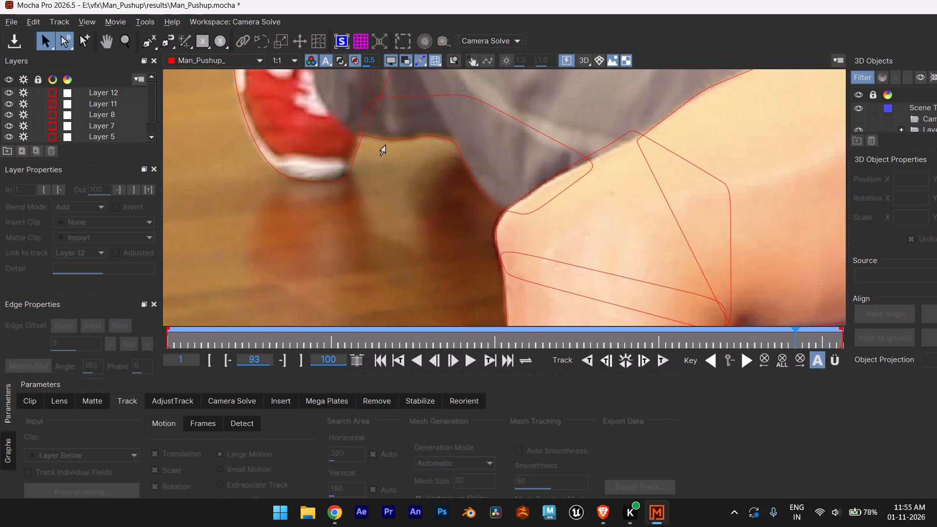
left_click(386, 142)
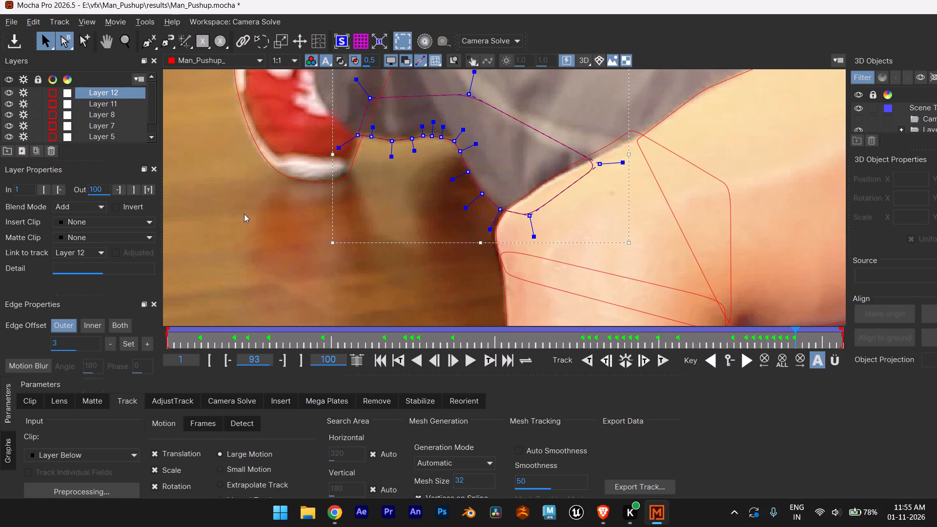
Examine the Layer 12 outline at frame 93 against the whole leg and shoe, and up close along the hem.
scroll(245, 224, "down", 5)
scroll(214, 198, "down", 2, "alt")
middle_click_drag(214, 198, 286, 271, "alt")
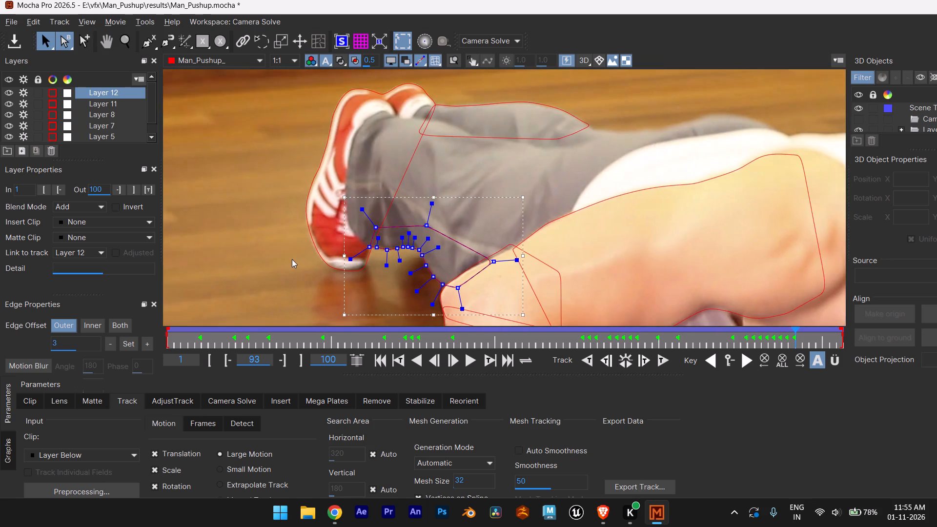
scroll(292, 258, "up", 7)
middle_click_drag(300, 251, 279, 162)
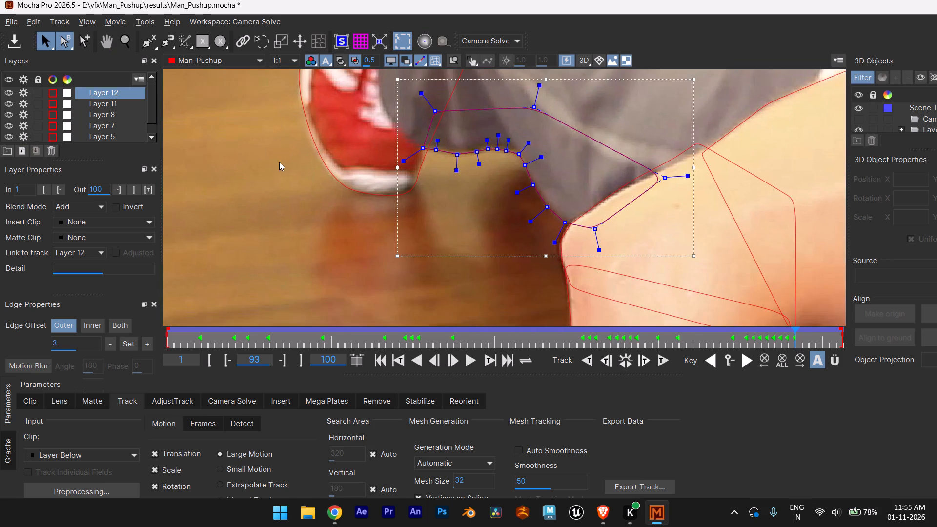
scroll(290, 172, "up", 5)
scroll(301, 171, "down", 3)
middle_click_drag(301, 171, 258, 177, "alt")
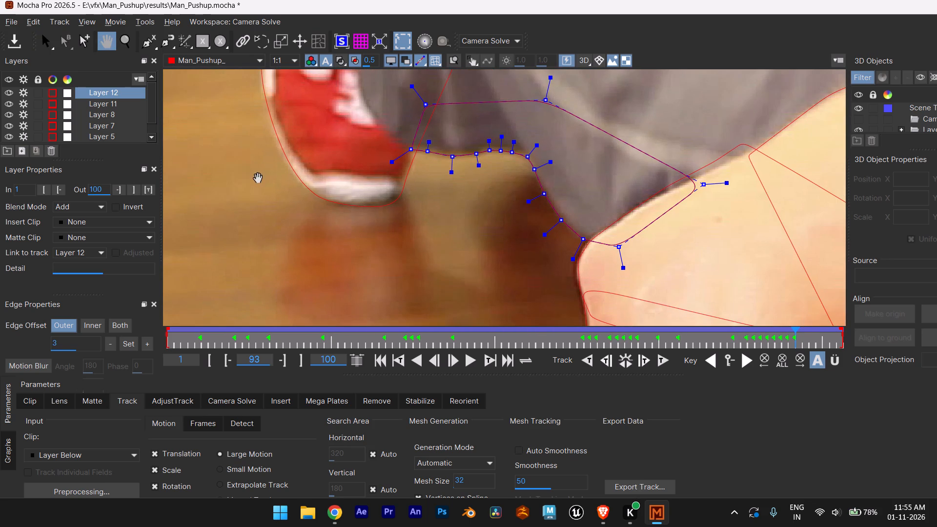
middle_click_drag(258, 177, 258, 178, "alt")
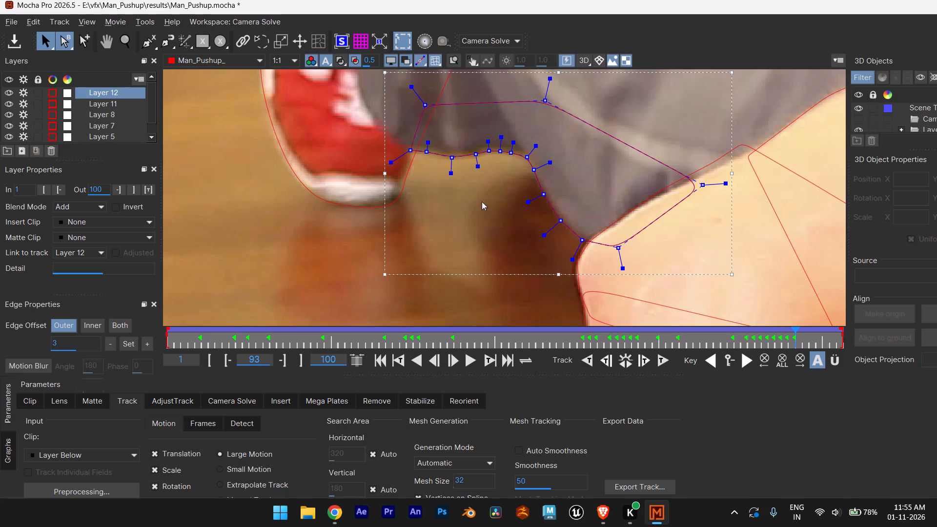
Recheck the Layer 12 points at frame 93 along the hem, shoe edge and trouser-skin junction at several magnifications.
scroll(338, 200, "down", 7)
scroll(300, 184, "up", 3)
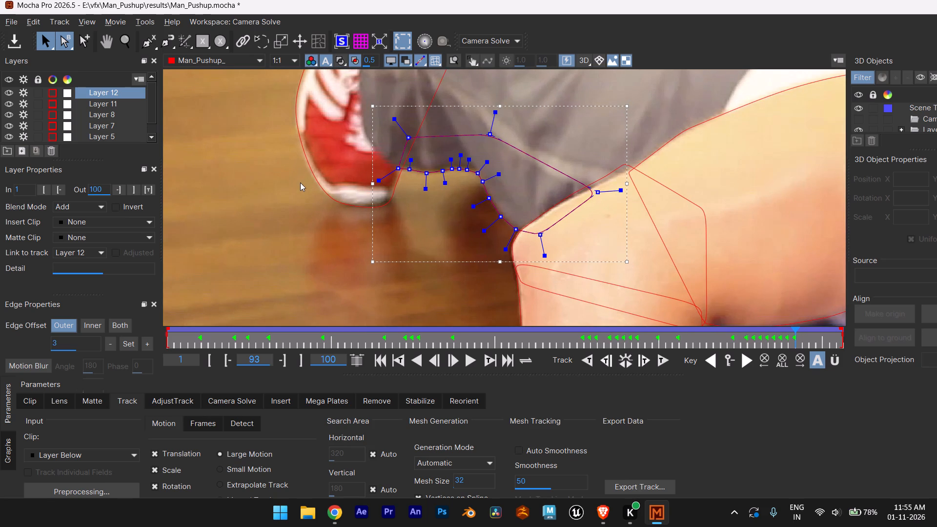
middle_click_drag(300, 182, 247, 219, "alt")
scroll(417, 227, "up", 5)
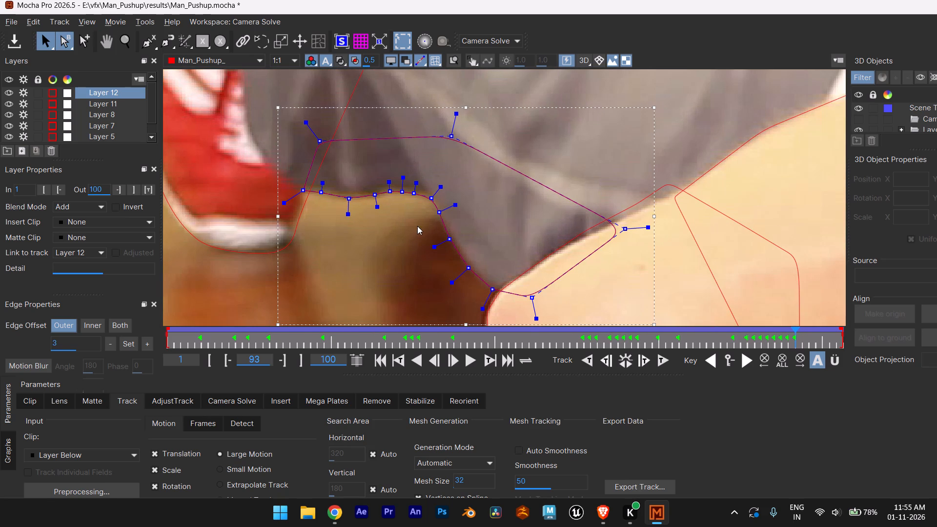
scroll(230, 298, "down", 11)
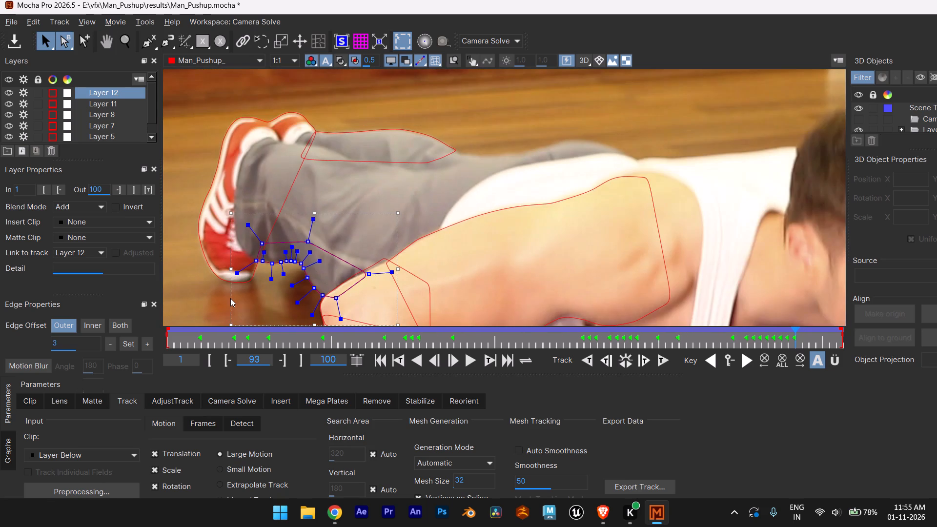
middle_click_drag(207, 299, 259, 214, "alt")
scroll(279, 201, "up", 4)
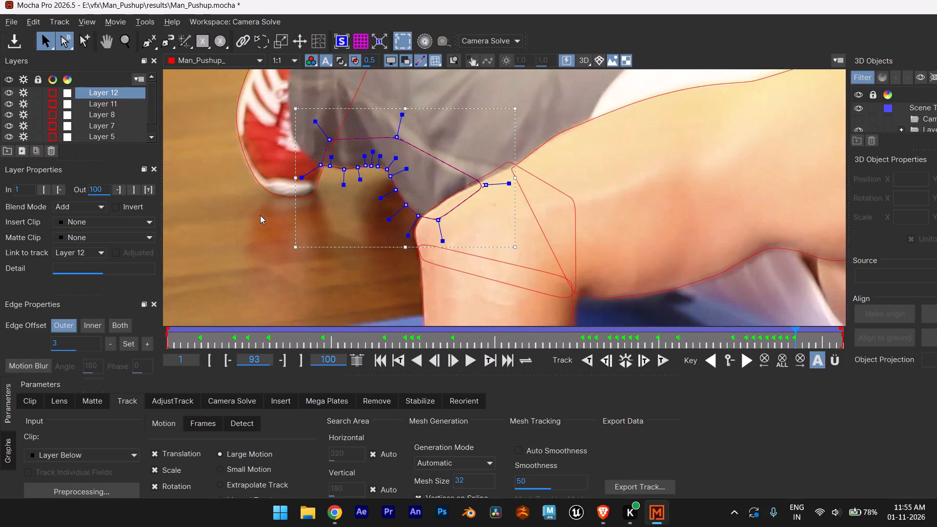
scroll(259, 216, "up", 10)
middle_click_drag(325, 188, 233, 252, "alt")
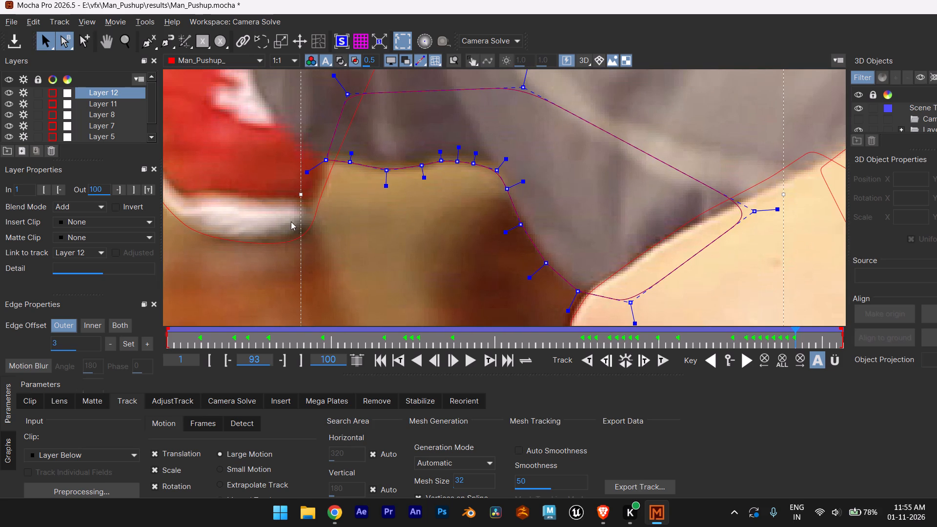
scroll(418, 194, "down", 4)
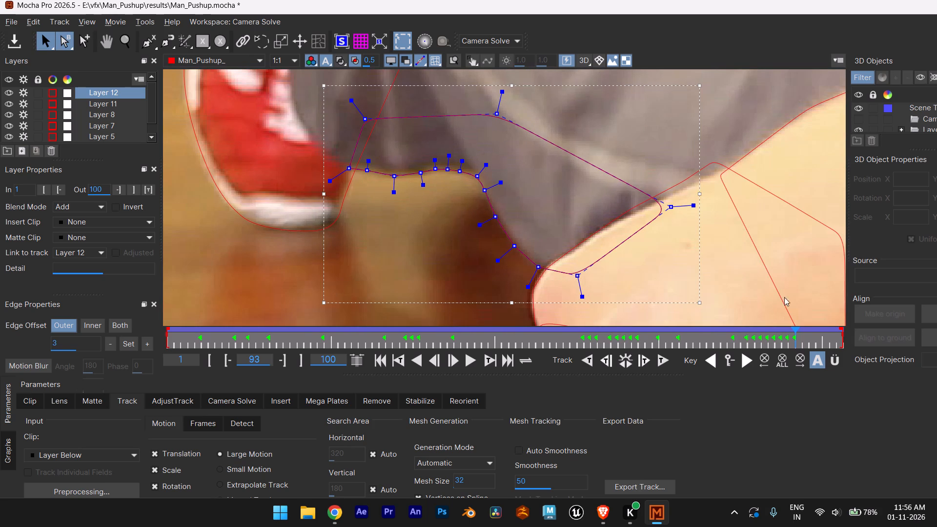
Review the Layer 12 shape at frames 74, 38, 95 and 92, and go to frame 94.
left_click_drag(795, 338, 652, 351)
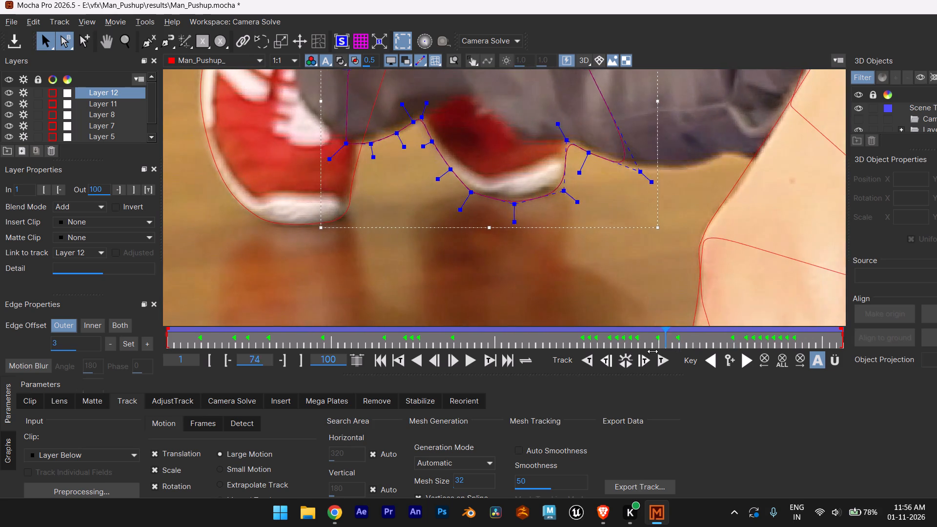
left_click_drag(652, 351, 416, 370)
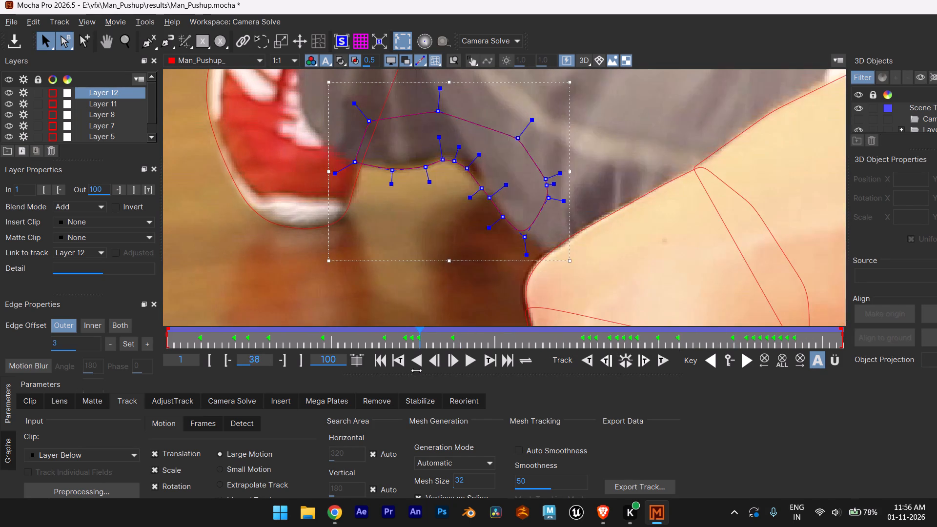
left_click_drag(416, 370, 799, 363)
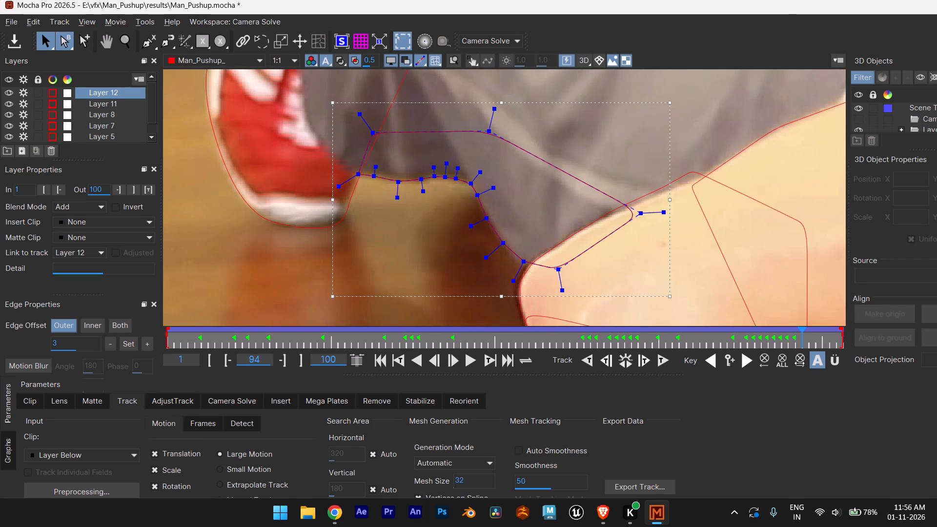
left_click_drag(799, 363, 811, 354)
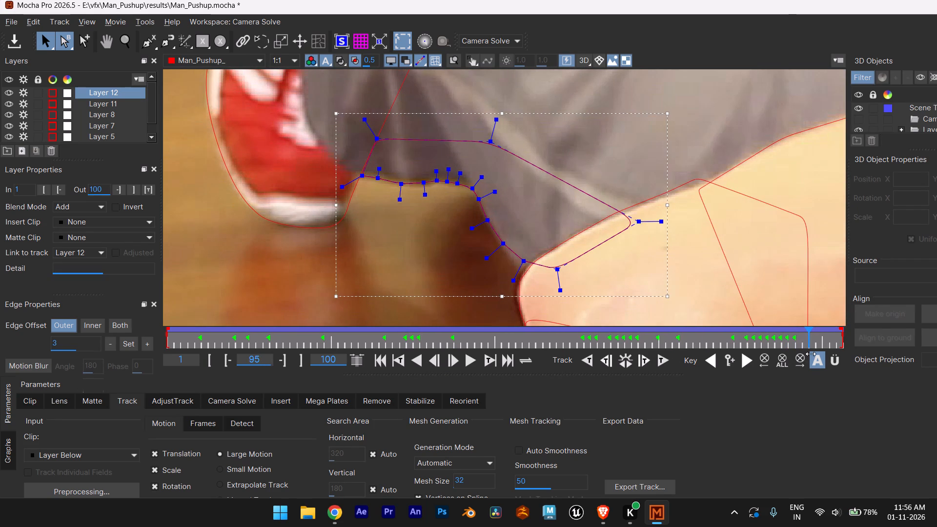
left_click_drag(811, 354, 793, 355)
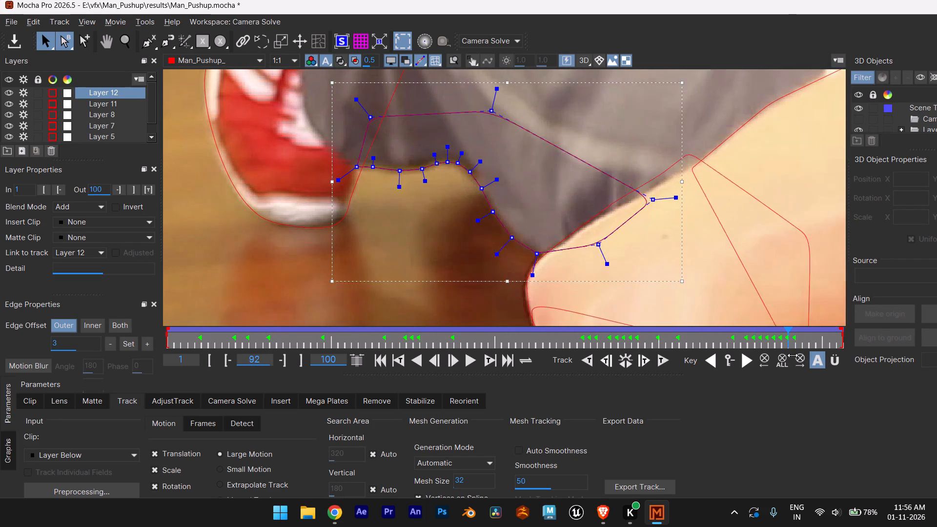
left_click_drag(793, 355, 801, 354)
At frame 94, nudge the Layer 12 point where shoe and hem meet, and slightly lower the point where trouser meets skin.
scroll(343, 123, "up", 1)
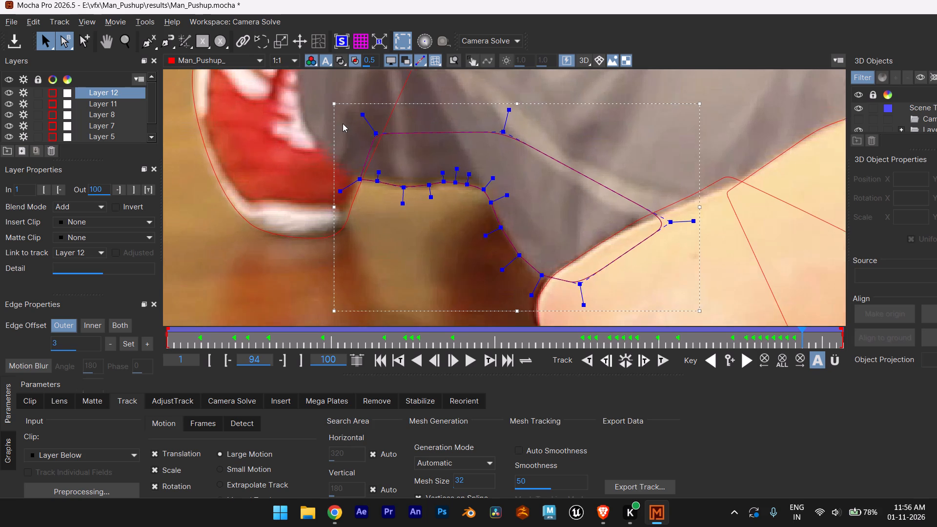
scroll(343, 123, "up", 3)
left_click(361, 195)
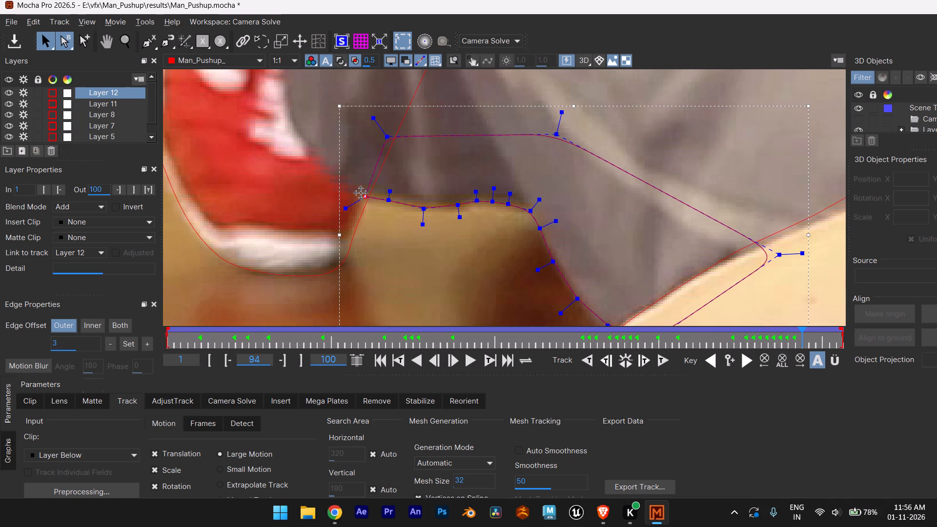
scroll(451, 251, "down", 2)
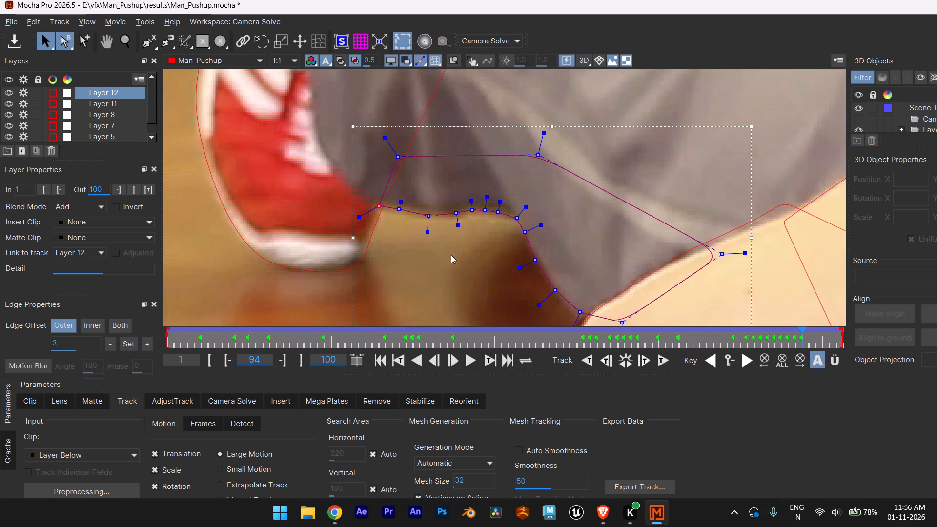
middle_click_drag(470, 278, 439, 238, "alt")
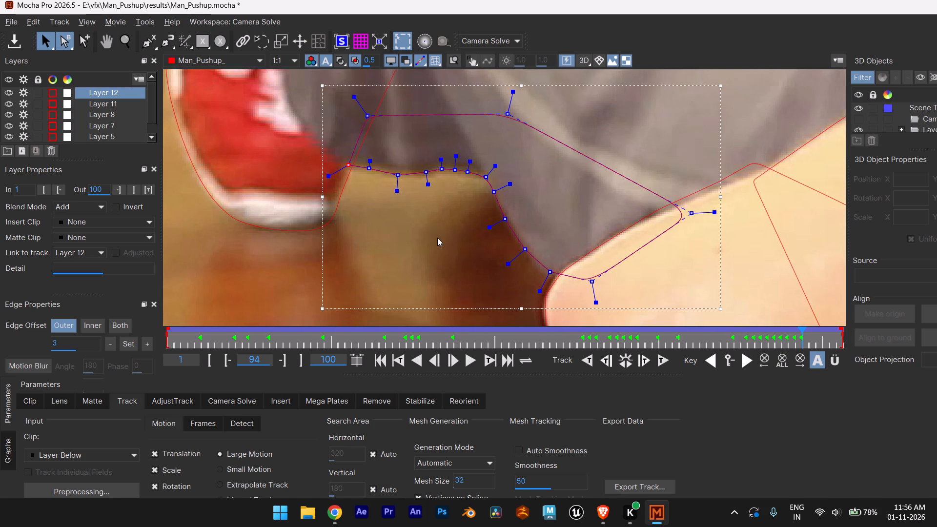
left_click_drag(553, 273, 552, 278)
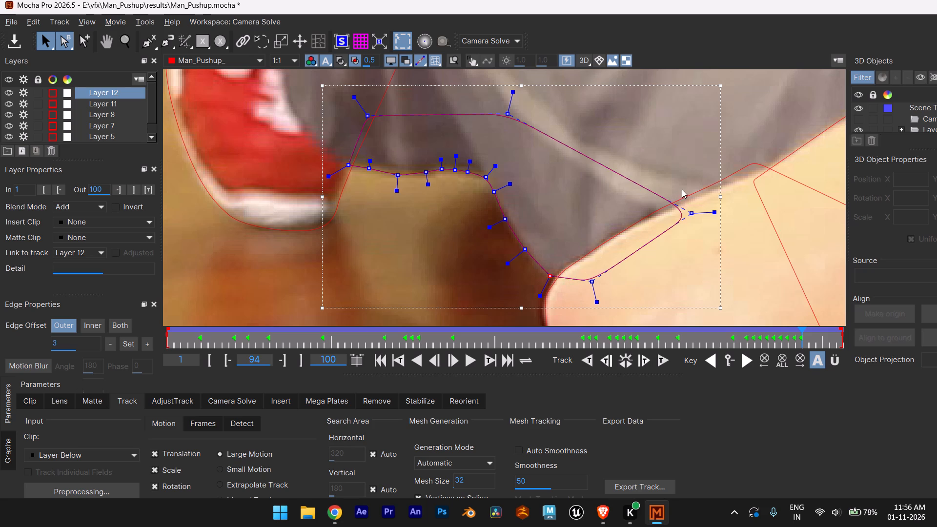
At frame 94, nudge two Layer 12 points along the middle of the trouser hem onto the fabric edge.
scroll(540, 160, "down", 6)
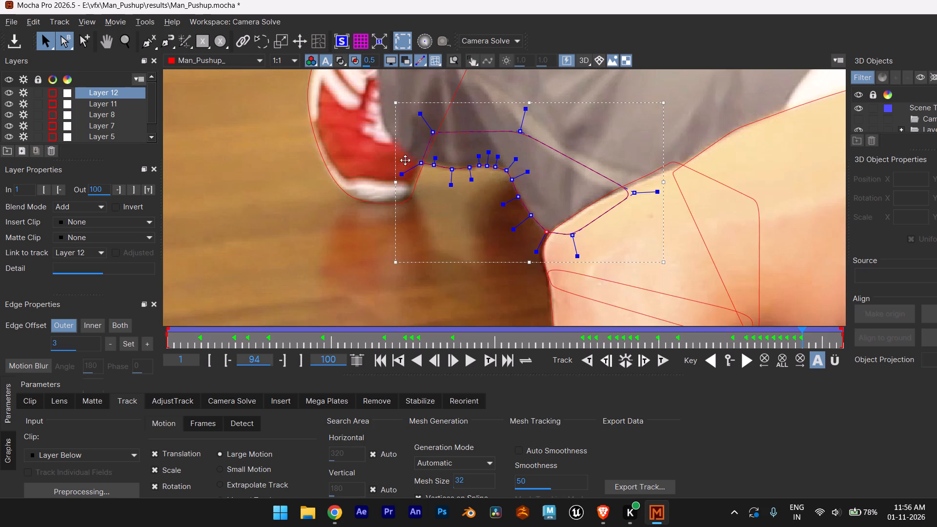
middle_click_drag(295, 201, 225, 232, "alt")
scroll(256, 224, "up", 6)
middle_click_drag(359, 260, 335, 245, "alt")
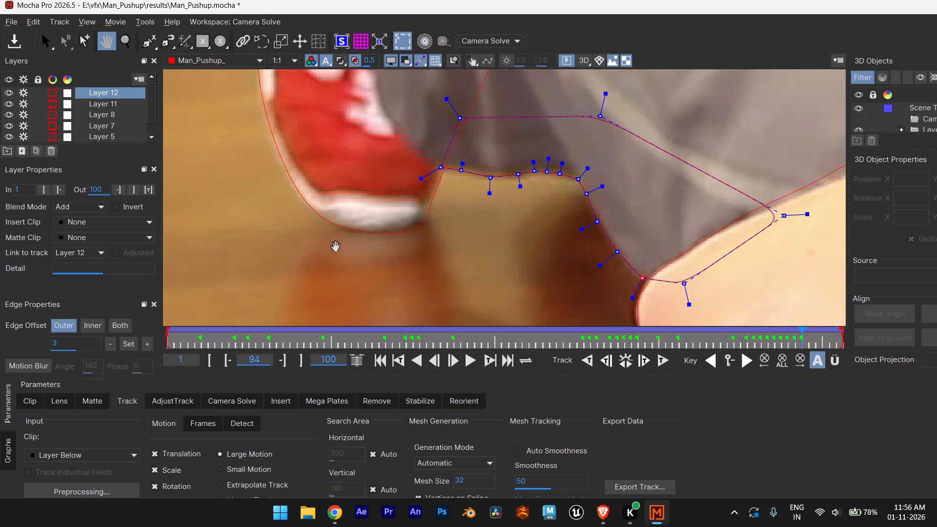
middle_click_drag(335, 245, 235, 228, "alt")
left_click(434, 146)
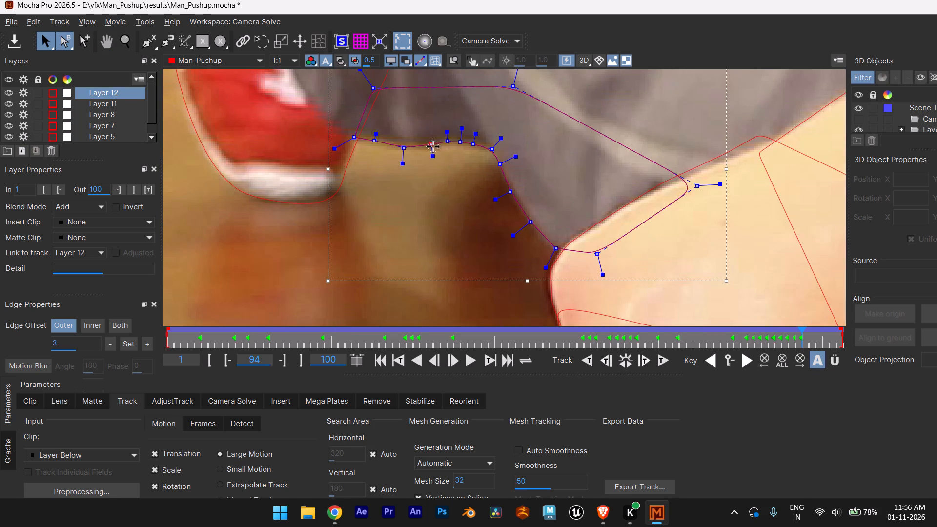
left_click(407, 150)
Track Layer 12 forward to frame 95 and shift its shoe-hem corner point and the corner point above it toward the shoe.
scroll(526, 189, "down", 2)
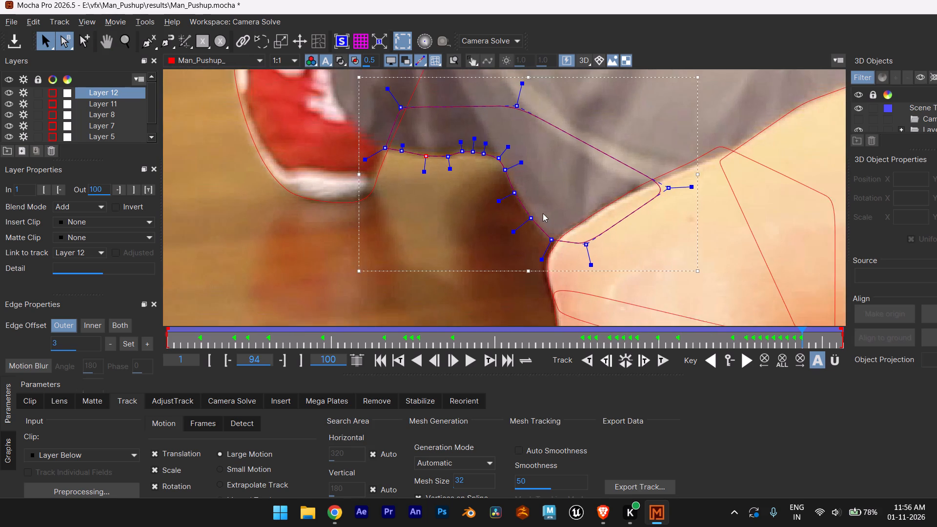
scroll(543, 213, "down", 1)
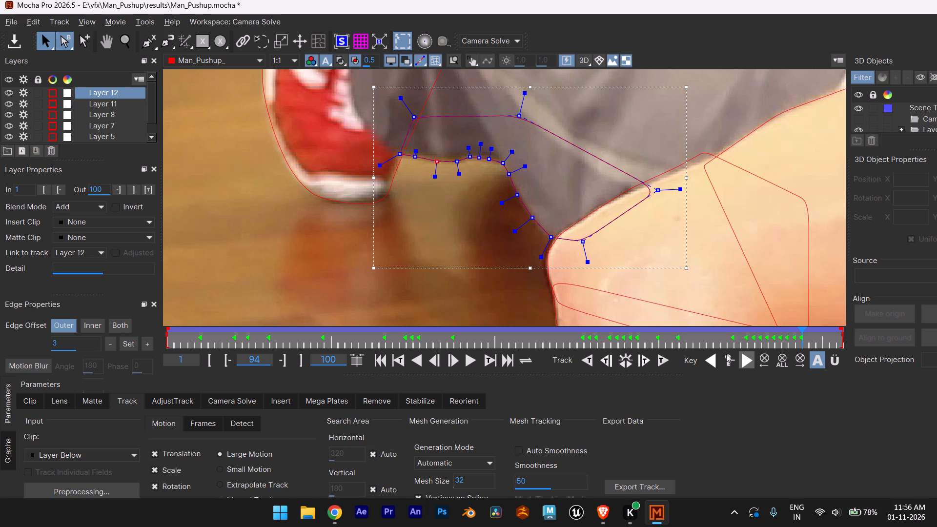
left_click(645, 361)
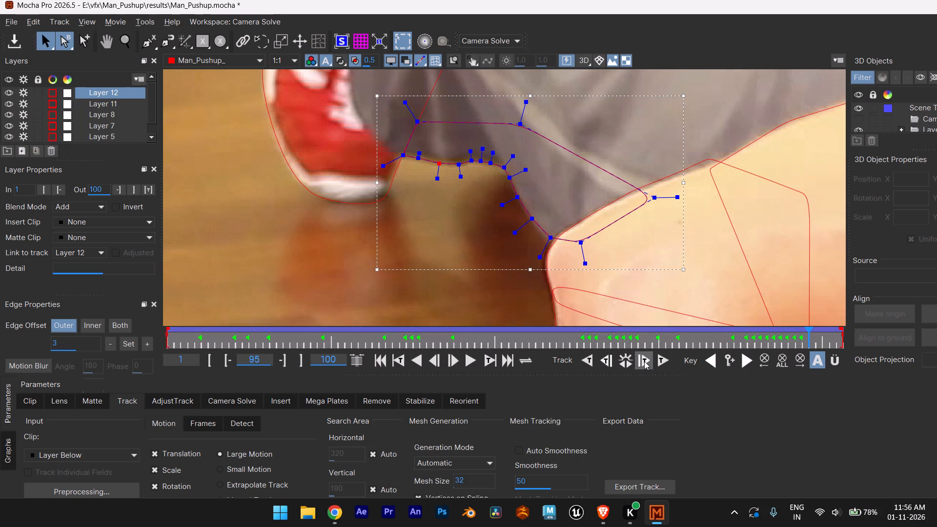
scroll(426, 205, "up", 6)
scroll(415, 149, "down", 2)
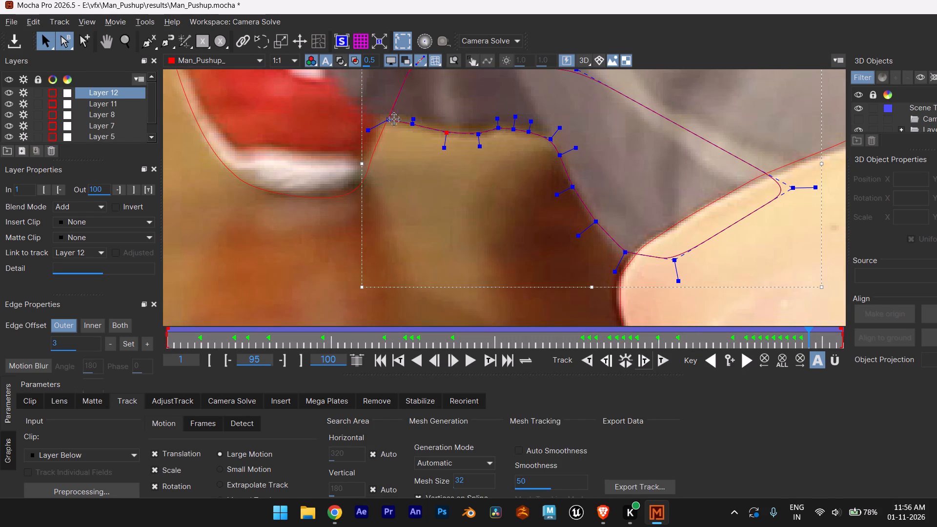
left_click_drag(392, 119, 383, 119)
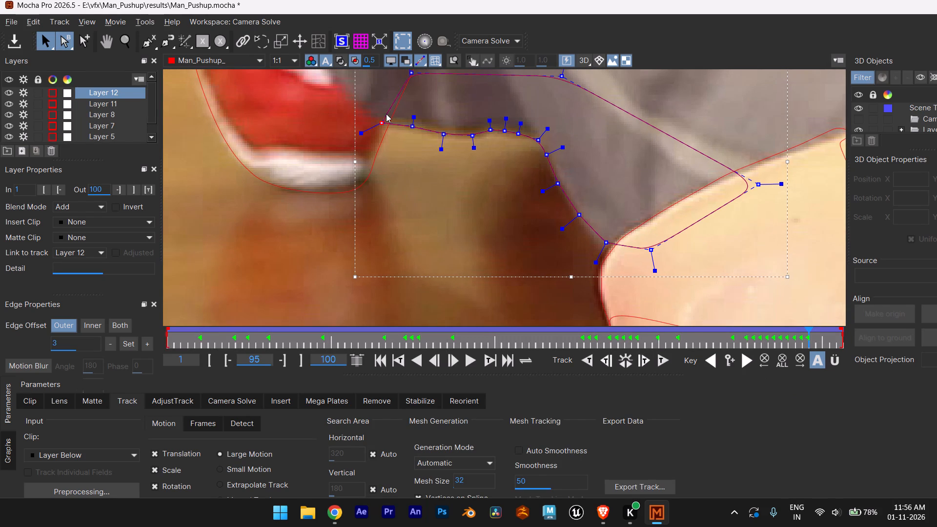
middle_click_drag(439, 120, 429, 242, "alt")
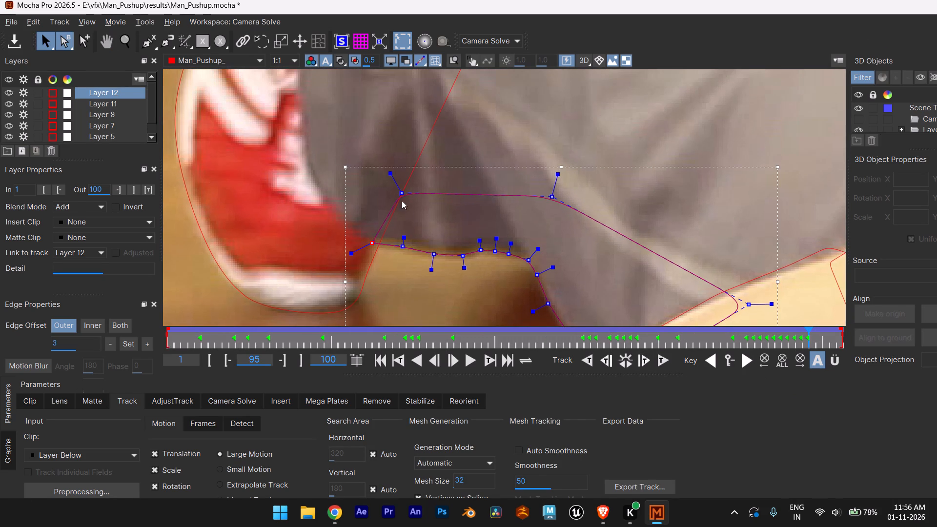
left_click_drag(401, 194, 391, 190)
At frame 95, fit the Layer 12 points along the lower trouser edge and around the trouser-skin junction to the fabric.
scroll(433, 247, "down", 3)
scroll(438, 264, "up", 5)
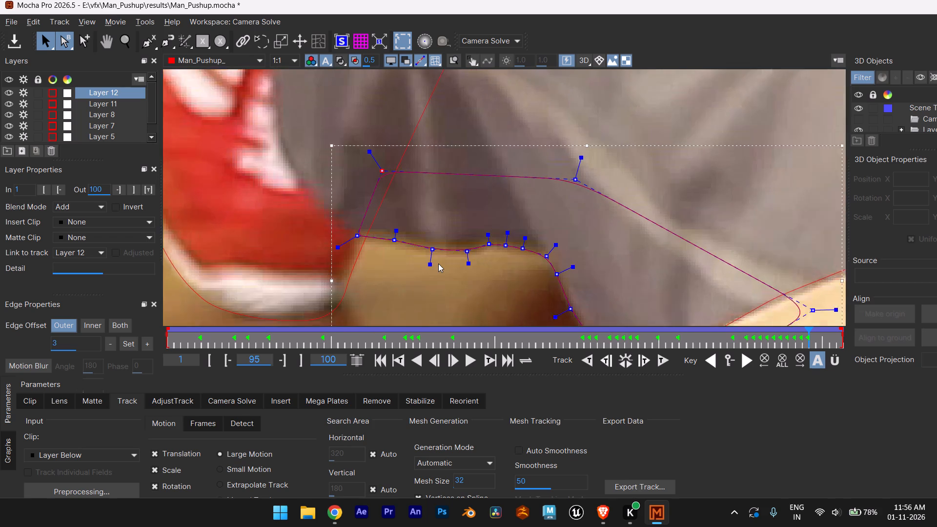
scroll(438, 263, "up", 4)
middle_click_drag(453, 309, 378, 165, "alt")
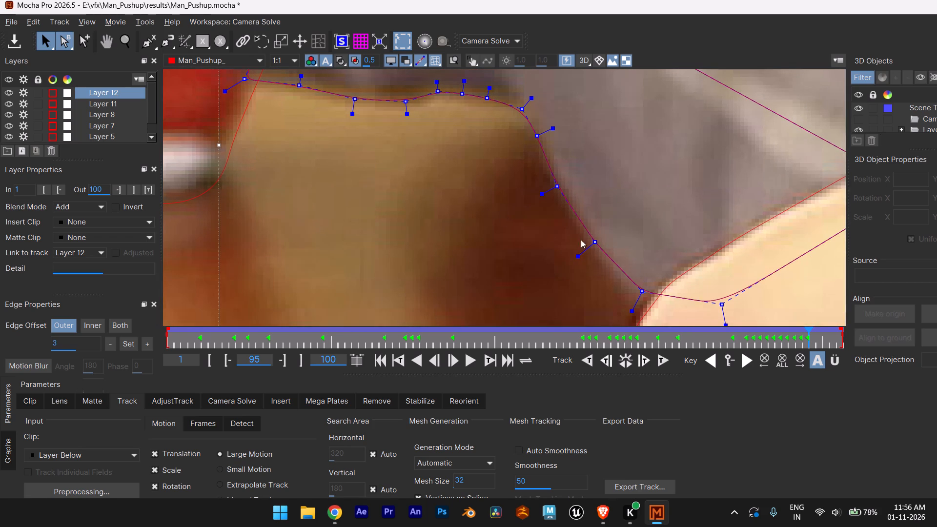
scroll(620, 249, "down", 1)
left_click(599, 243)
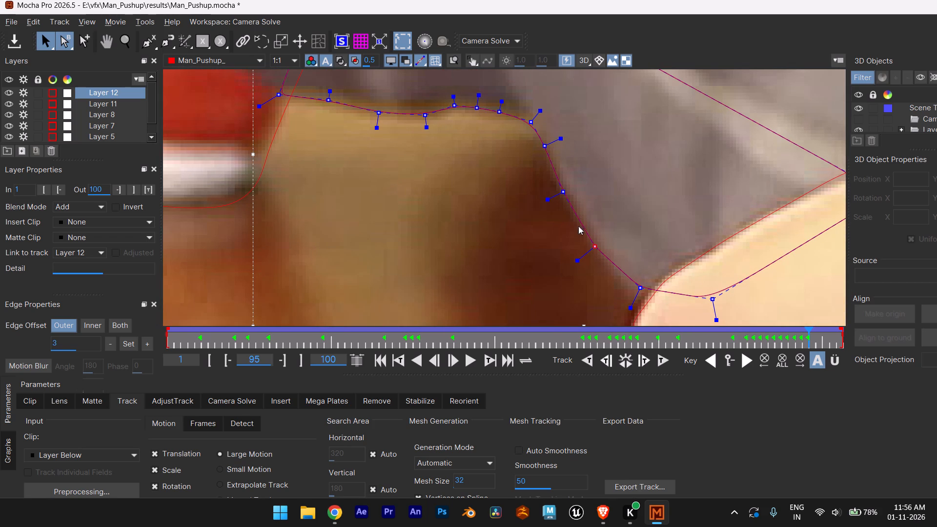
left_click_drag(594, 248, 590, 240)
left_click_drag(644, 288, 635, 293)
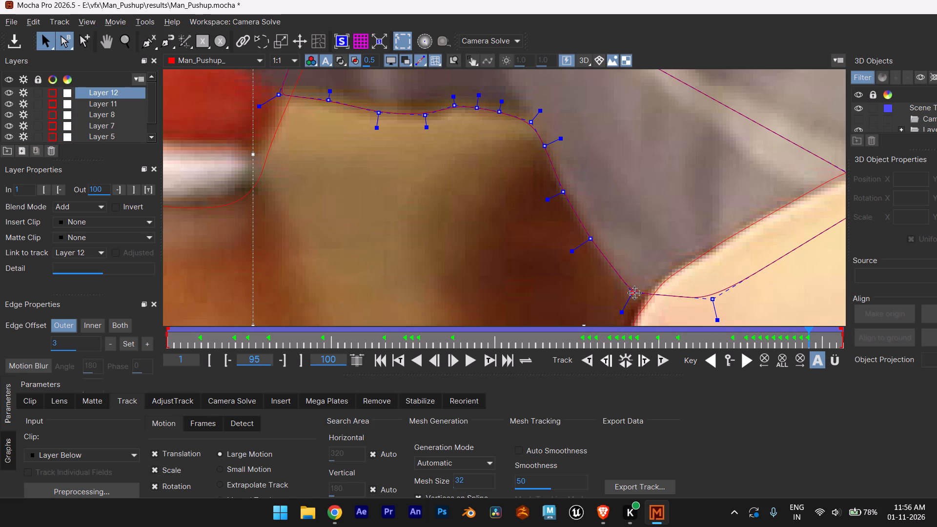
left_click_drag(710, 300, 679, 302)
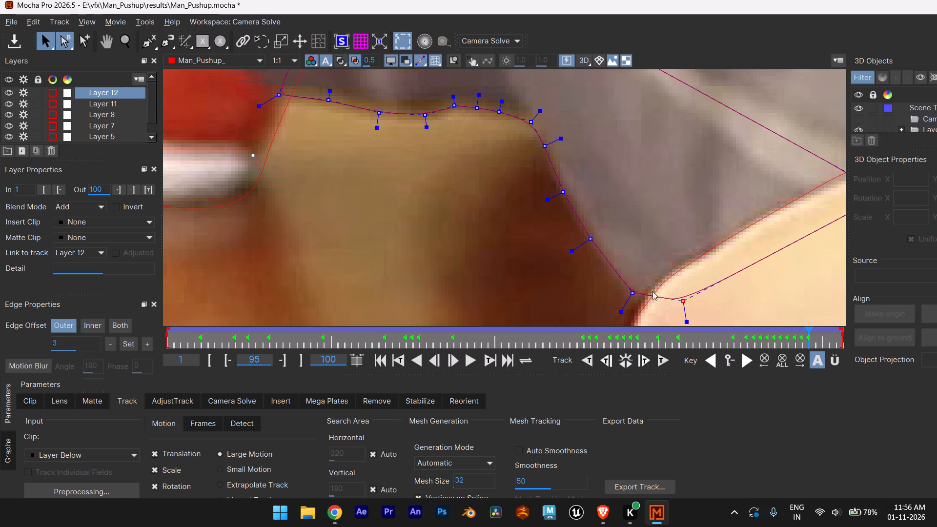
left_click_drag(632, 292, 624, 291)
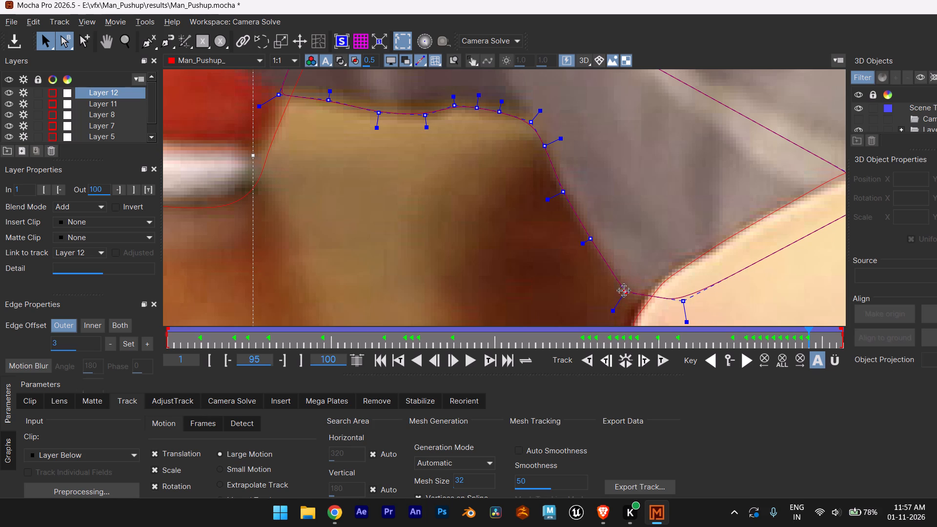
At frame 95, fine-tune the Layer 12 points along the hem, from the shoe-hem corner to the bend in the trouser edge.
scroll(639, 293, "down", 5)
scroll(559, 190, "up", 4)
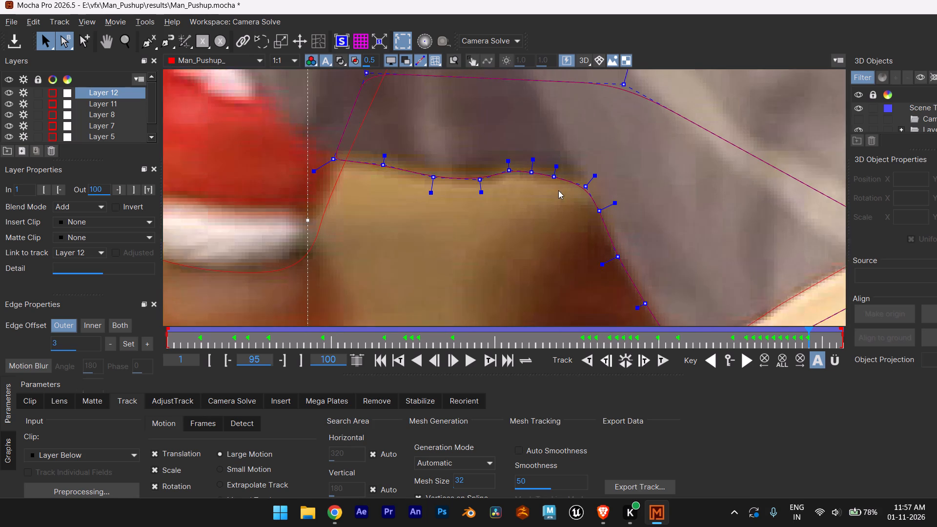
scroll(558, 190, "up", 2)
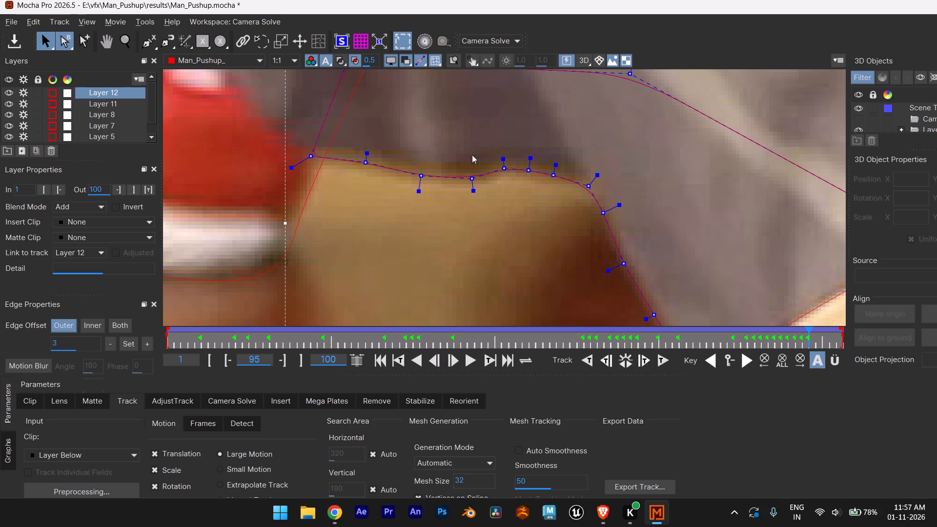
left_click(470, 177)
left_click(505, 170)
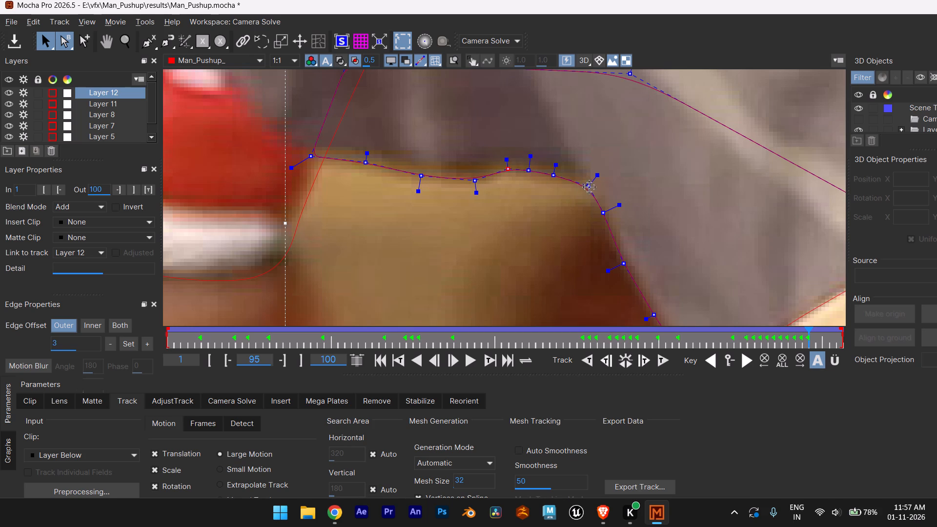
left_click(591, 189)
scroll(581, 188, "down", 5)
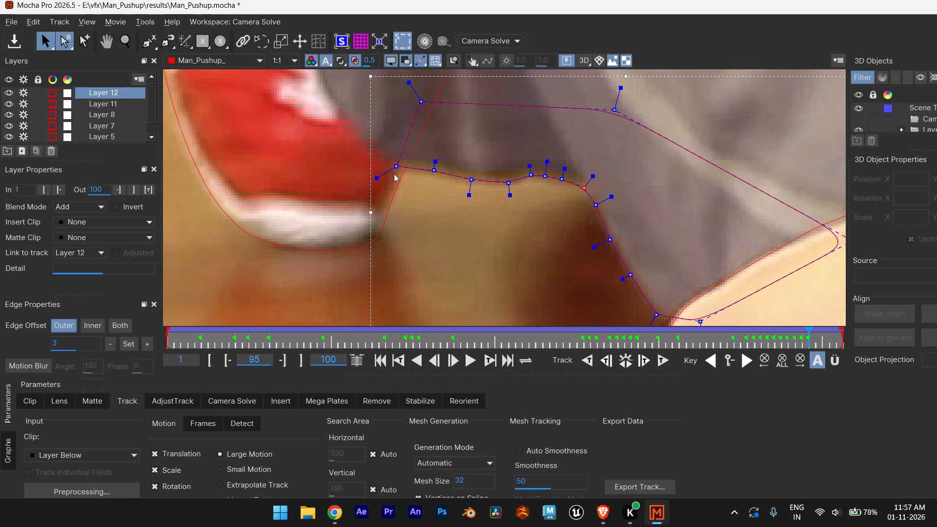
left_click_drag(412, 167, 406, 167)
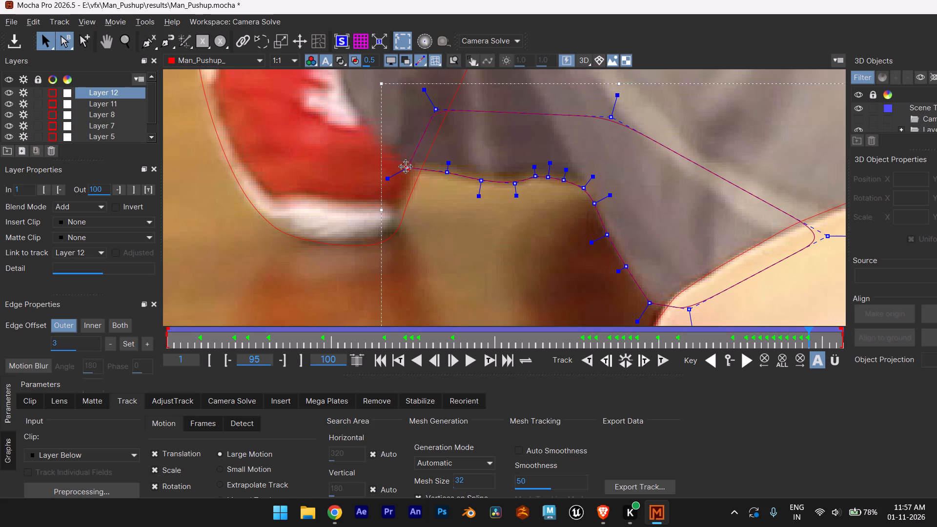
left_click(446, 176)
Track Layer 12 forward to frame 96, reposition its two points at the trouser-skin junction, and nudge the hem point nearest the shoe corner.
scroll(443, 178, "down", 3)
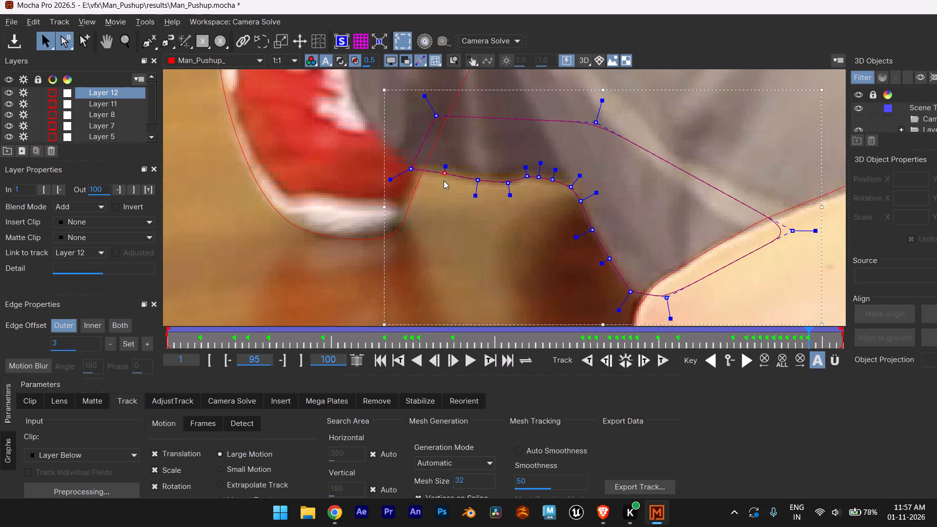
scroll(444, 181, "down", 3)
middle_click_drag(318, 253, 262, 213)
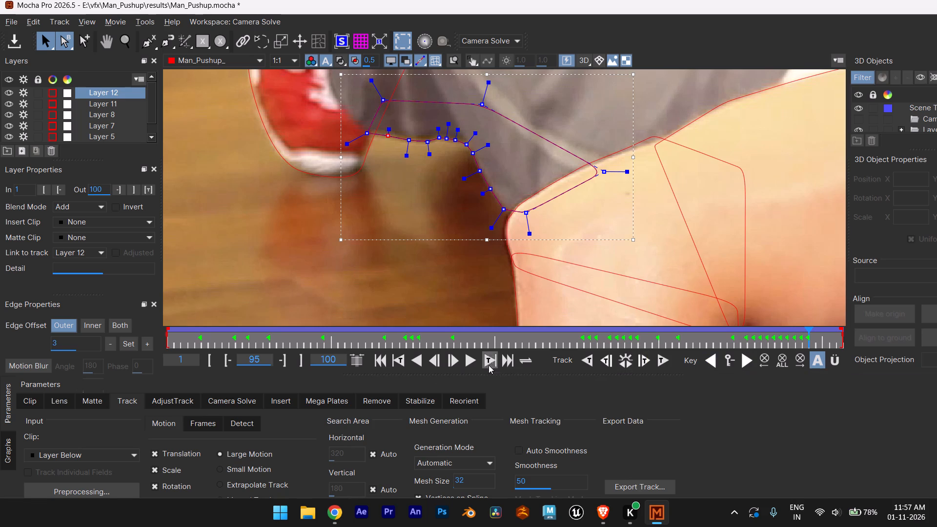
left_click(642, 358)
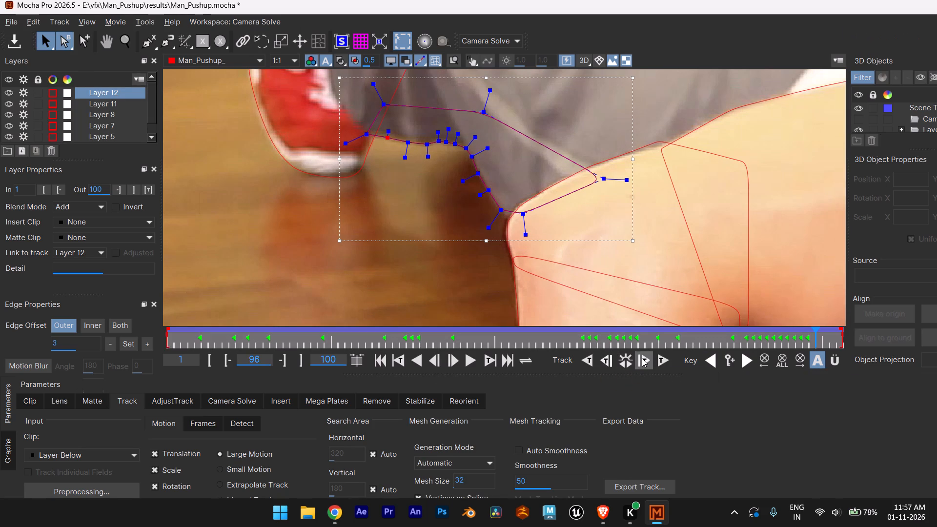
scroll(459, 196, "up", 6)
left_click_drag(537, 221, 537, 224)
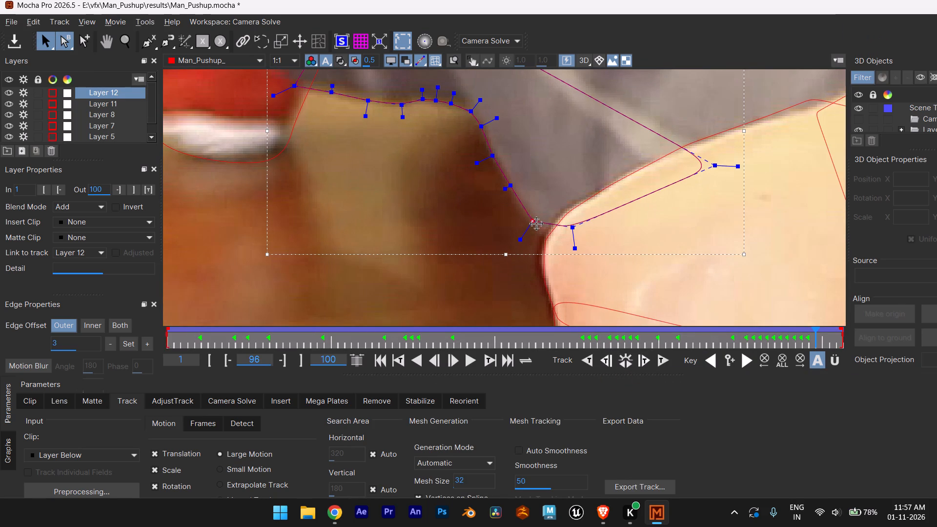
left_click_drag(537, 224, 532, 220)
left_click_drag(578, 230, 570, 242)
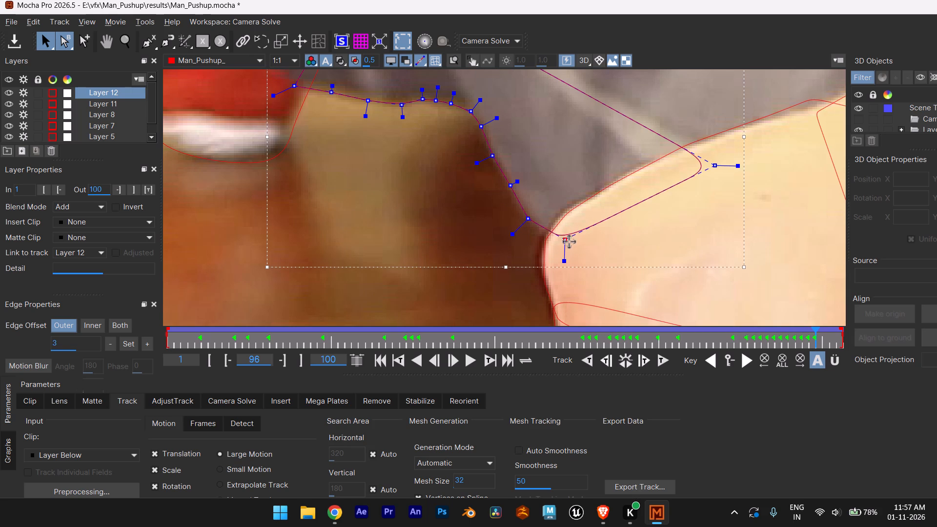
left_click_drag(570, 242, 557, 241)
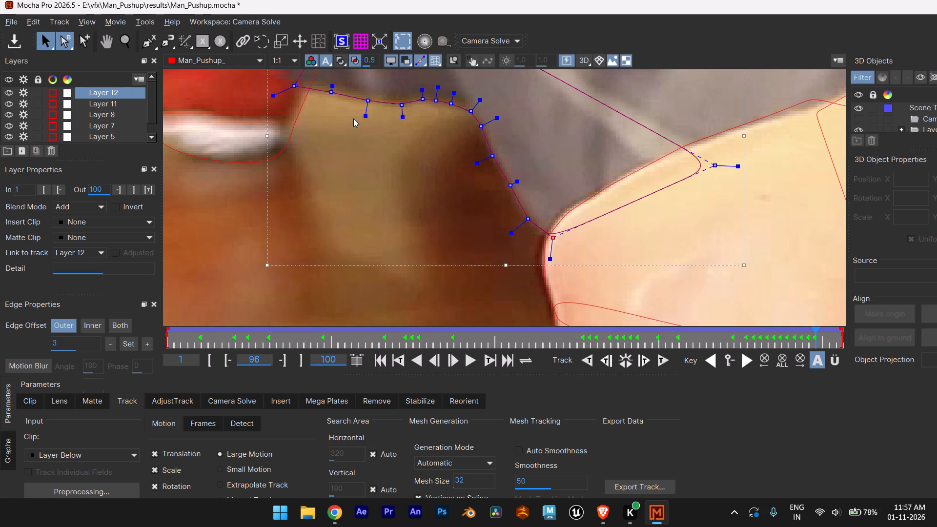
left_click(332, 95)
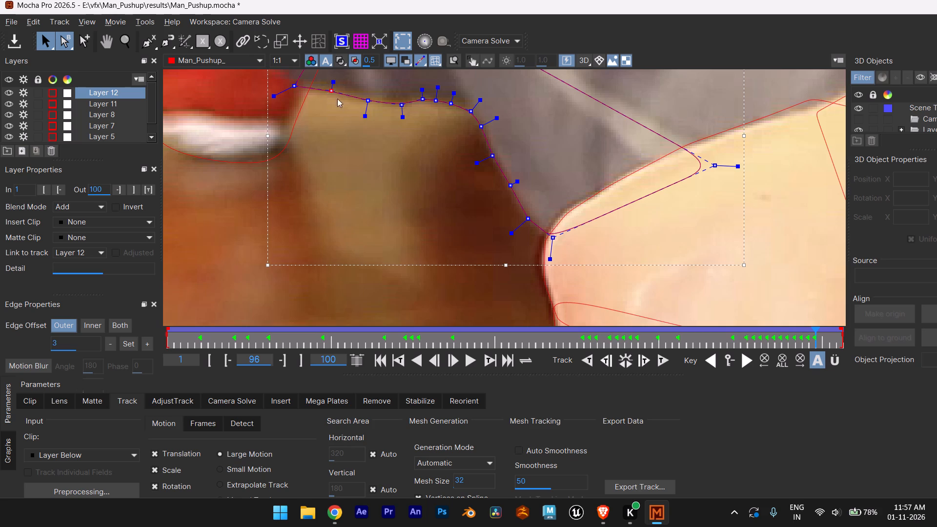
Track Layer 12 forward to frame 100 and move its shoe-hem corner point and the corner point above it toward the shoe.
scroll(535, 208, "down", 4)
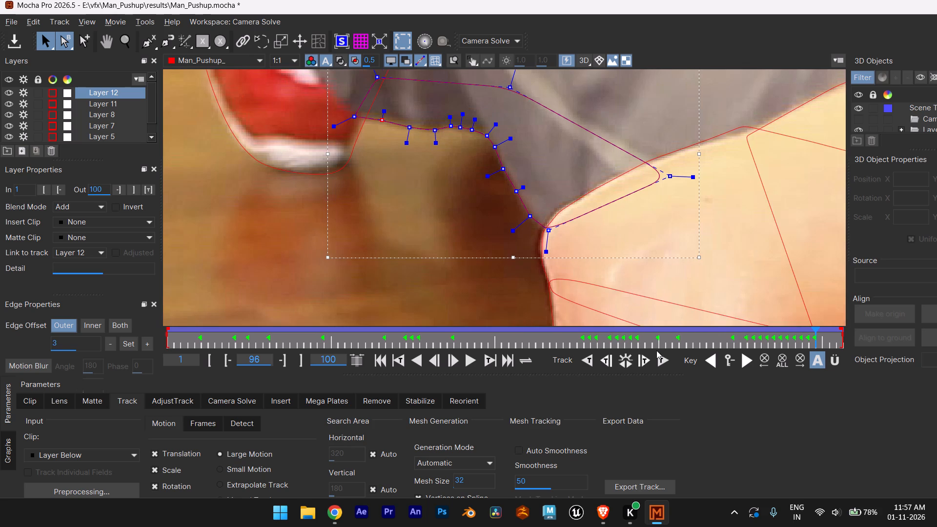
left_click(658, 361)
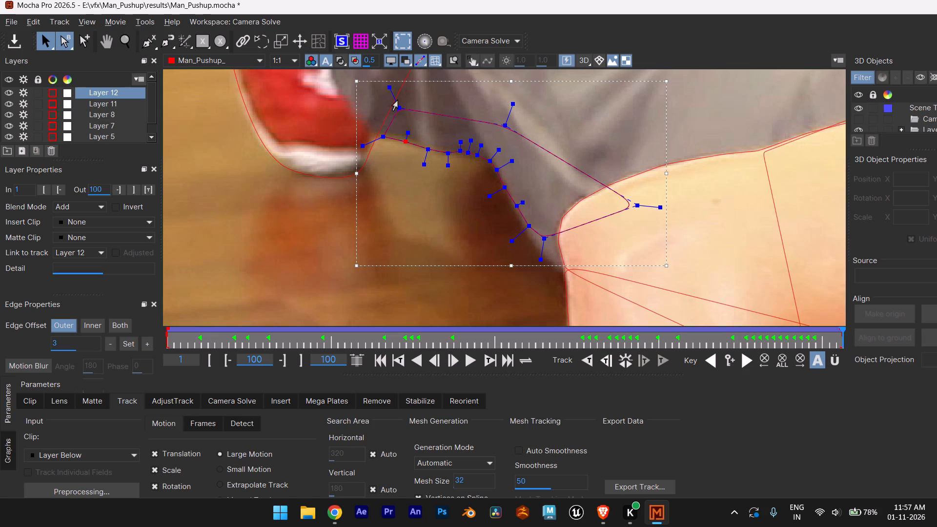
left_click_drag(401, 113, 376, 94)
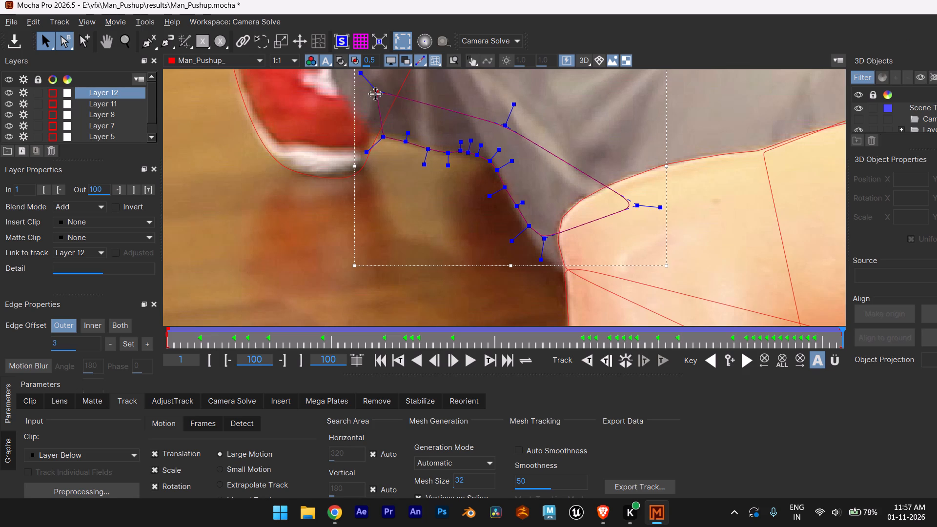
left_click_drag(376, 94, 384, 95)
left_click_drag(384, 137, 370, 132)
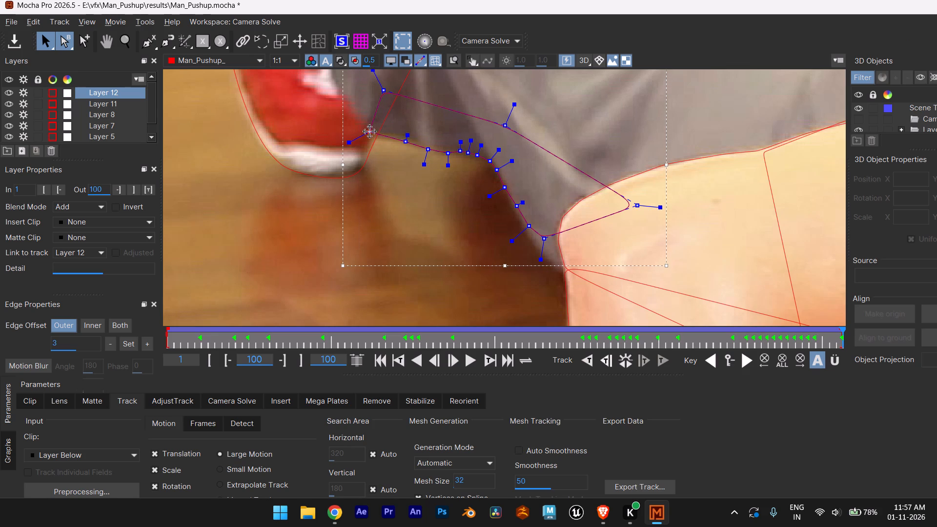
left_click_drag(370, 132, 369, 133)
At frame 100, fit the Layer 12 points along the hem between the shoe corner and the bend to the fabric edge.
scroll(443, 155, "up", 5)
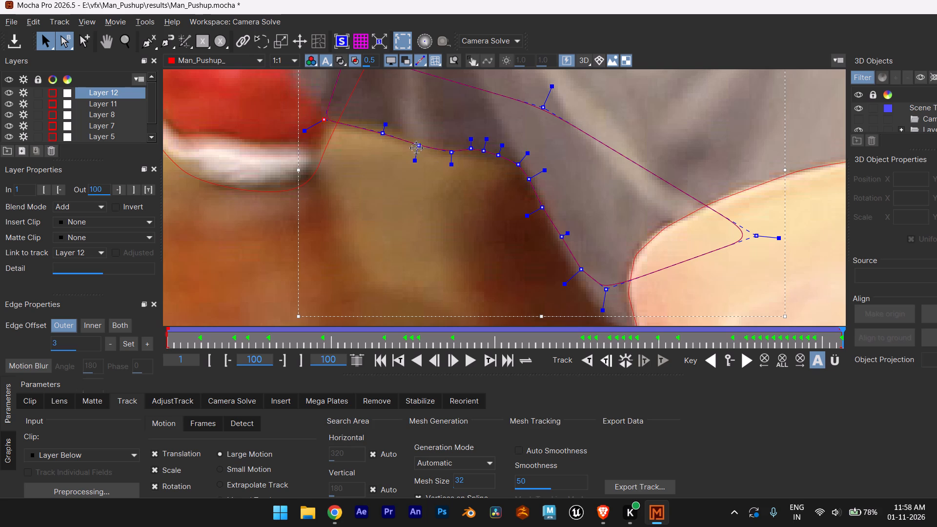
left_click(417, 148)
left_click_drag(453, 152, 451, 154)
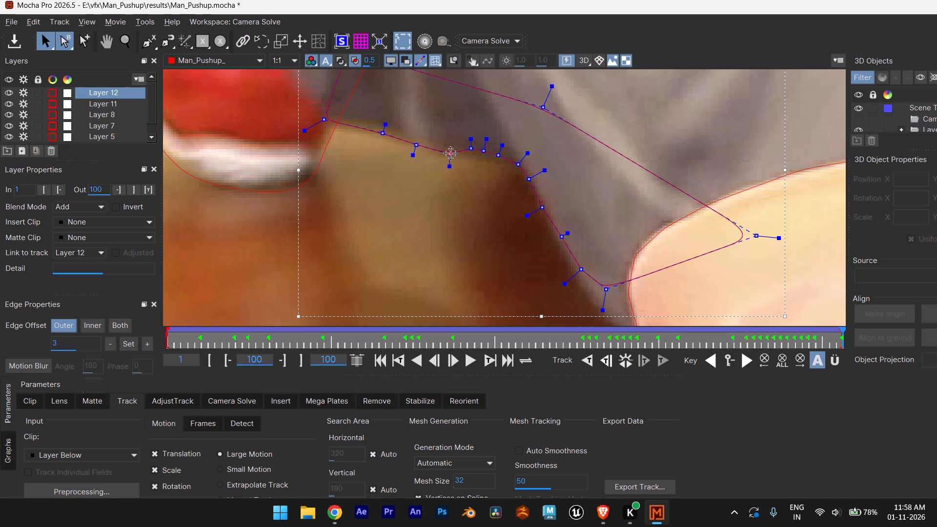
left_click_drag(451, 154, 448, 154)
left_click_drag(473, 154, 474, 160)
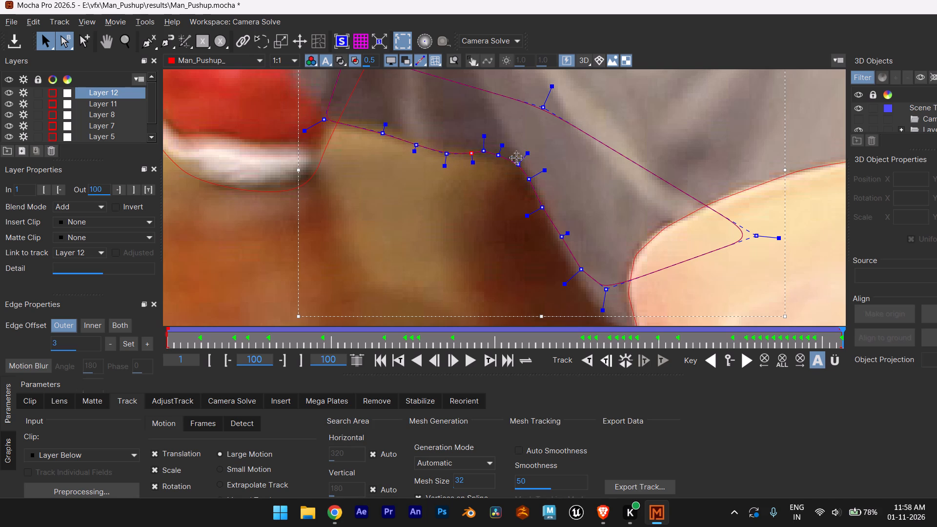
left_click_drag(499, 158, 506, 161)
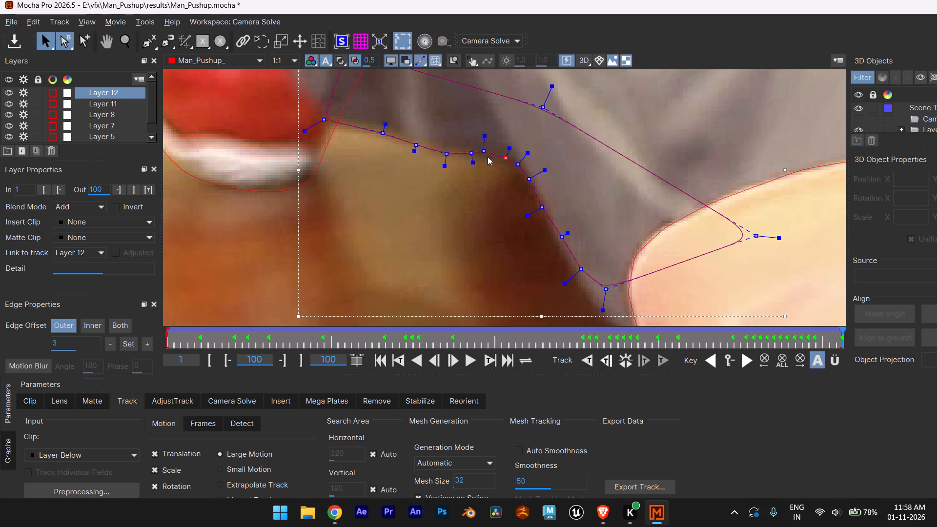
left_click_drag(487, 156, 490, 161)
left_click(490, 161)
At frame 100, move the lower Layer 12 points down the trouser edge, placing the lowest one at the trouser-skin junction.
left_click_drag(560, 240, 562, 247)
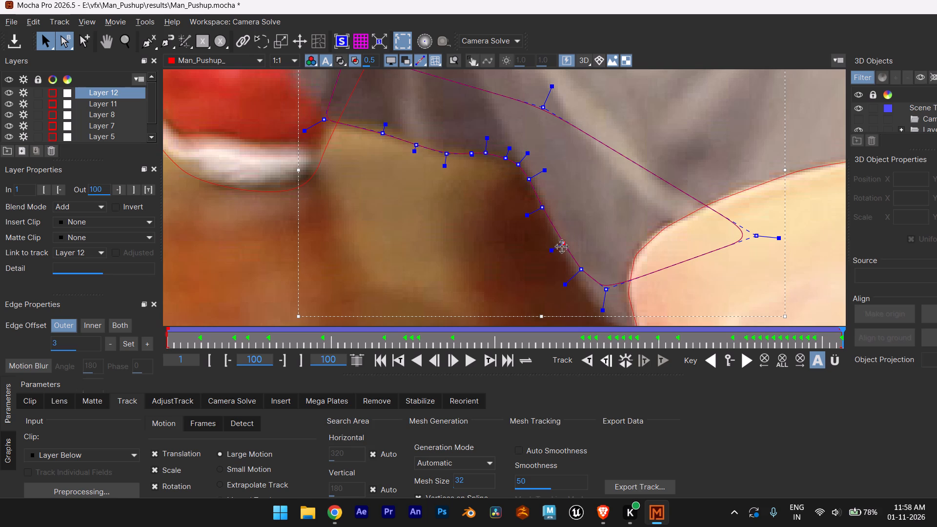
left_click_drag(562, 247, 559, 253)
scroll(666, 297, "down", 1)
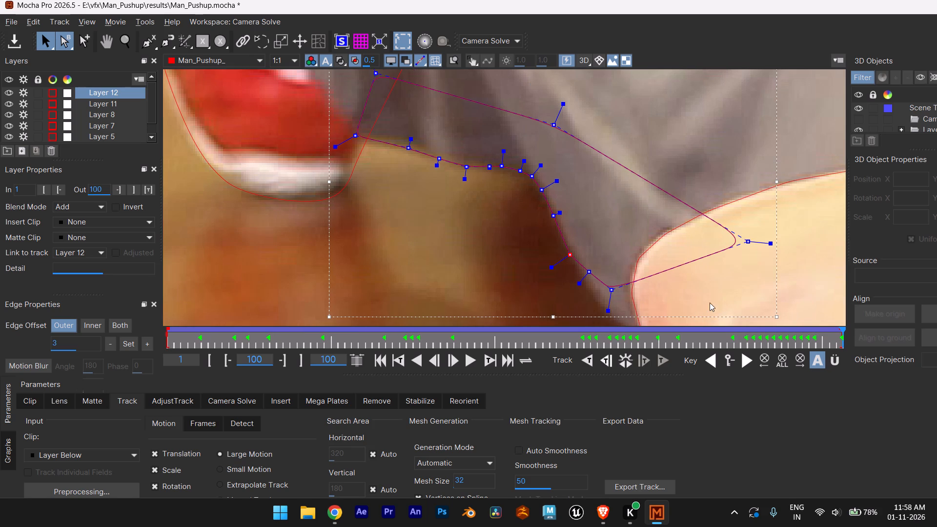
middle_click_drag(710, 303, 686, 245)
left_click_drag(591, 234, 615, 286)
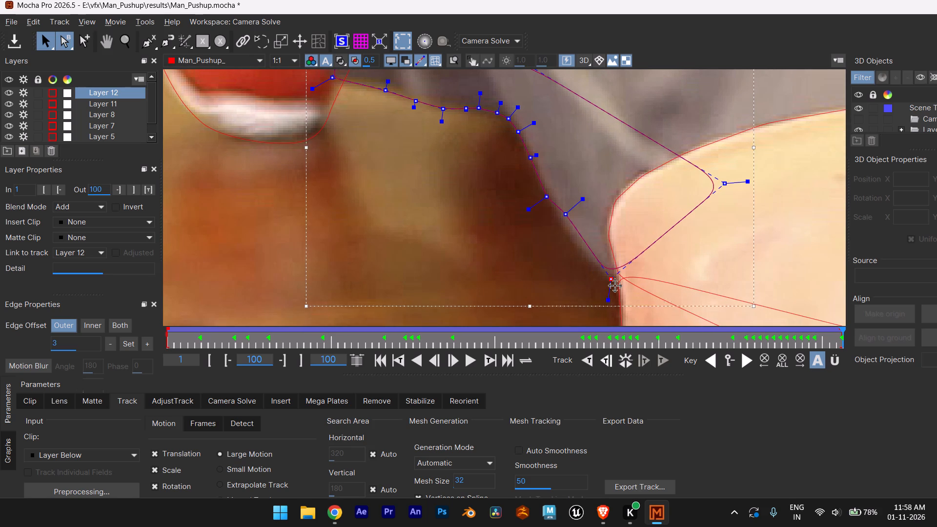
left_click_drag(615, 286, 616, 286)
left_click_drag(567, 215, 571, 244)
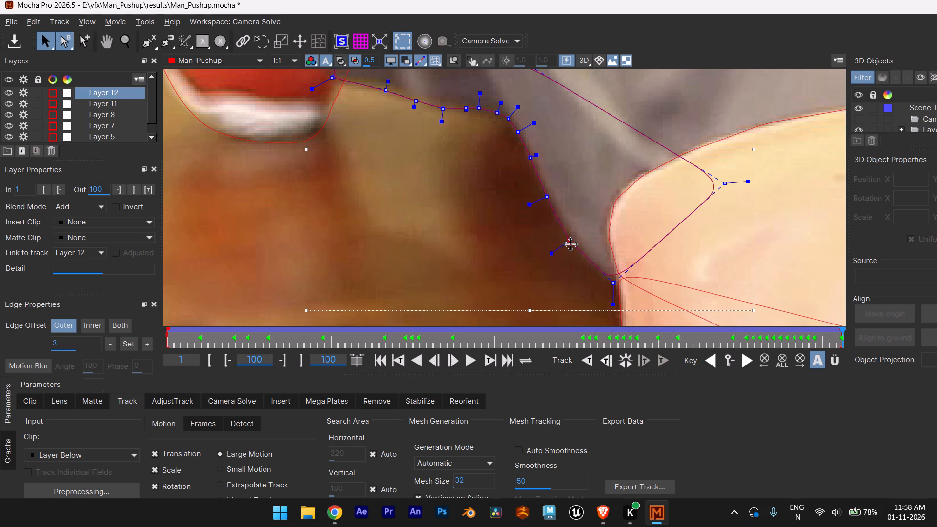
left_click_drag(571, 244, 572, 247)
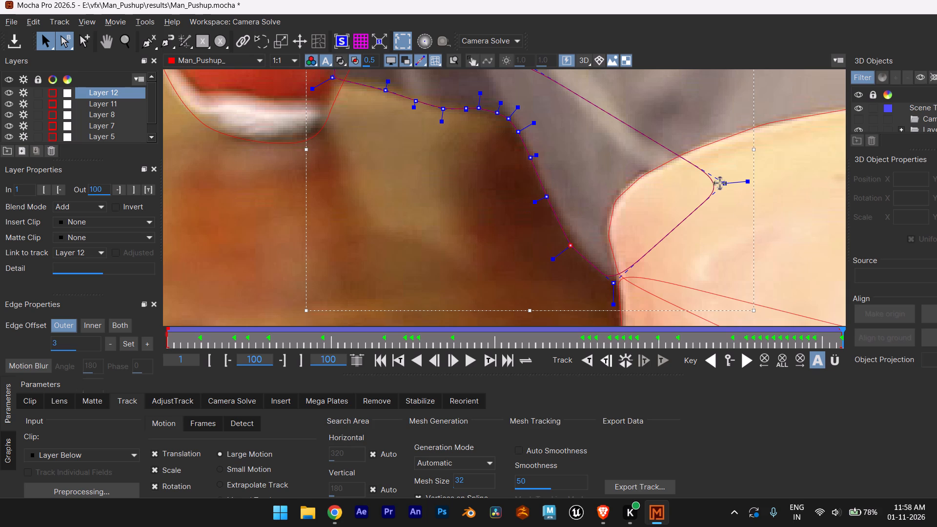
Lower the Layer 12 point over the skin to near the junction's height and fine-tune the two points above the junction along the trouser edge.
left_click_drag(724, 183, 703, 271)
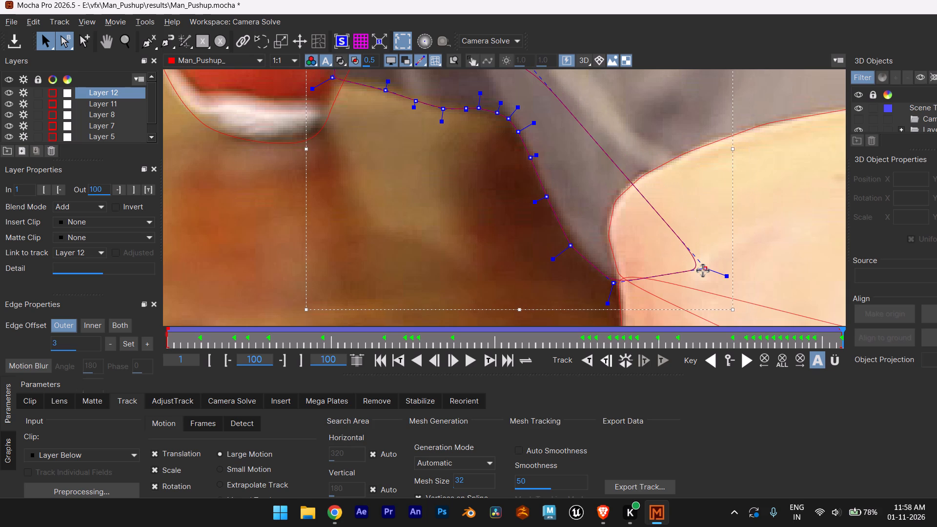
left_click_drag(703, 271, 702, 270)
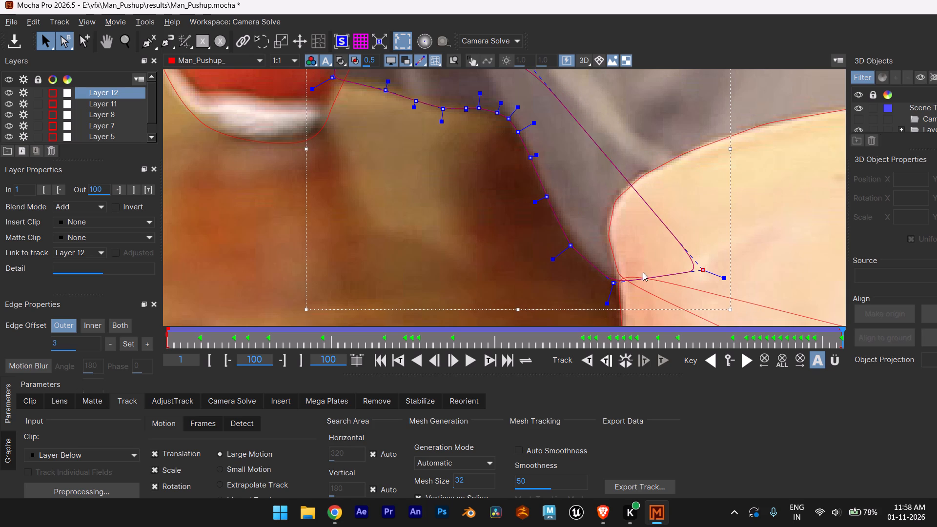
left_click(548, 200)
left_click_drag(570, 245, 568, 238)
scroll(530, 177, "up", 6)
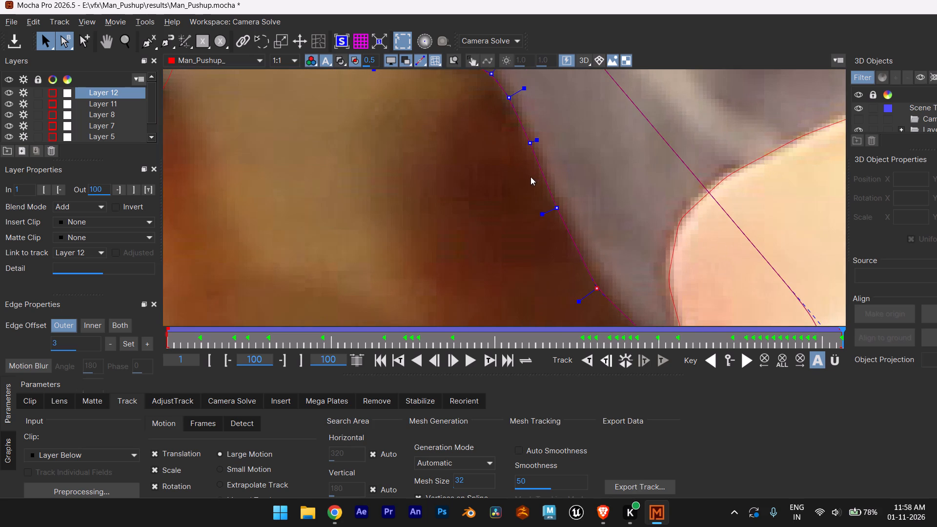
scroll(530, 172, "down", 6)
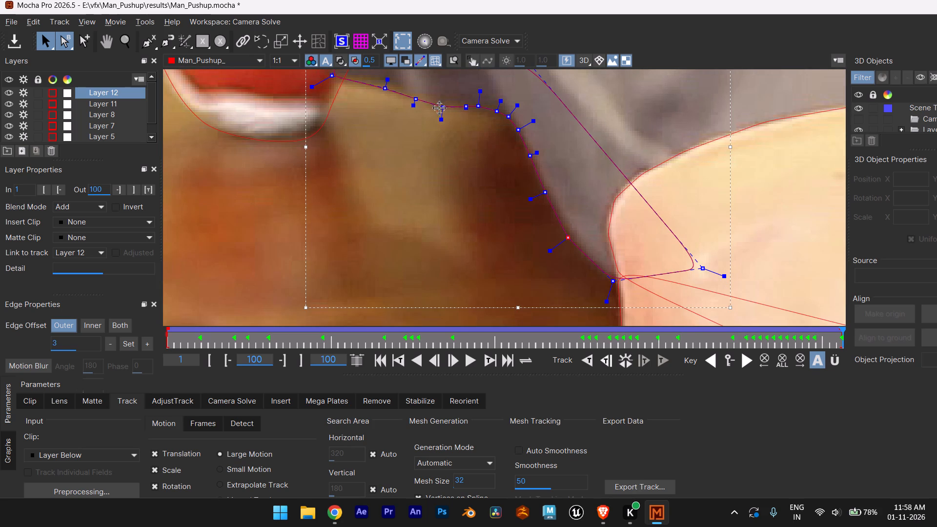
scroll(417, 129, "down", 3)
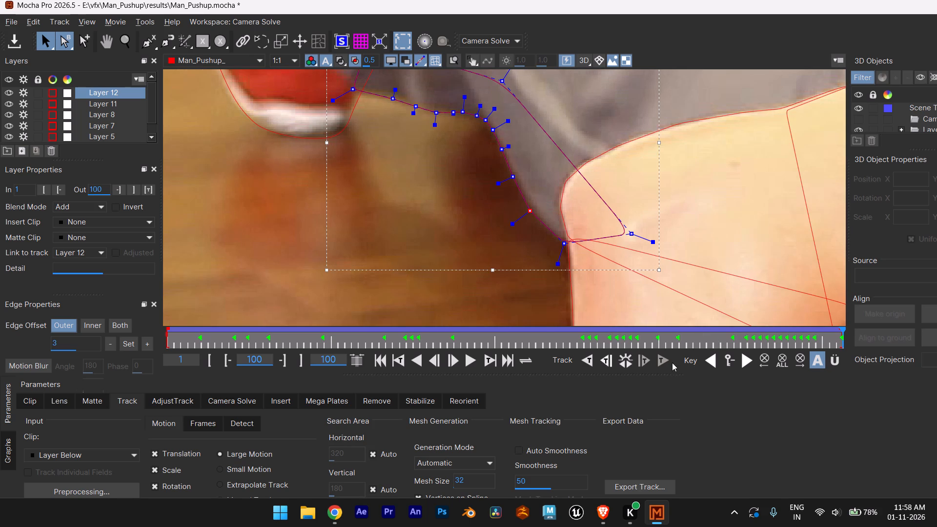
Scrub back from frame 100 to frame 84 and examine how Layer 12 fits around the hem and rear shoe.
left_click_drag(841, 338, 826, 340)
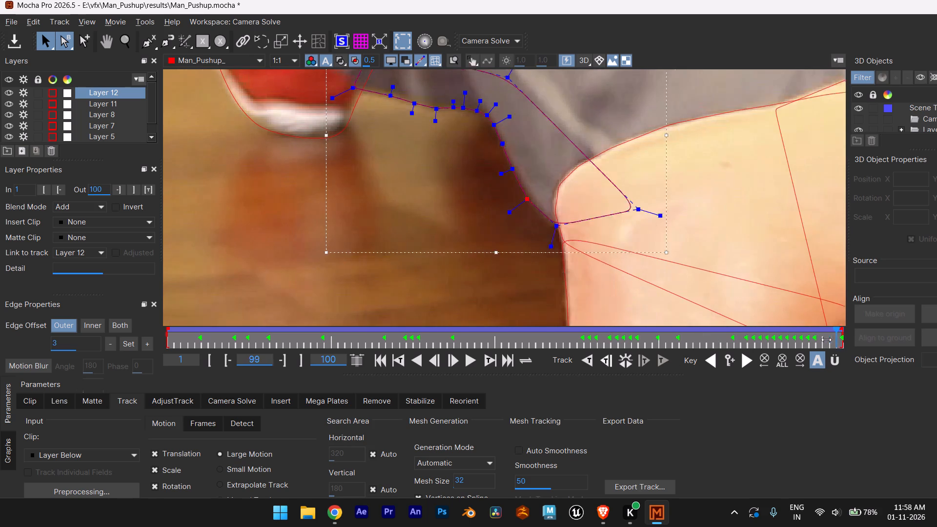
left_click_drag(826, 340, 731, 353)
left_click_drag(731, 353, 525, 388)
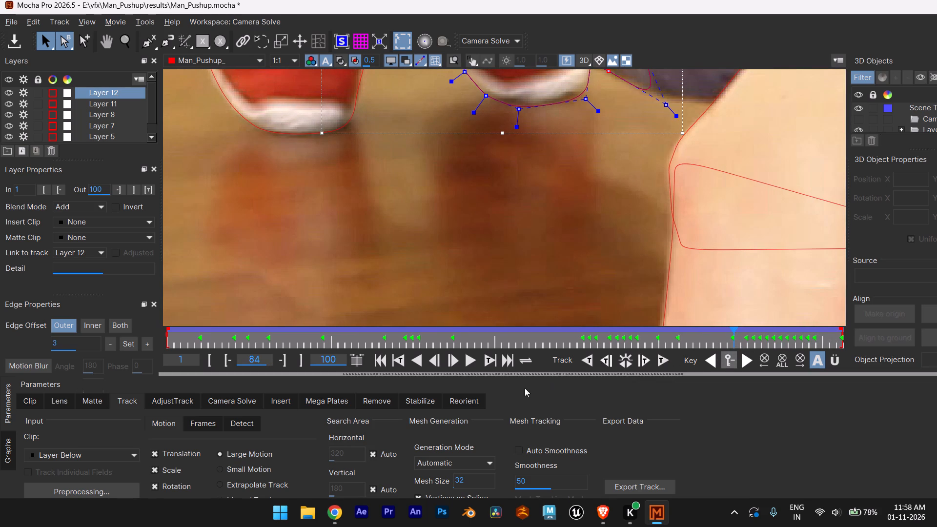
left_click_drag(525, 388, 496, 399)
scroll(589, 252, "down", 10)
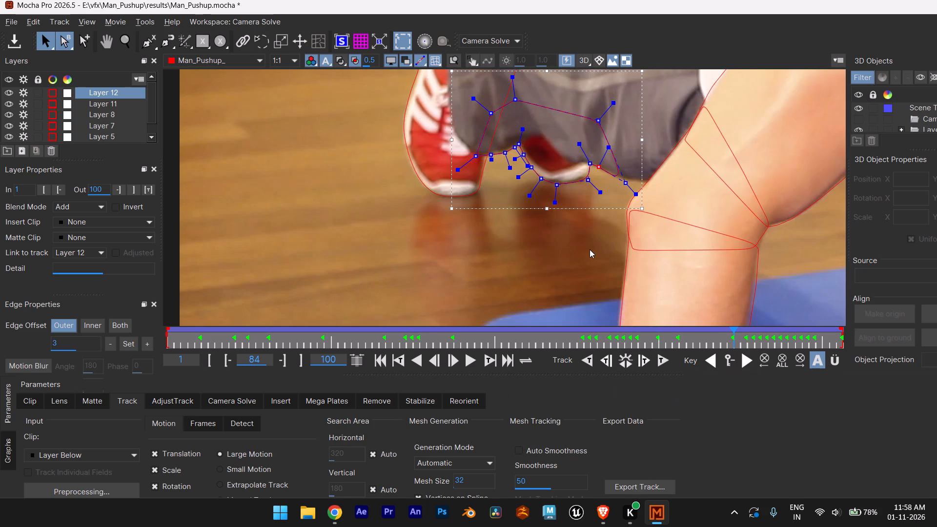
middle_click_drag(587, 249, 470, 307, "alt")
scroll(459, 257, "up", 7)
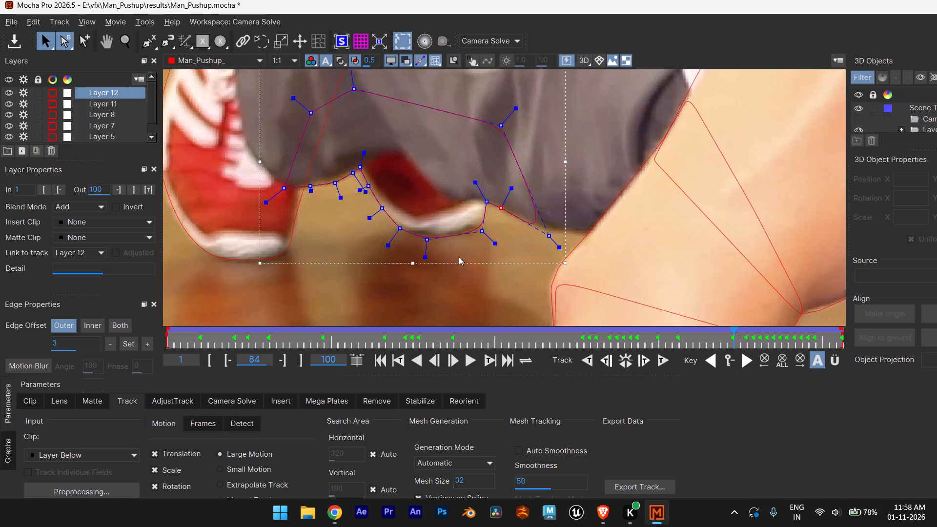
scroll(458, 257, "down", 8)
Deselect Layer 12 and scrub through the shot between frames 1 and 99 to examine the spline's fit against the hem and rear shoe.
left_click_drag(288, 148, 266, 180, "alt")
left_click_drag(334, 335, 342, 338)
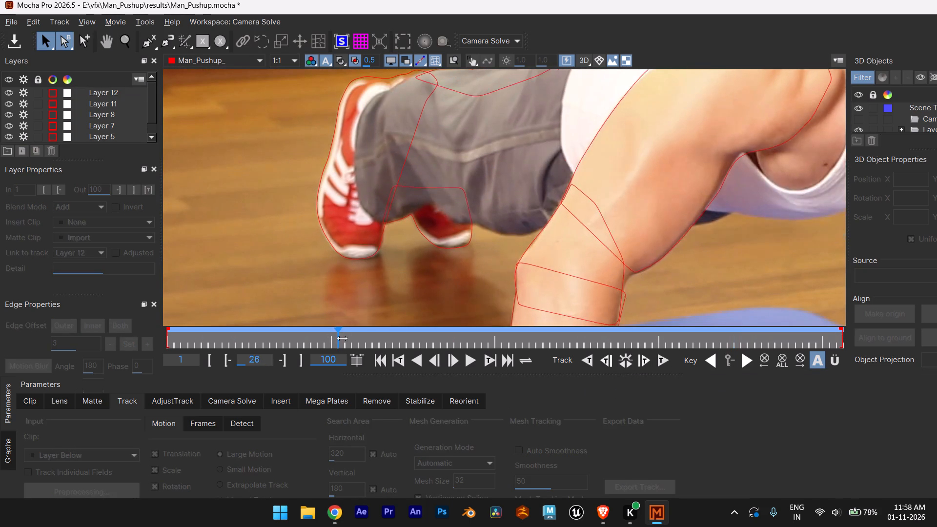
left_click_drag(342, 338, 121, 354)
scroll(474, 268, "up", 6)
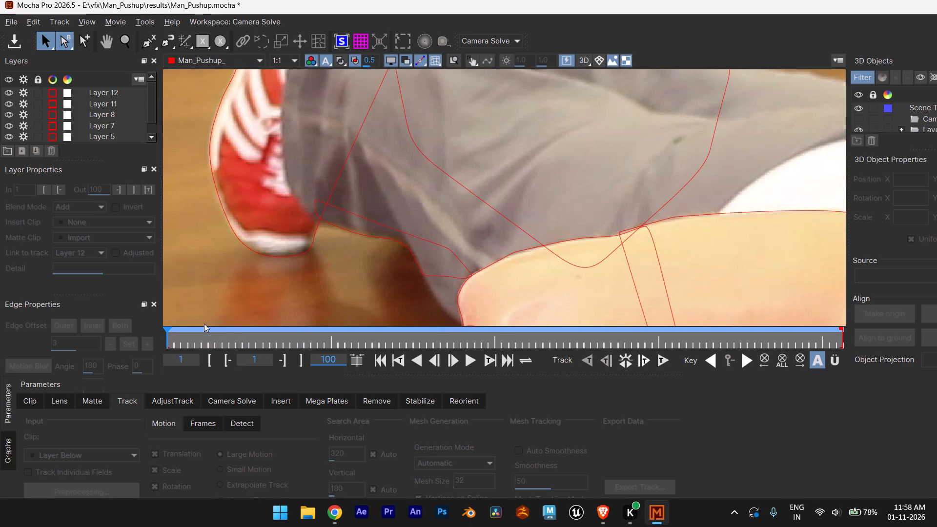
left_click_drag(167, 339, 215, 339)
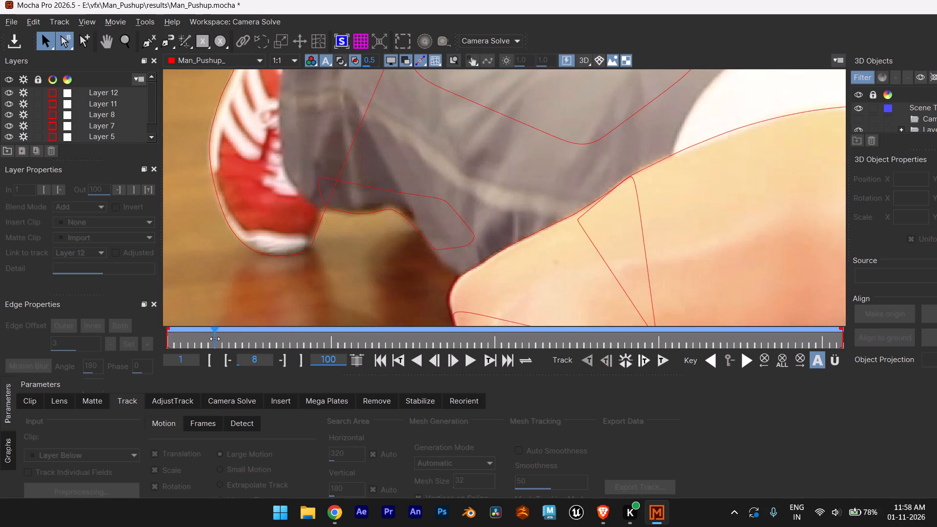
left_click_drag(215, 339, 290, 344)
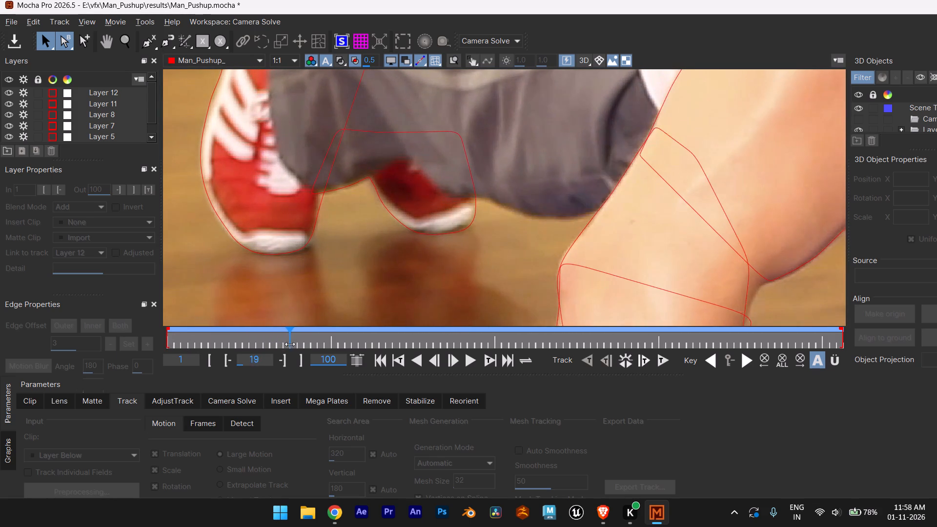
left_click_drag(290, 344, 432, 355)
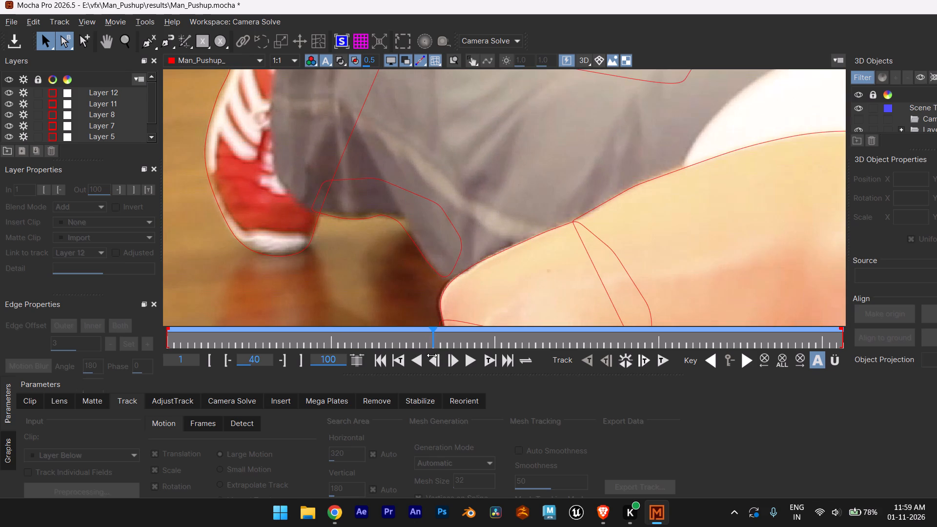
left_click_drag(432, 355, 667, 362)
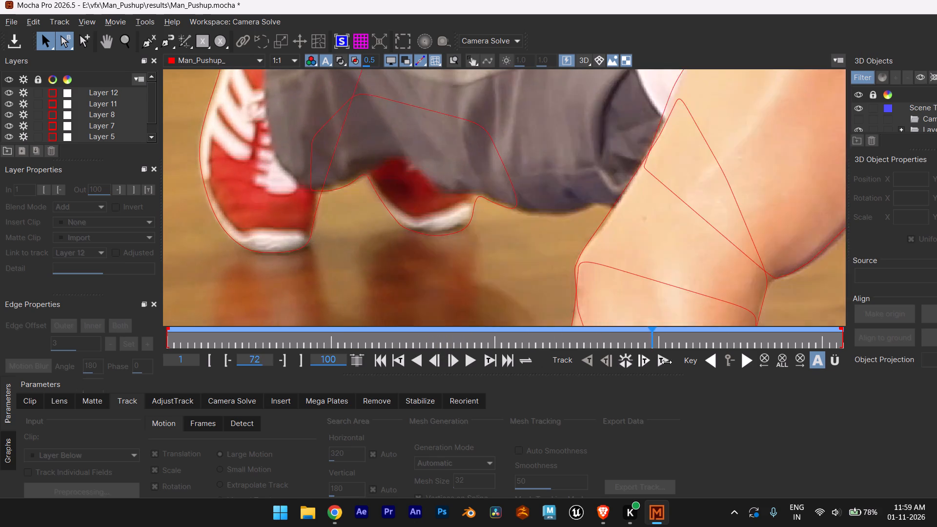
left_click_drag(667, 362, 834, 354)
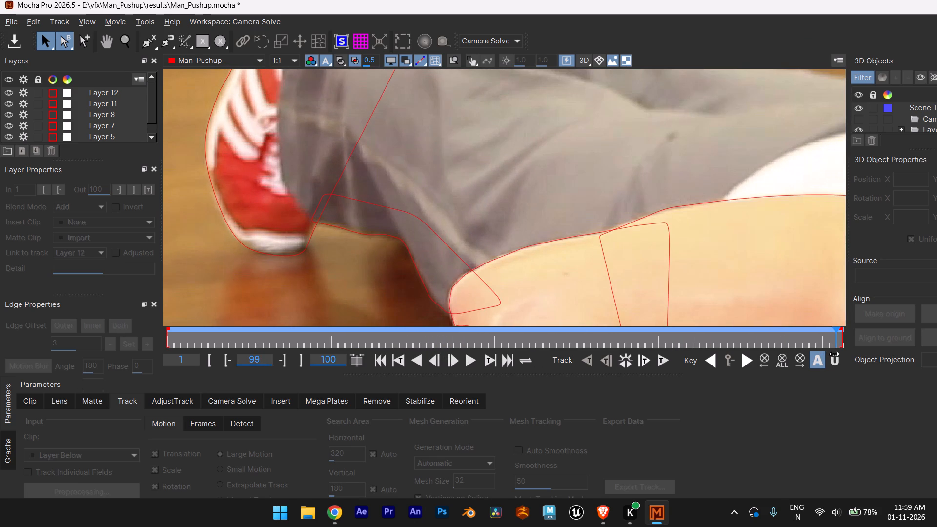
left_click_drag(834, 354, 509, 351)
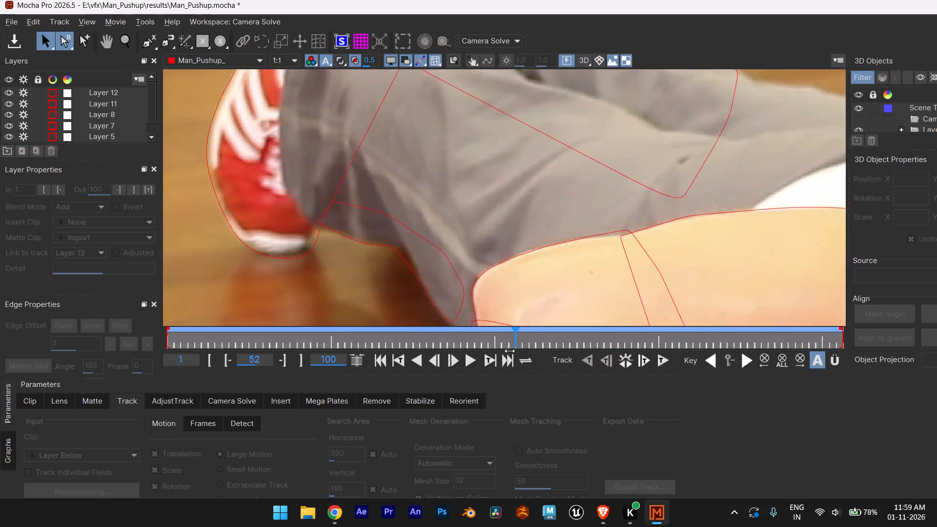
left_click_drag(509, 351, 272, 358)
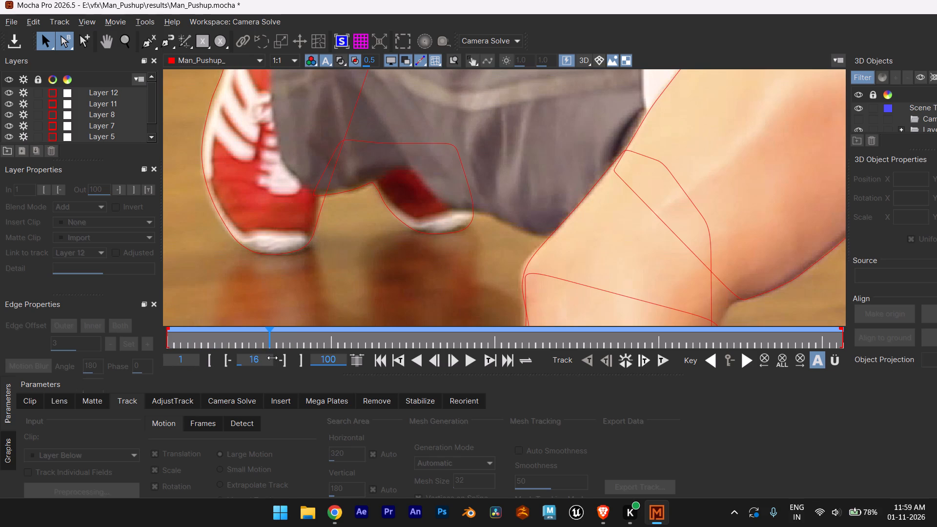
left_click_drag(272, 358, 423, 347)
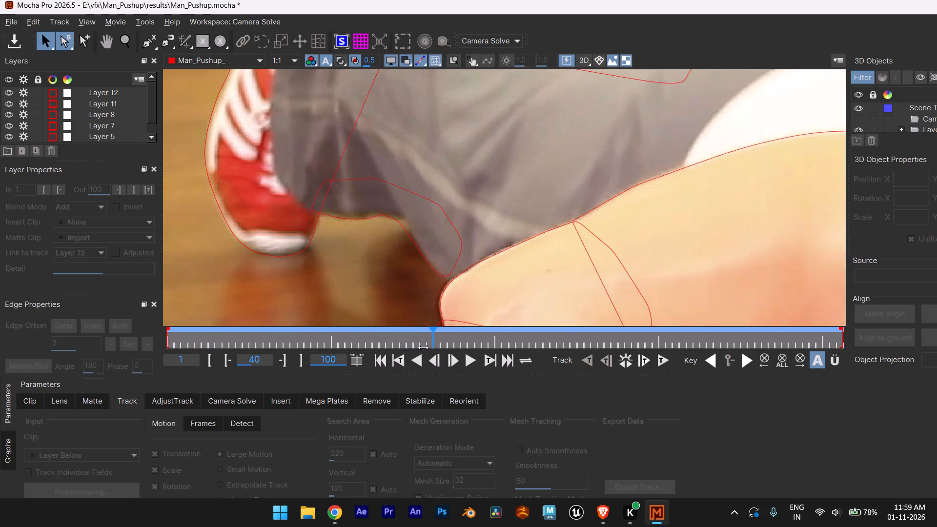
At frame 33, select Layer 12 and move its hem-shoe corner point and the two points below it onto the rear shoe's edge.
left_click_drag(423, 347, 383, 346)
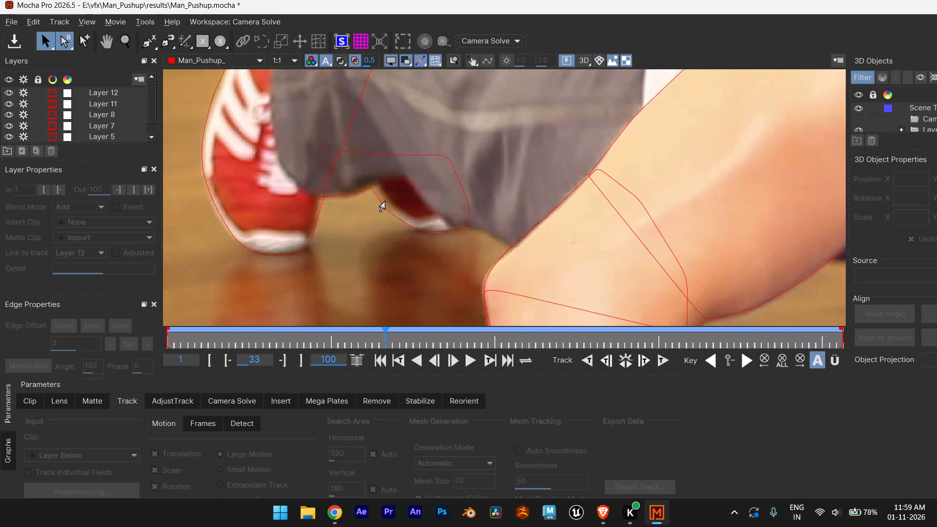
left_click(385, 201)
scroll(382, 202, "up", 7)
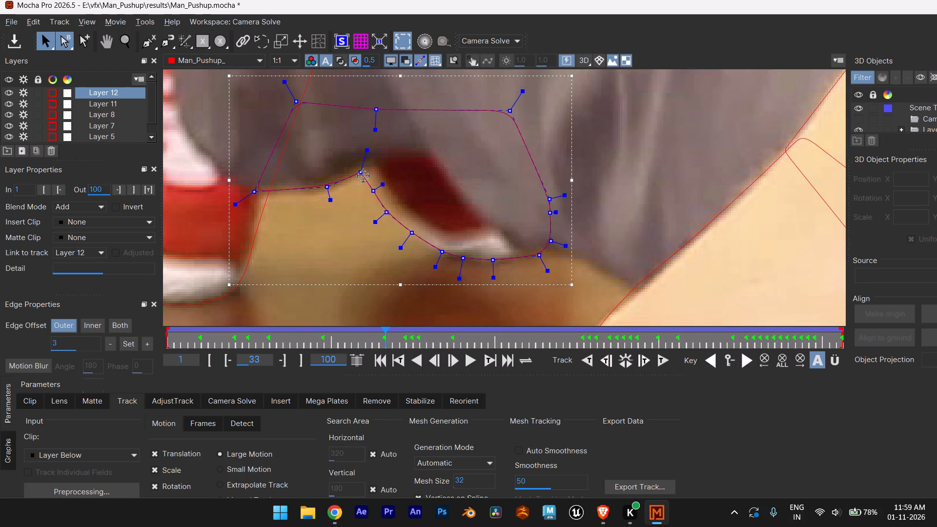
left_click_drag(364, 176, 372, 174)
left_click_drag(371, 194, 381, 189)
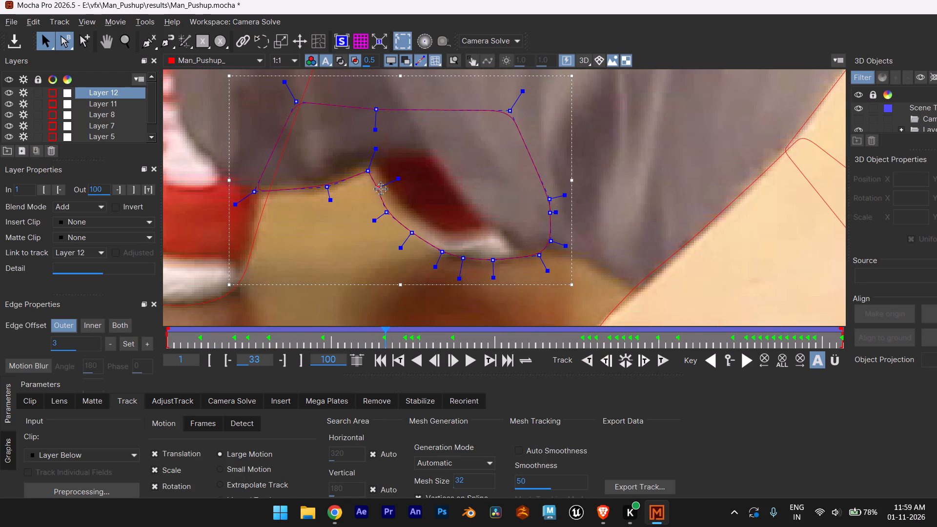
left_click_drag(381, 189, 379, 190)
left_click_drag(386, 211, 392, 208)
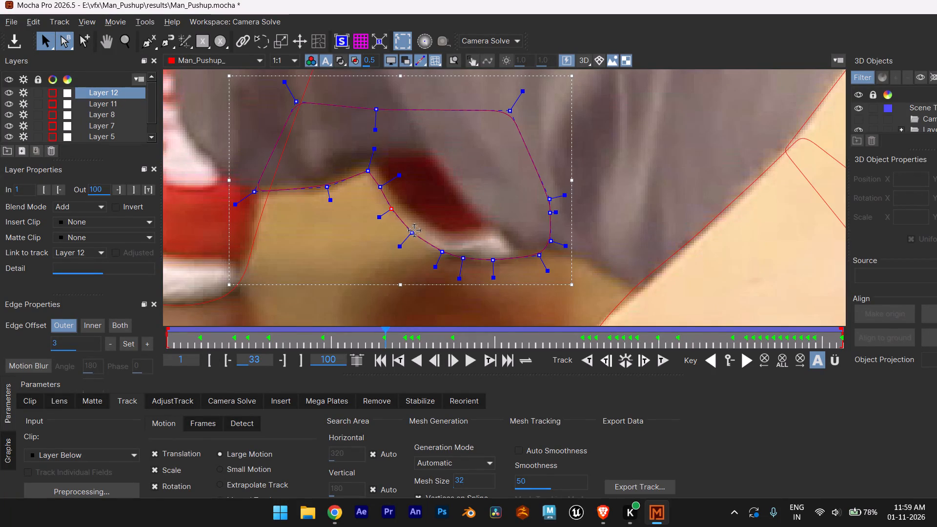
left_click(393, 215)
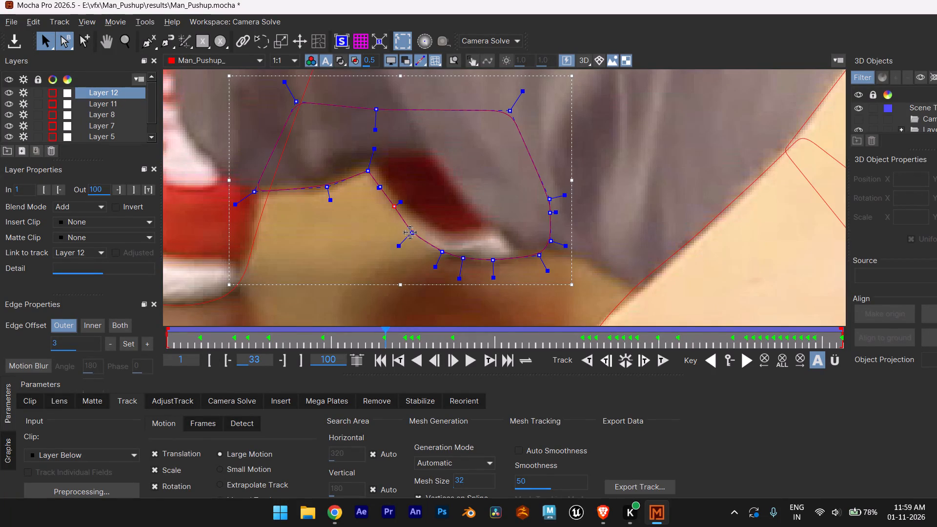
Reposition the next four Layer 12 points so the spline follows the curve of the rear shoe's sole at frame 33.
left_click_drag(411, 233, 410, 225)
left_click_drag(441, 245, 427, 247)
left_click_drag(440, 251, 426, 247)
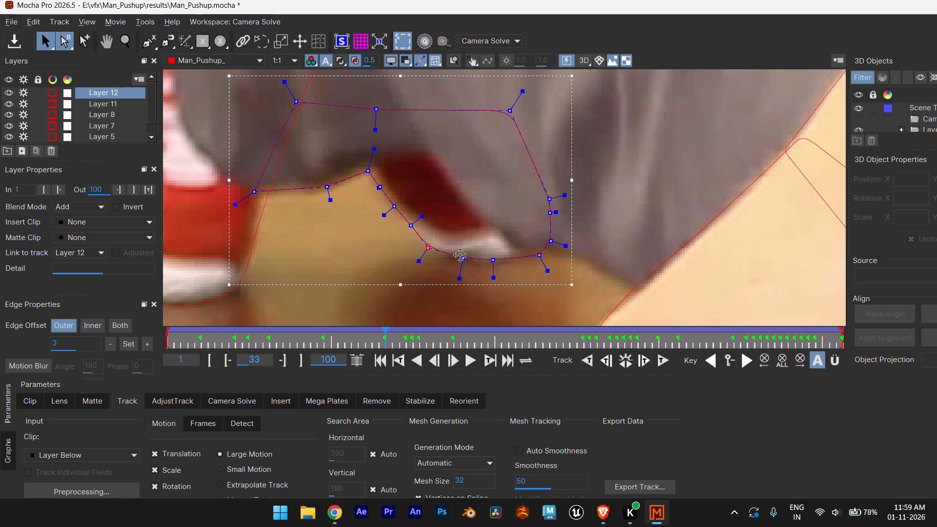
left_click_drag(463, 255, 455, 260)
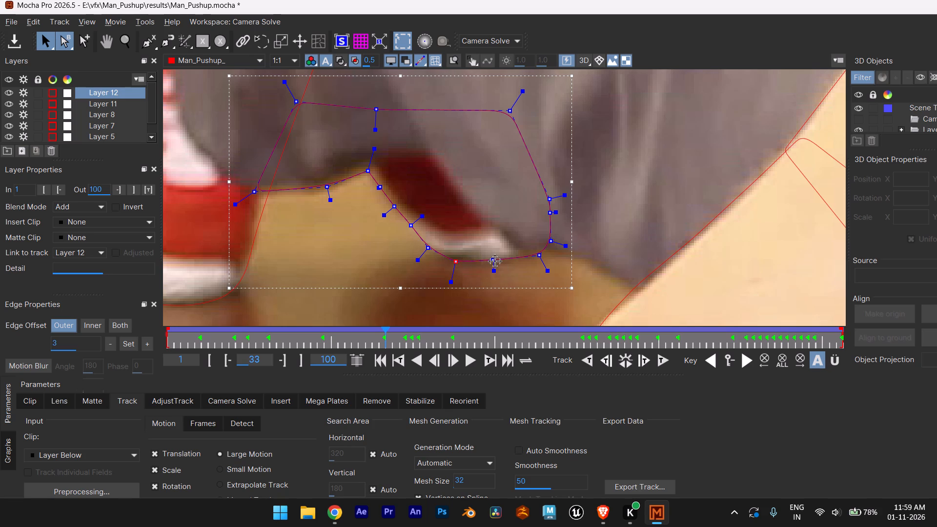
left_click_drag(495, 262, 495, 267)
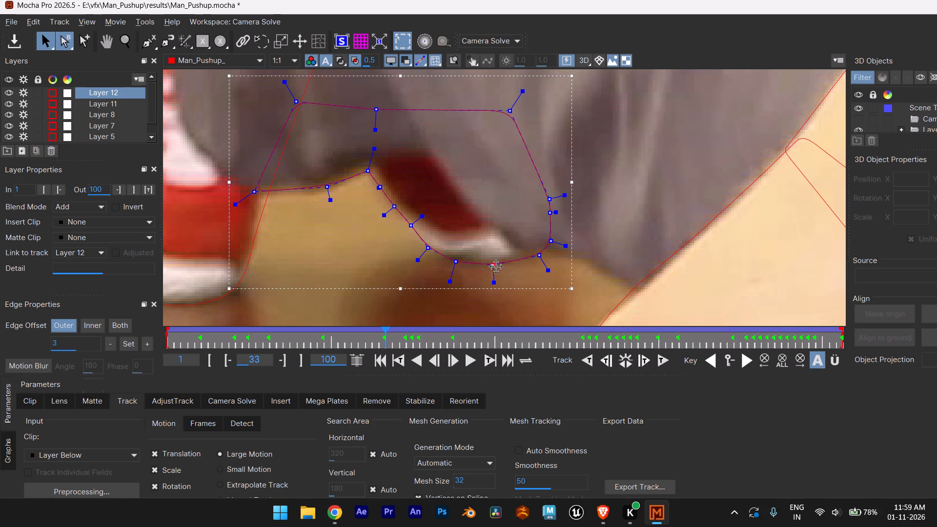
Raise the Layer 12 corner point to the hem-shoe junction and fine-tune the neighbouring hem and shoe-edge points at frame 33.
left_click(379, 192)
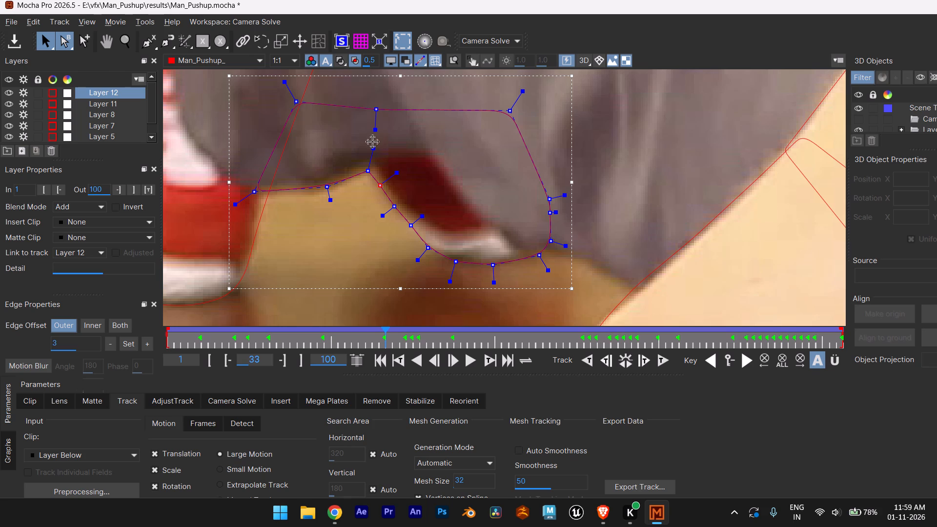
left_click_drag(373, 142, 368, 162)
left_click_drag(372, 172, 376, 166)
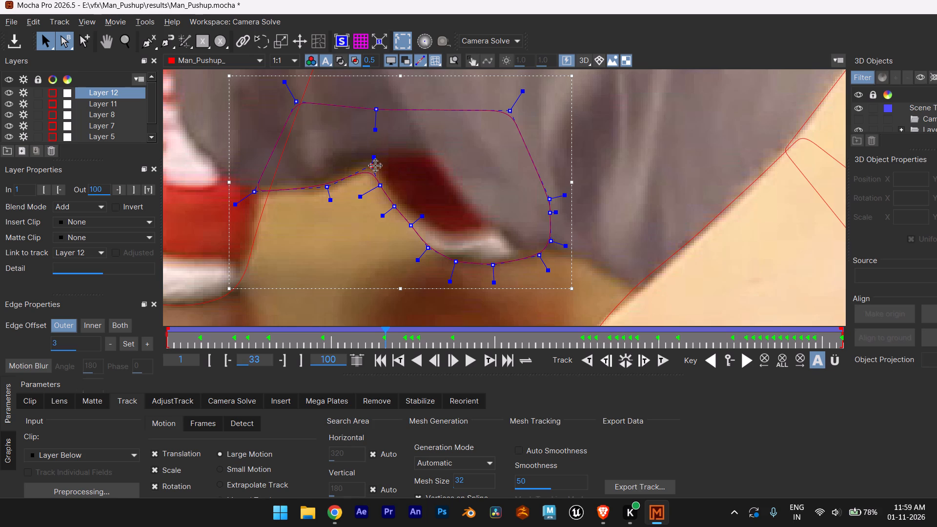
left_click_drag(376, 166, 376, 163)
left_click_drag(327, 192, 328, 196)
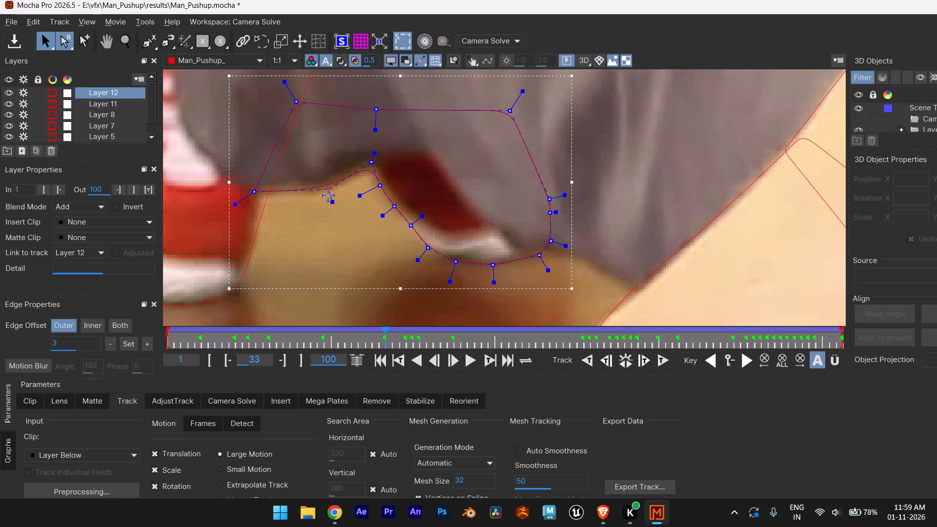
left_click_drag(328, 196, 329, 198)
left_click(375, 164)
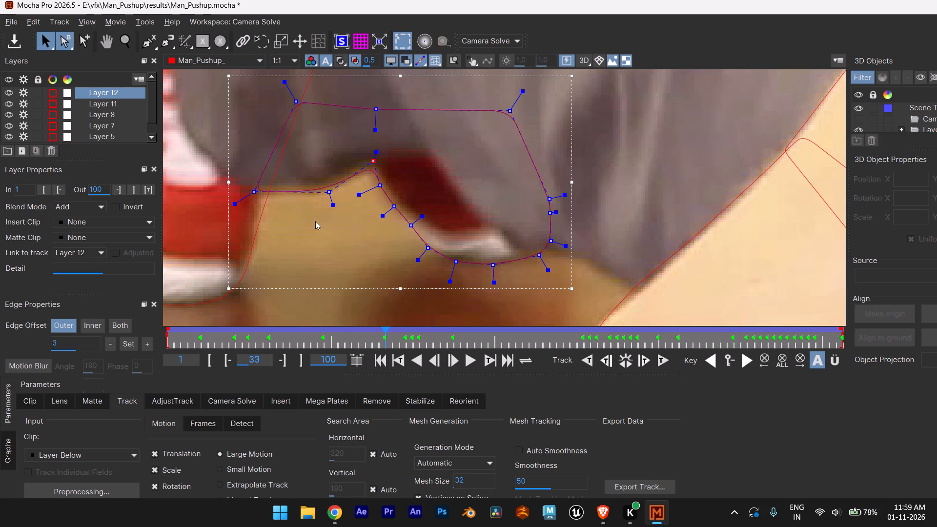
left_click_drag(361, 192, 371, 190)
left_click_drag(383, 219, 399, 209)
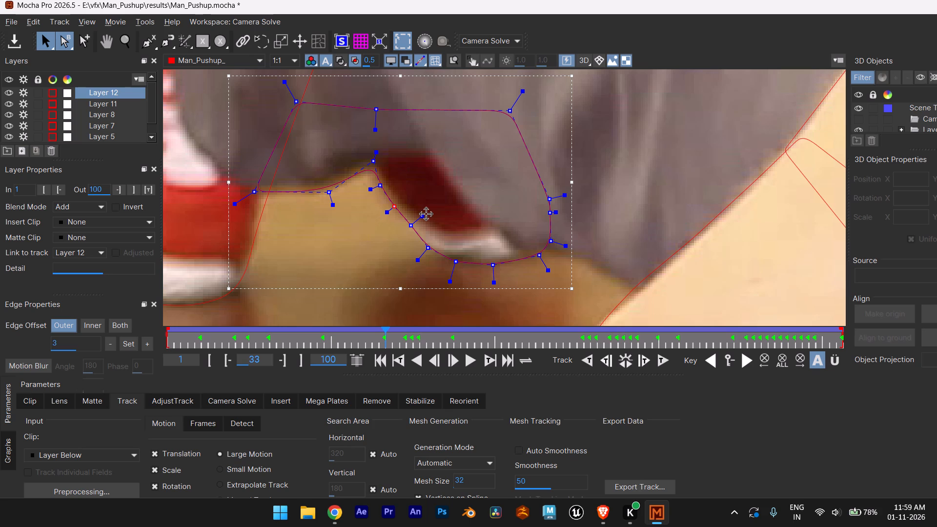
Track Layer 12 backwards from frame 33 to the start of the shot.
scroll(427, 214, "down", 3)
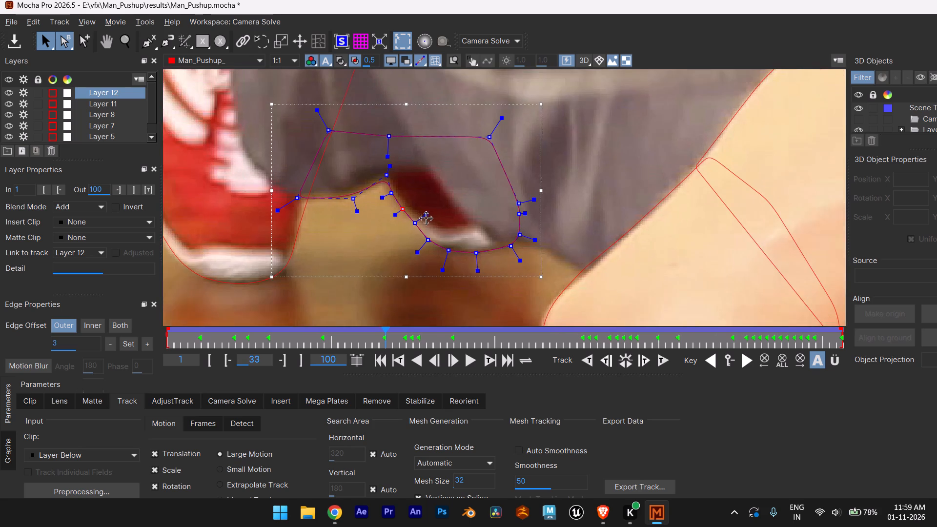
scroll(427, 219, "down", 2)
scroll(464, 243, "up", 8)
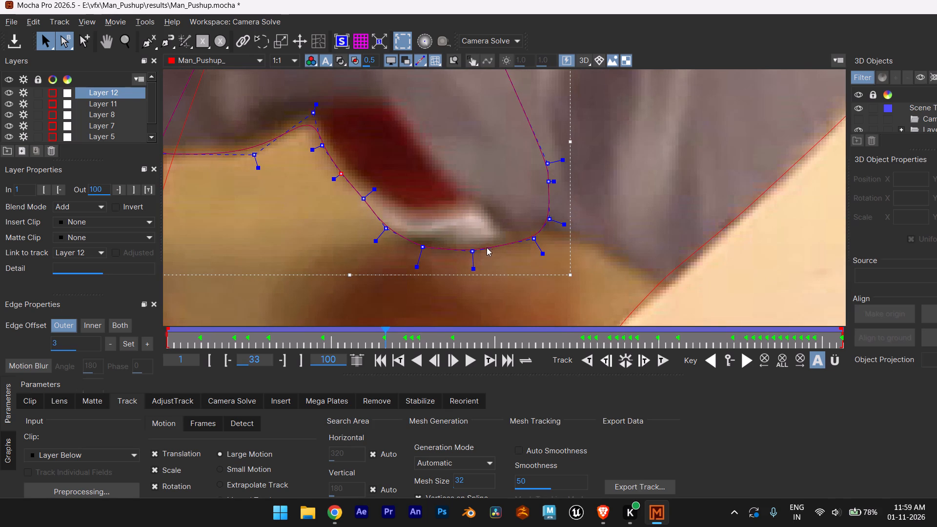
left_click(473, 252)
scroll(393, 246, "down", 5)
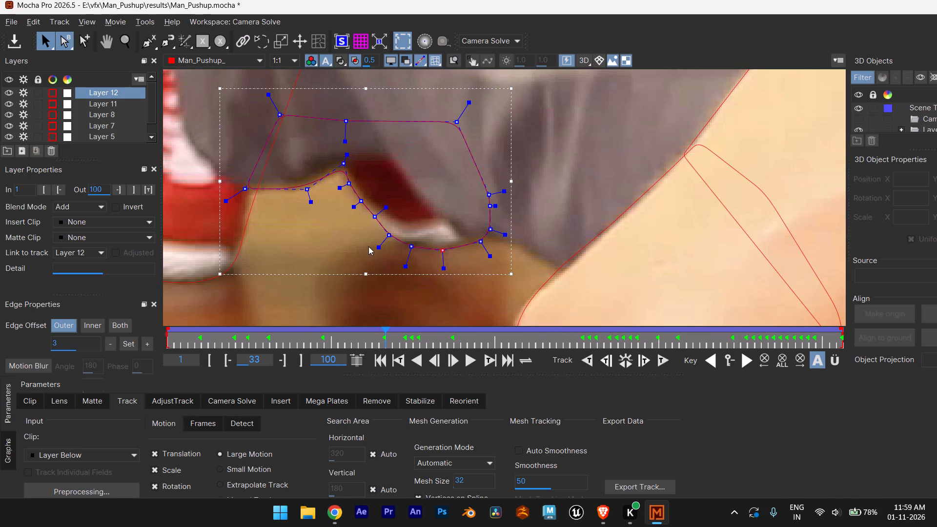
scroll(336, 240, "down", 4)
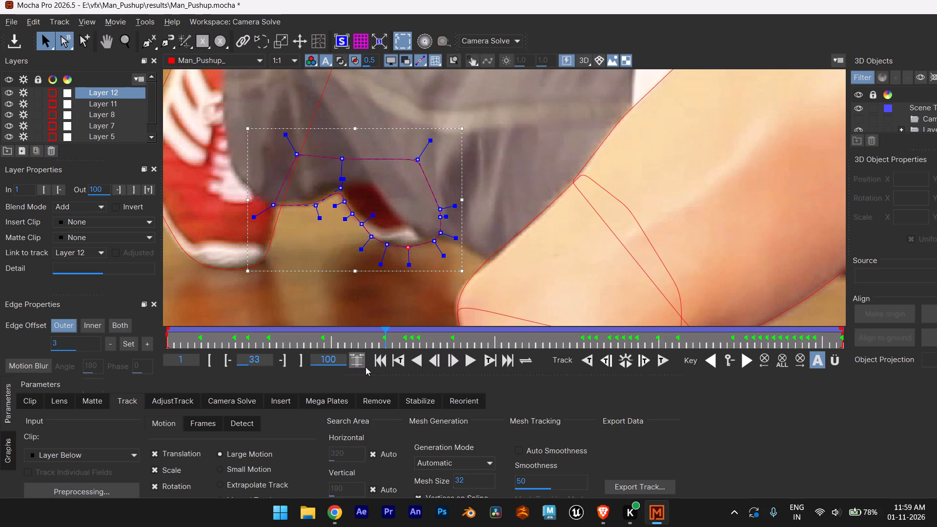
left_click(584, 363)
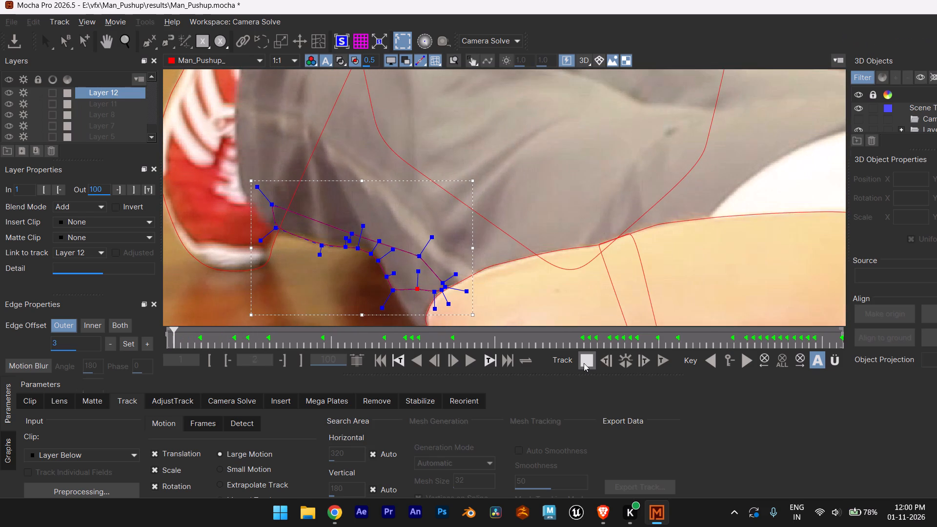
At frame 59, move two Layer 12 points beside the hem's bend up onto the sloping trouser edge.
left_click_drag(168, 338, 400, 336)
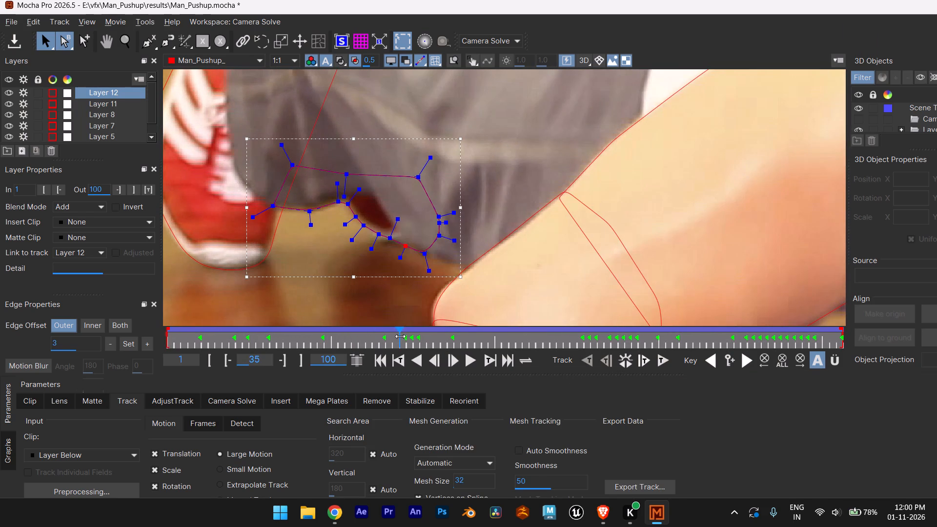
left_click_drag(400, 336, 450, 337)
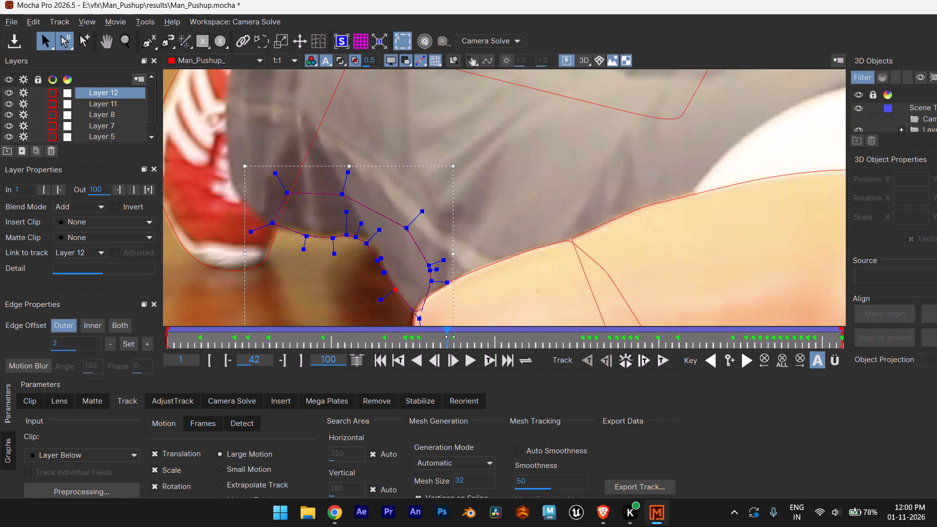
left_click_drag(450, 337, 501, 336)
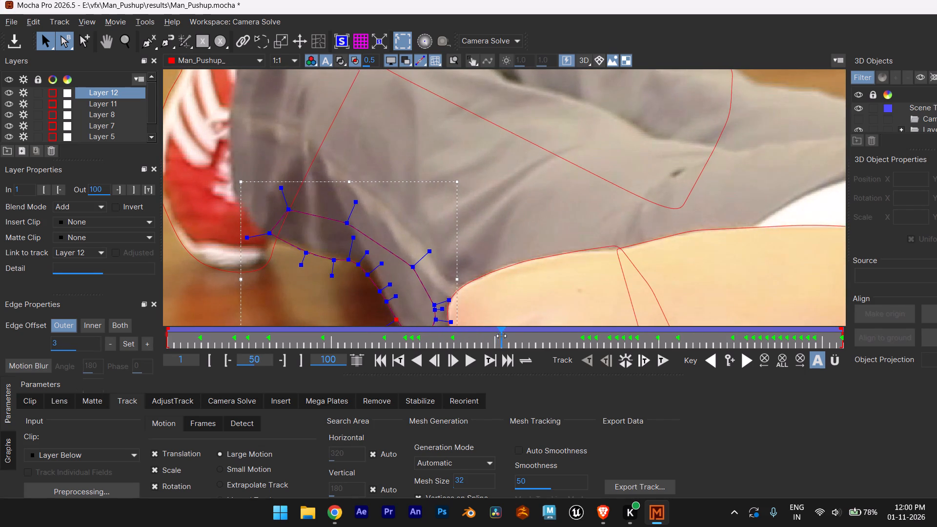
left_click_drag(501, 336, 574, 328)
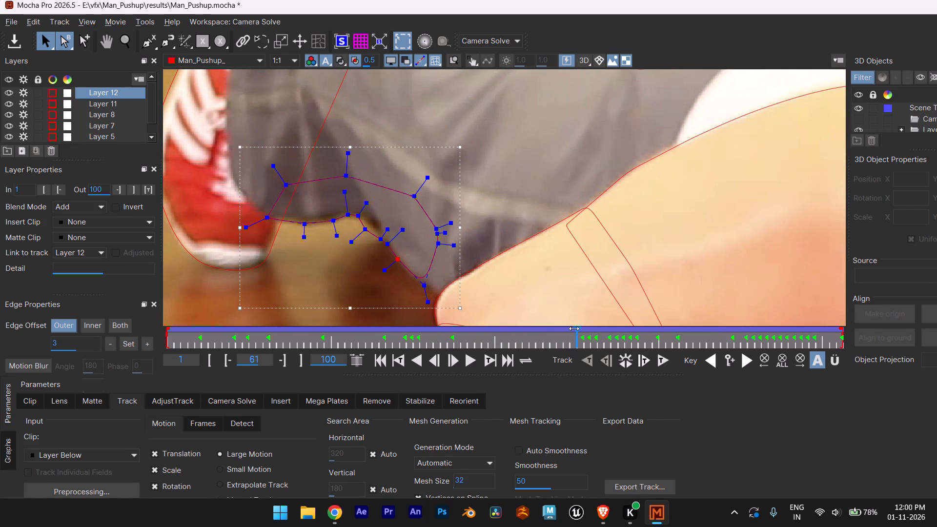
left_click_drag(574, 328, 561, 339)
scroll(321, 261, "up", 6)
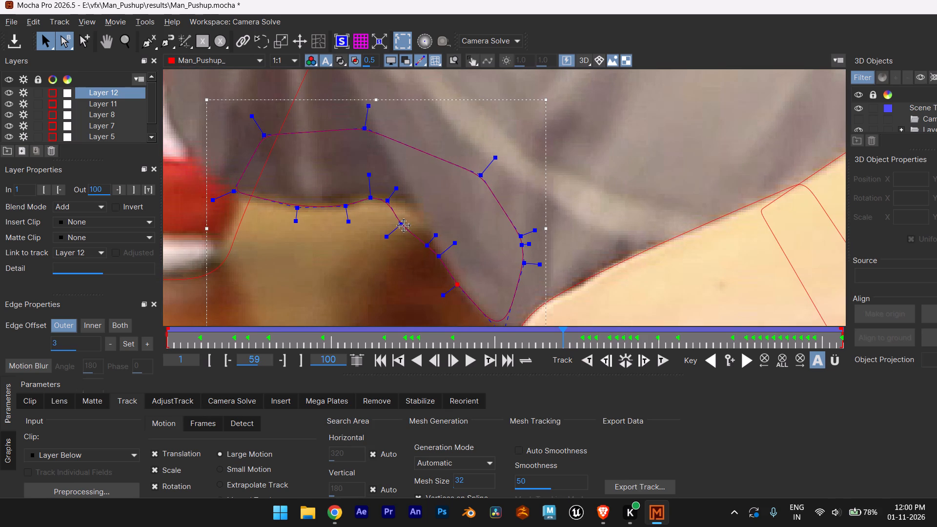
left_click_drag(404, 225, 416, 211)
left_click_drag(429, 247, 430, 237)
Scrub between frames 28 and 79, deselect Layer 12 at frame 79, and examine the spline's fit around the hem and rear shoe.
scroll(500, 334, "down", 5)
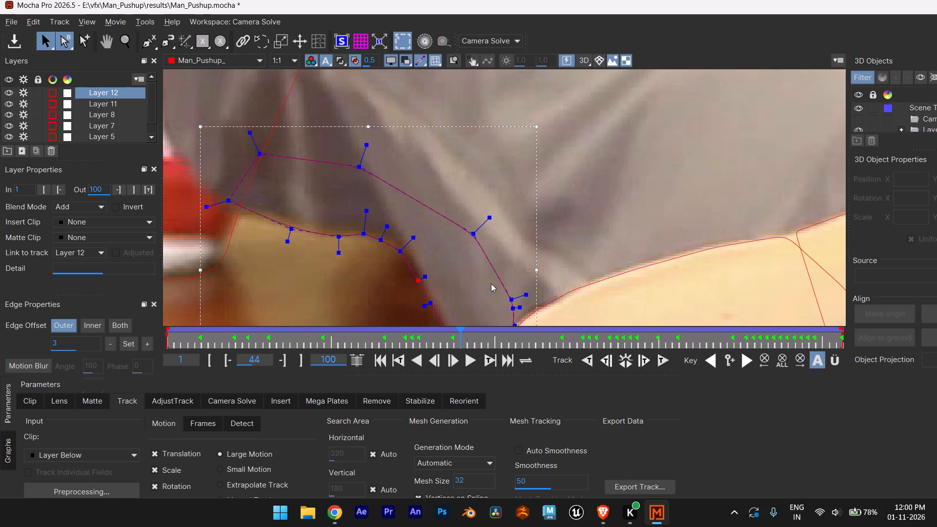
scroll(491, 284, "down", 1)
left_click_drag(462, 335, 454, 338)
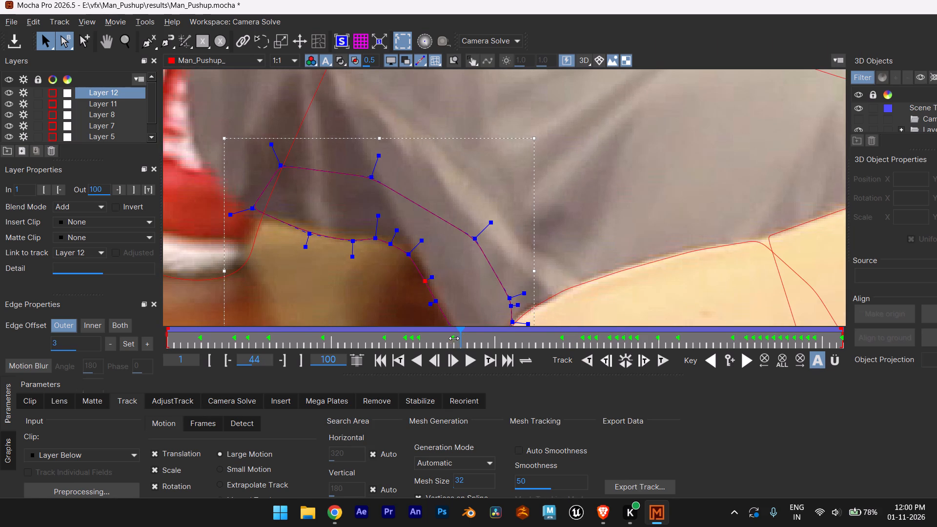
left_click_drag(454, 338, 543, 341)
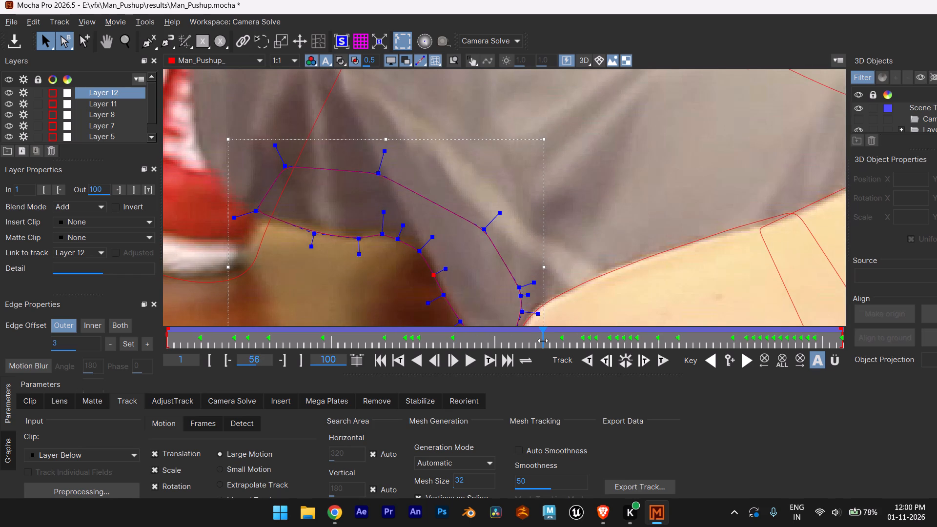
left_click_drag(543, 341, 558, 338)
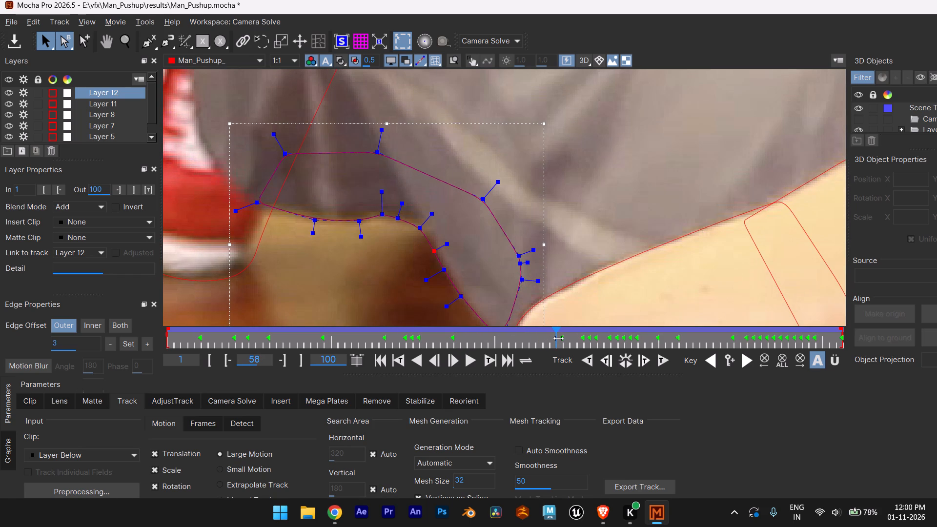
left_click_drag(558, 338, 663, 334)
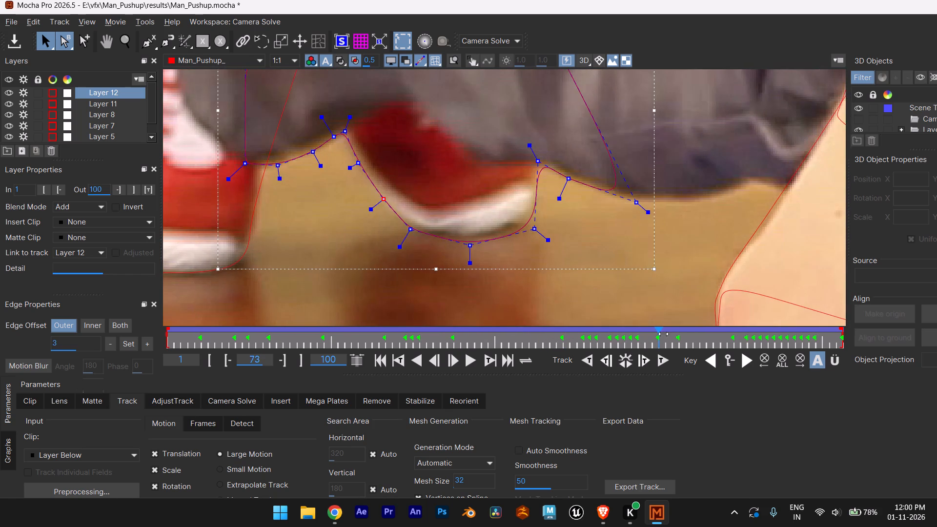
left_click_drag(663, 334, 601, 337)
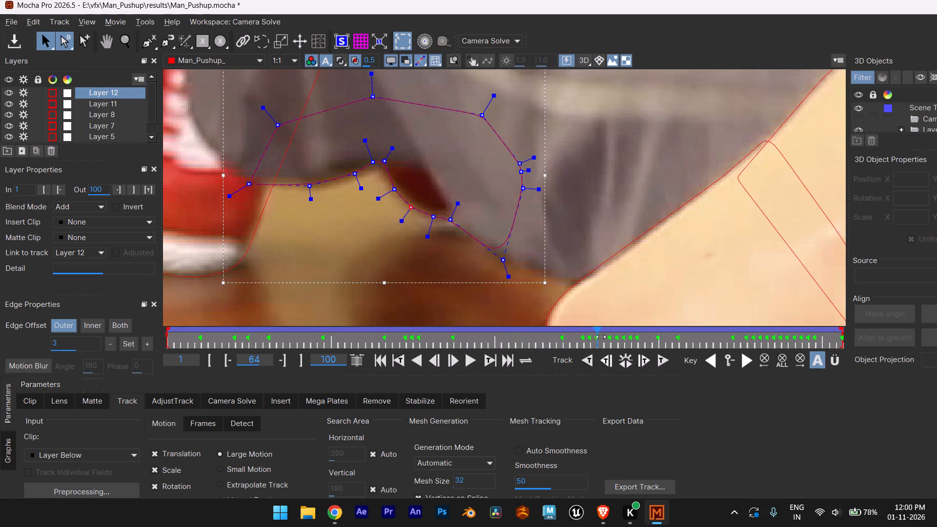
left_click_drag(601, 337, 308, 350)
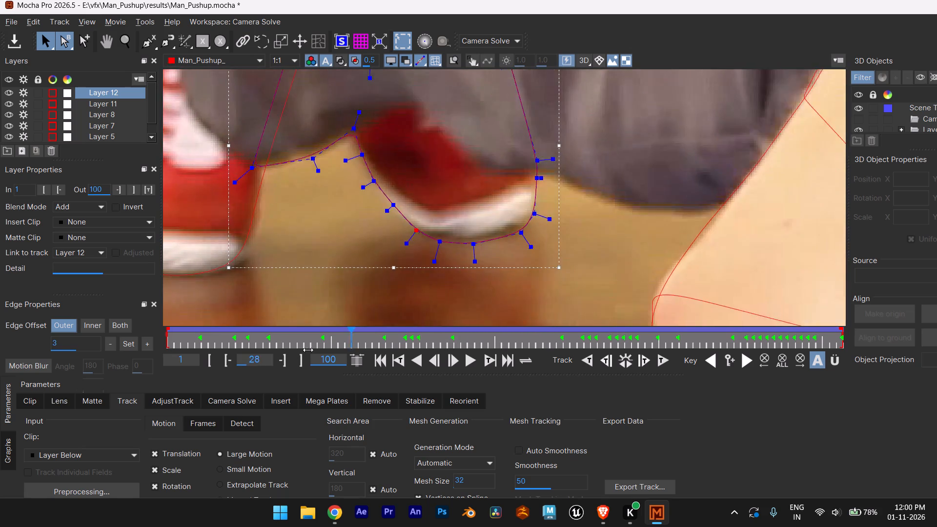
left_click_drag(308, 350, 697, 296)
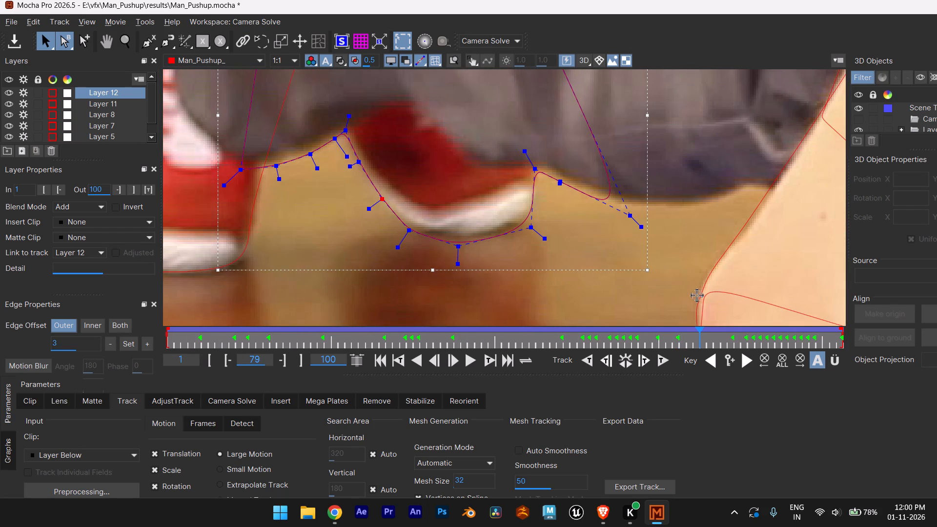
scroll(475, 219, "down", 9)
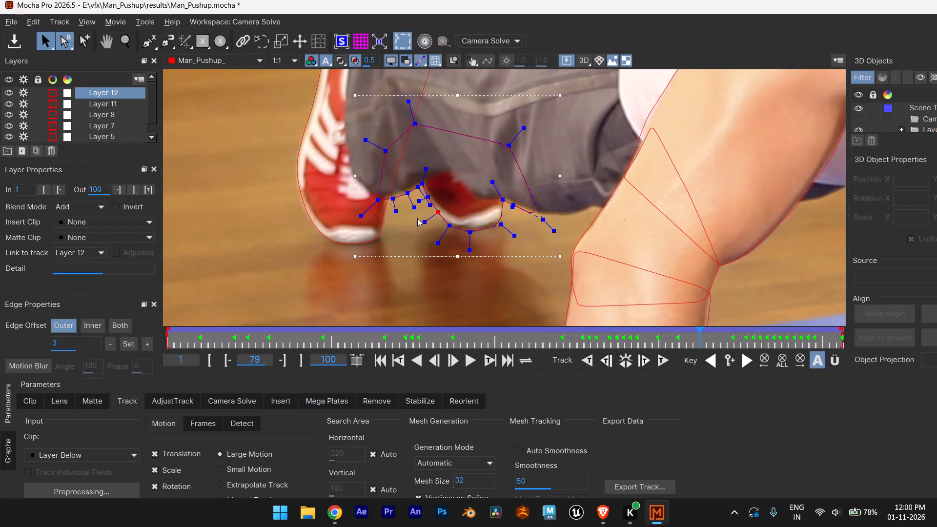
left_click(317, 229)
left_click(487, 284)
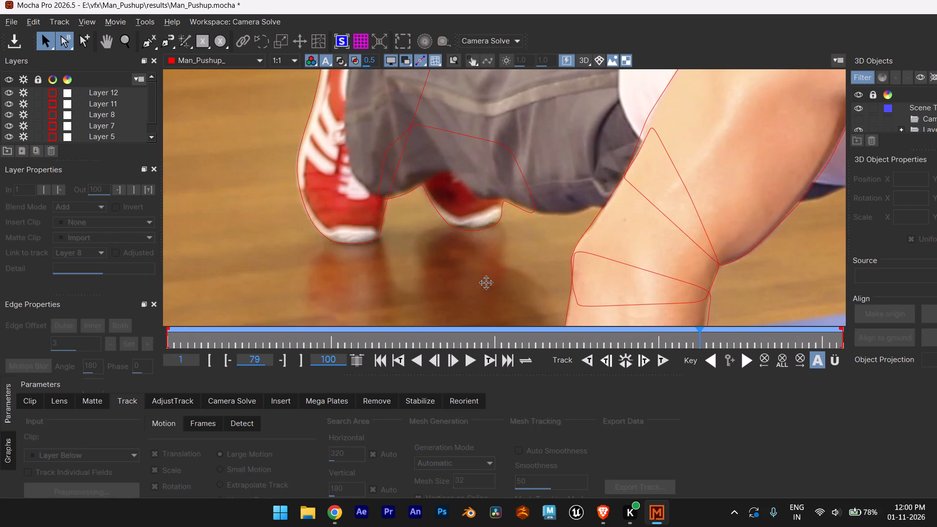
scroll(479, 243, "up", 7)
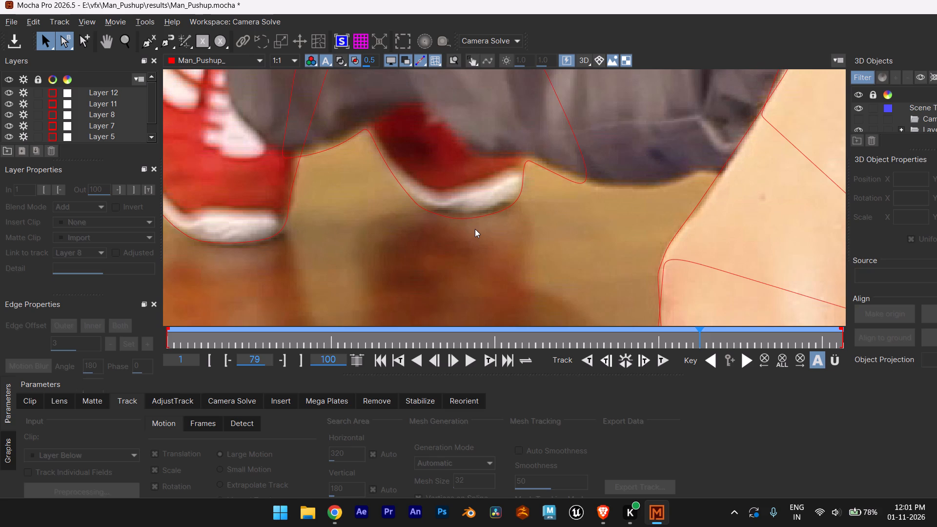
scroll(474, 228, "down", 4)
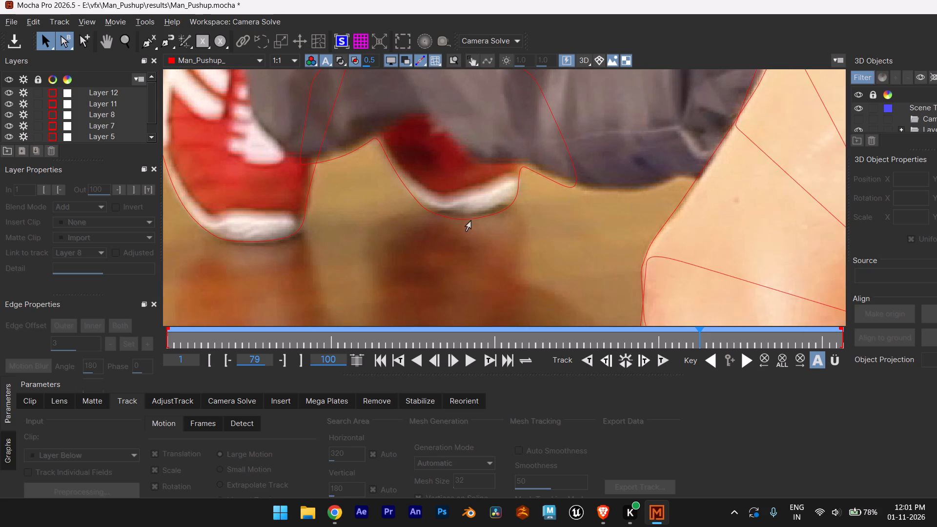
Scrub between frames 56 and 81, ending at frame 66, and examine how the splines fit the shoes, trousers and arm.
scroll(464, 214, "down", 12)
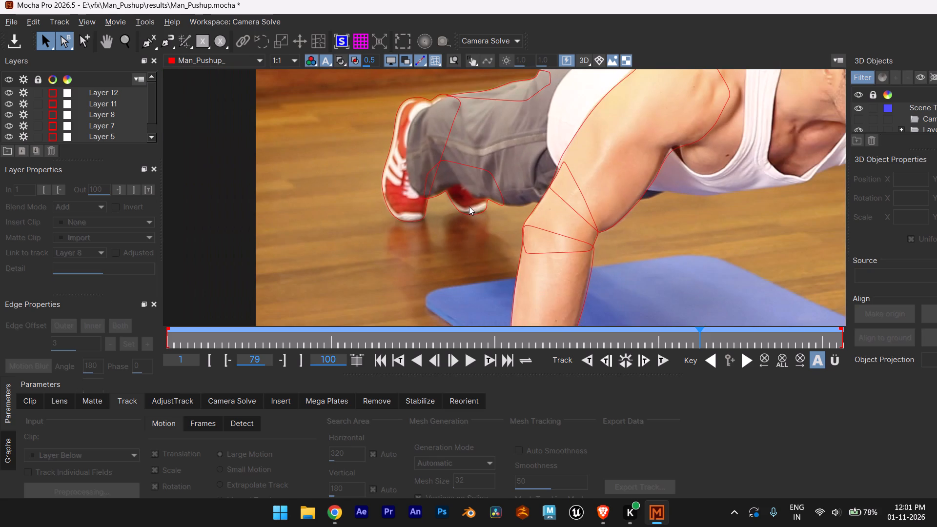
scroll(448, 240, "down", 2)
middle_click_drag(446, 240, 377, 246, "alt")
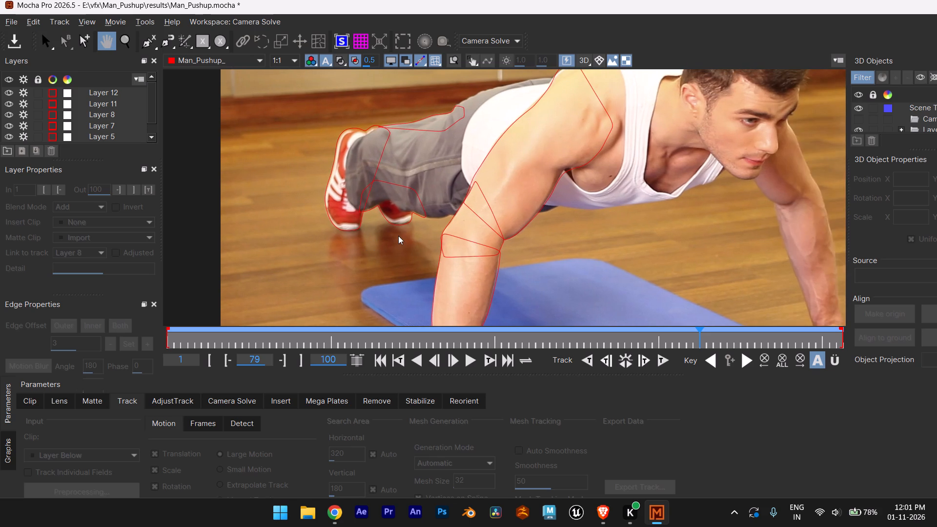
scroll(398, 236, "up", 6)
middle_click_drag(416, 129, 405, 210, "alt")
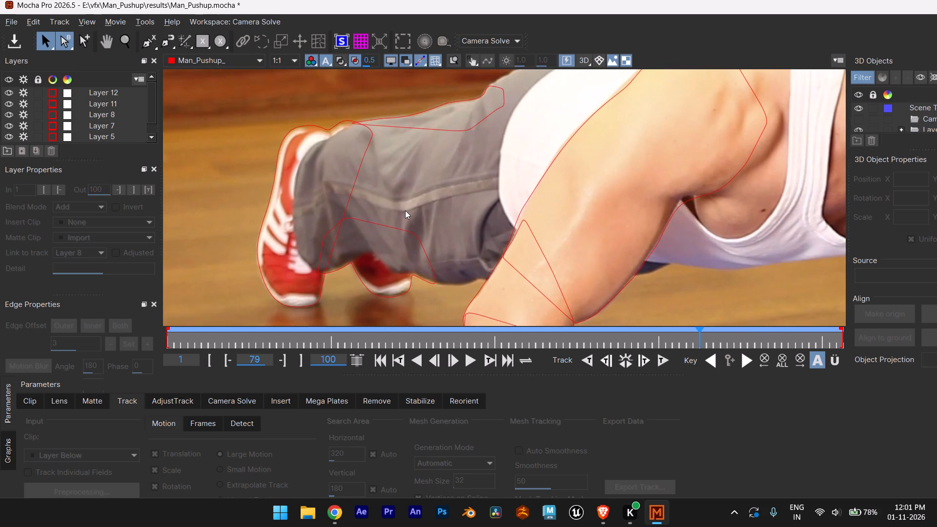
scroll(405, 201, "up", 7)
scroll(405, 199, "down", 8)
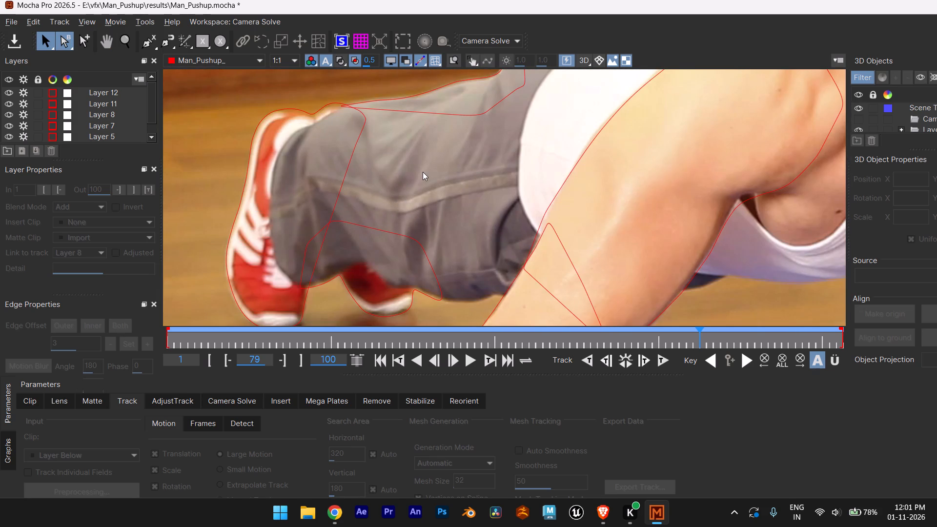
left_click(423, 172)
left_click_drag(446, 344, 555, 345)
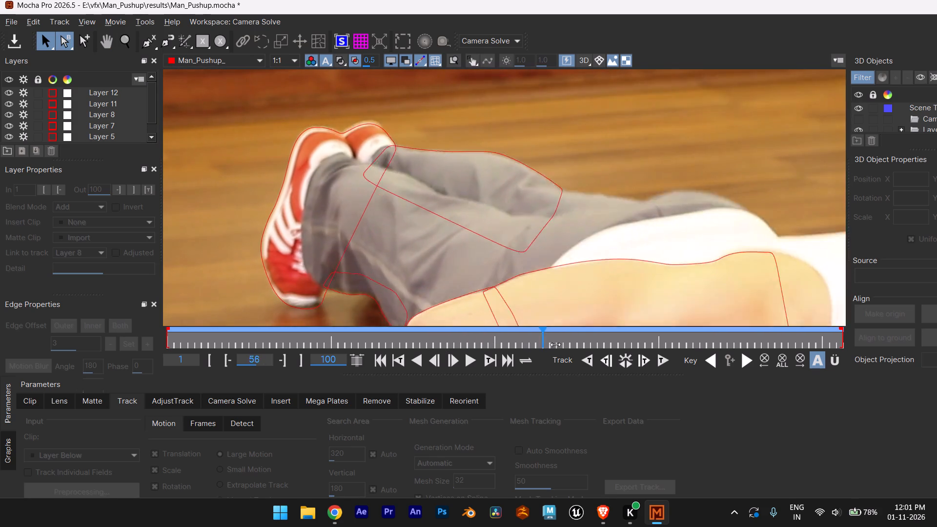
left_click_drag(555, 345, 708, 322)
left_click_drag(756, 313, 766, 313)
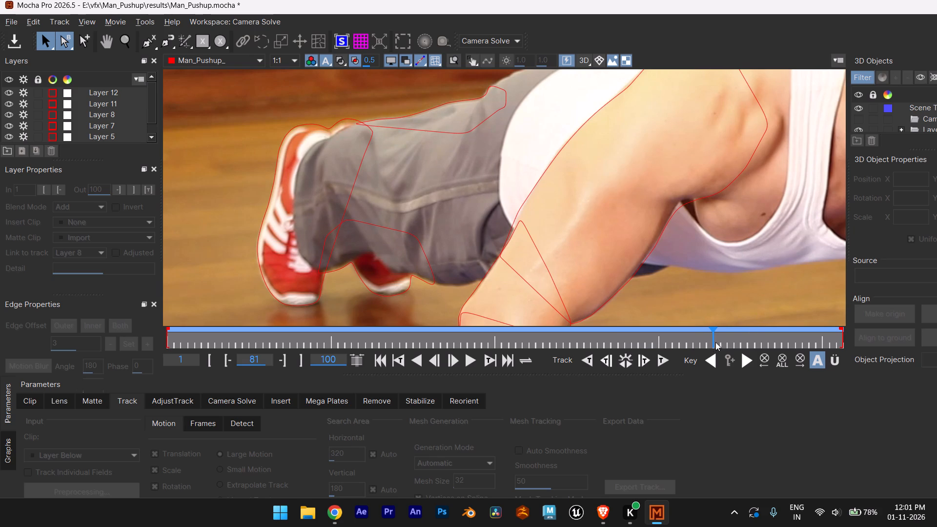
scroll(719, 334, "down", 4)
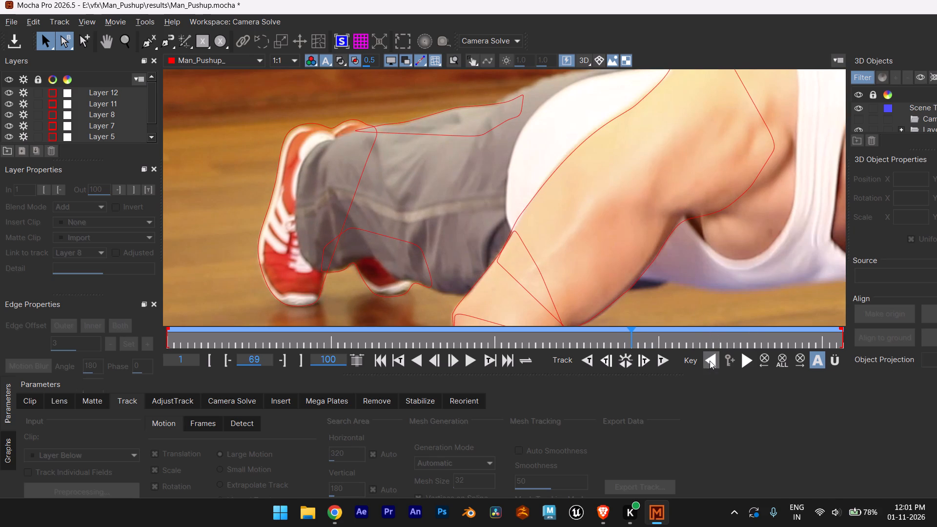
scroll(635, 327, "down", 5)
scroll(622, 315, "up", 6)
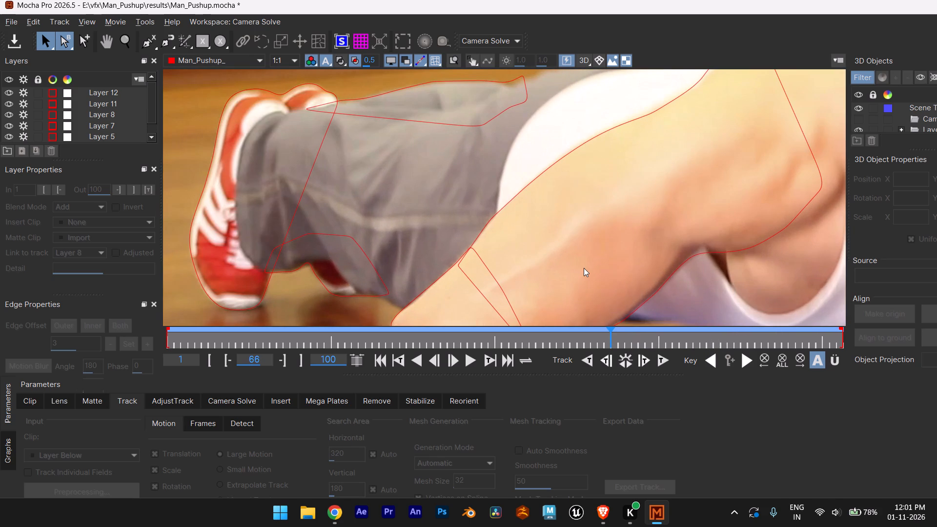
scroll(584, 268, "up", 1)
scroll(732, 238, "down", 5)
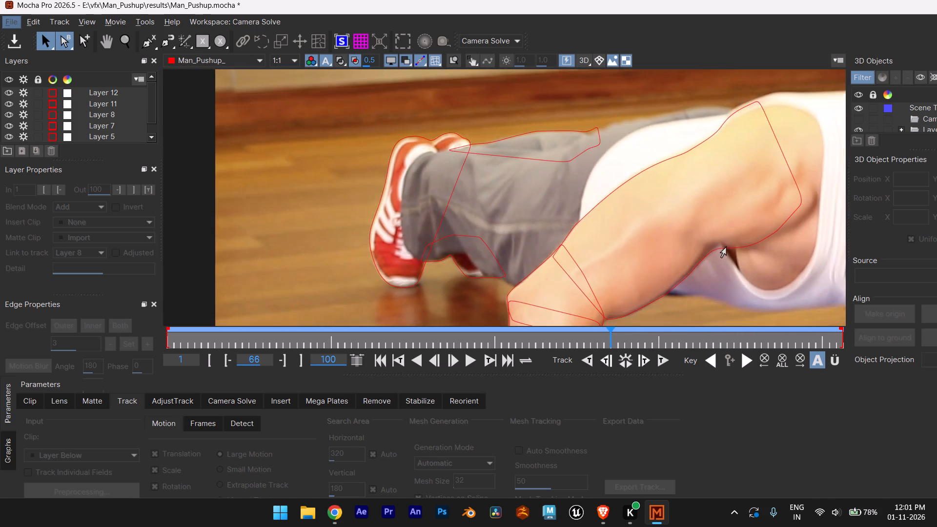
Select Layer 11 at frame 66, examine its spline along the trousers' upper edge, and deselect it.
scroll(726, 248, "down", 4)
middle_click_drag(762, 212, 571, 229, "alt")
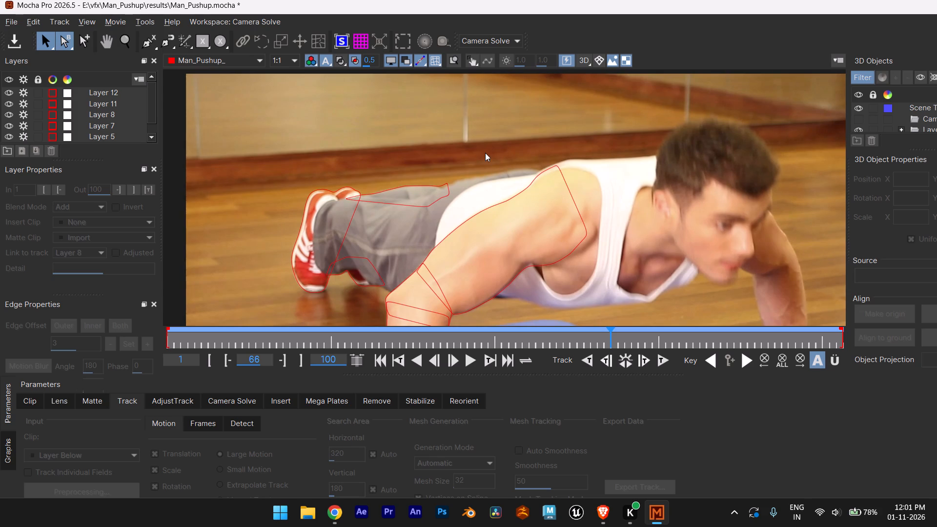
scroll(486, 149, "up", 1, "alt")
middle_click_drag(485, 154, 470, 223, "alt")
scroll(459, 224, "up", 5)
scroll(456, 235, "down", 1)
scroll(455, 236, "up", 5)
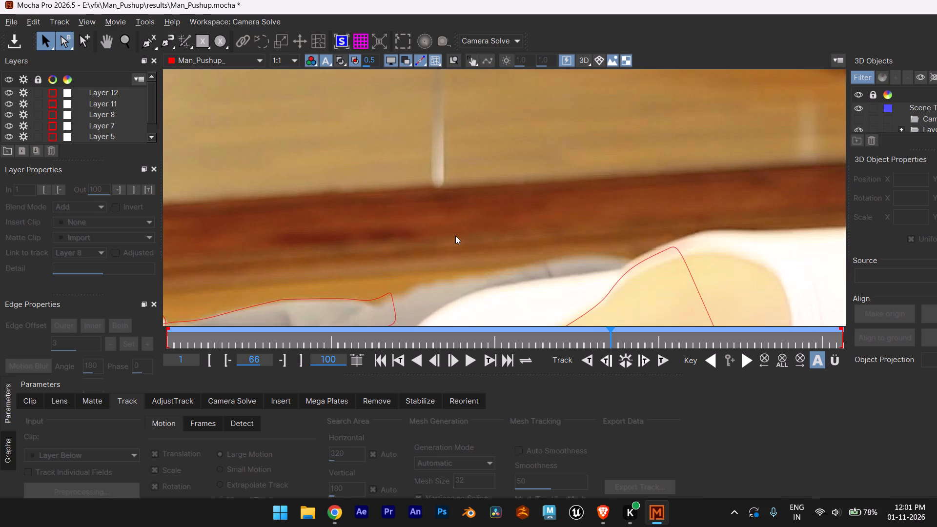
middle_click_drag(453, 259, 480, 186, "alt")
scroll(404, 214, "up", 5)
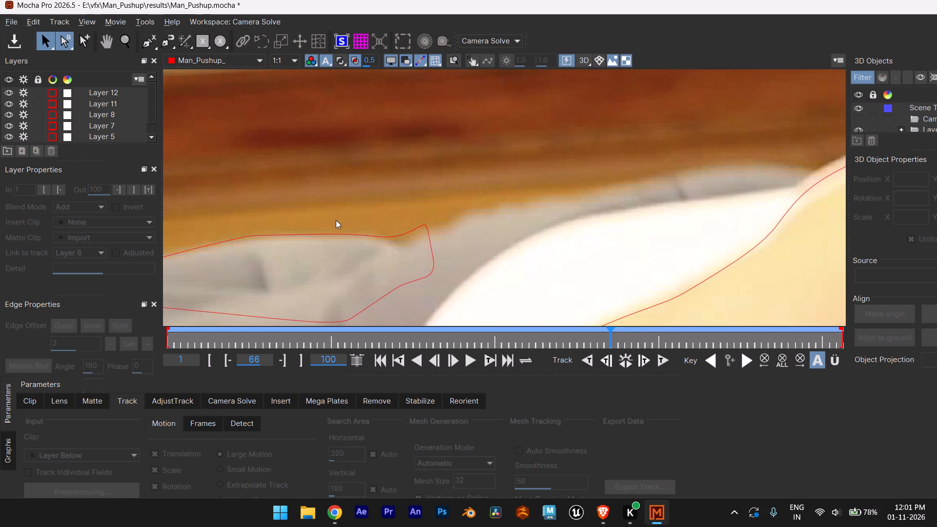
scroll(316, 223, "up", 1, "alt")
middle_click_drag(316, 223, 420, 195, "alt")
scroll(416, 197, "up", 3)
left_click(397, 212)
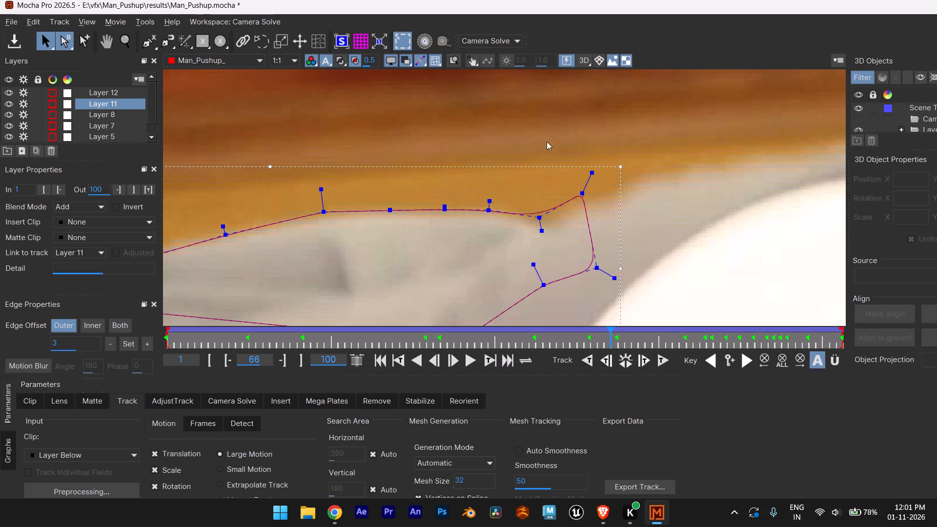
scroll(547, 141, "down", 5)
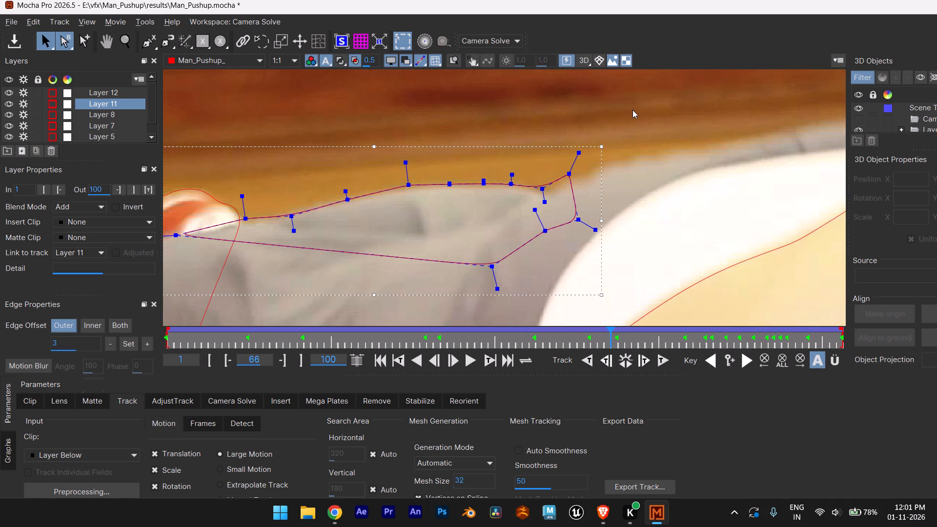
scroll(632, 110, "down", 6)
scroll(577, 148, "down", 3)
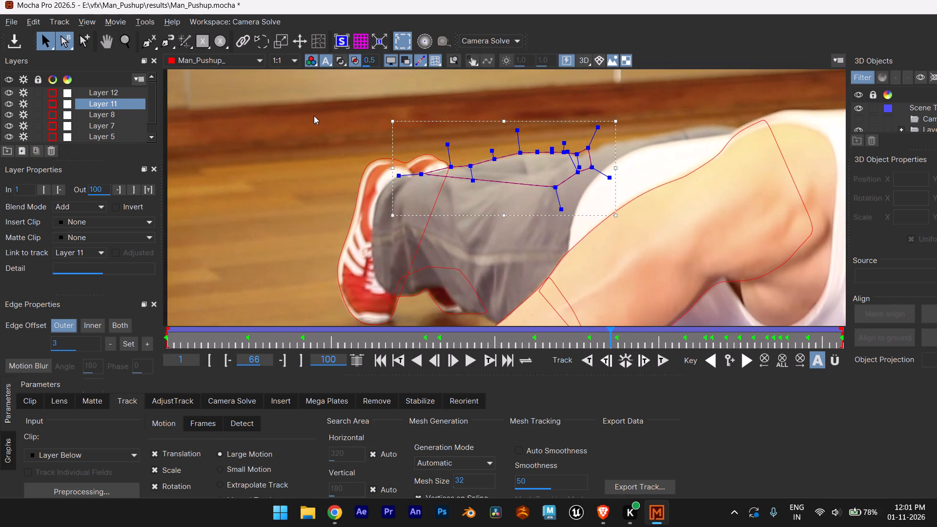
middle_click_drag(314, 115, 183, 187, "alt")
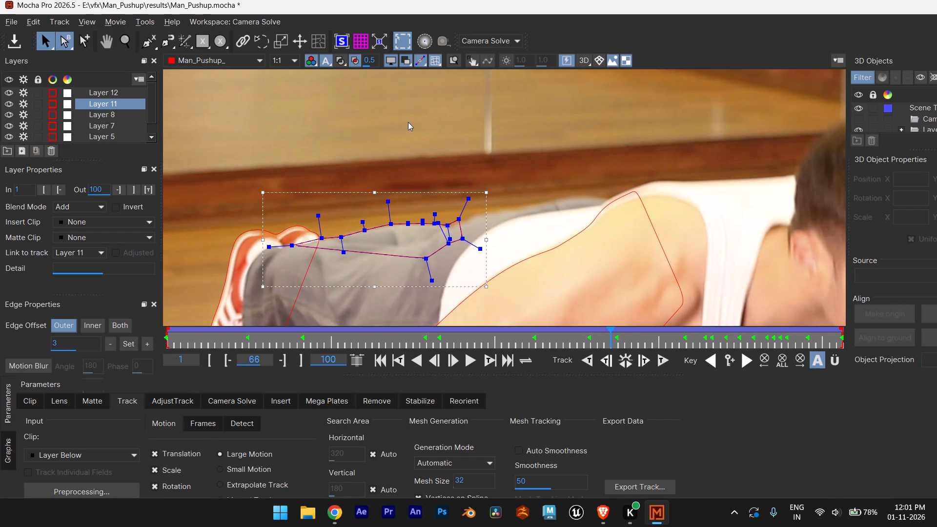
scroll(408, 122, "down", 6)
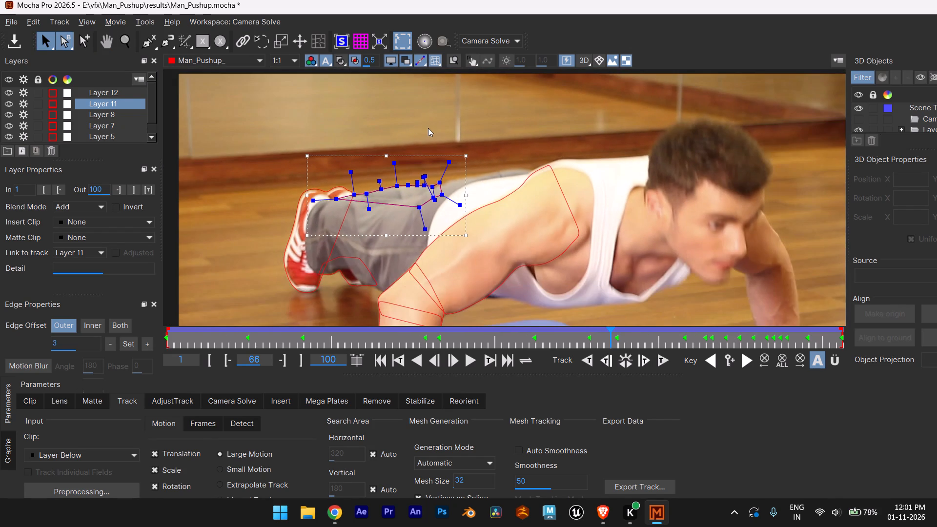
scroll(466, 142, "down", 1)
scroll(578, 138, "down", 4)
left_click(550, 130)
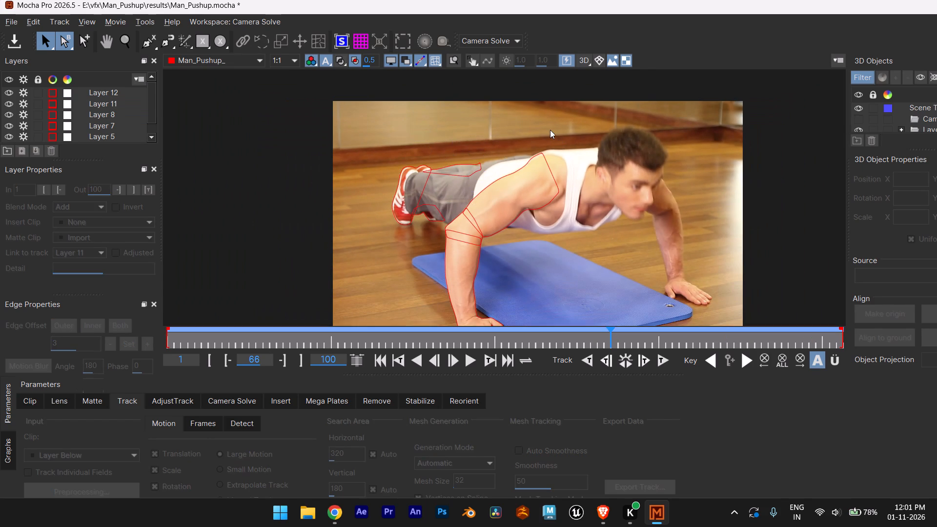
At frame 66, lower Layer 11's upper corner point nearest the waist slightly onto the trouser edge, and deselect the layer.
scroll(550, 130, "up", 11)
middle_click_drag(463, 209, 564, 103, "alt")
scroll(518, 210, "down", 3)
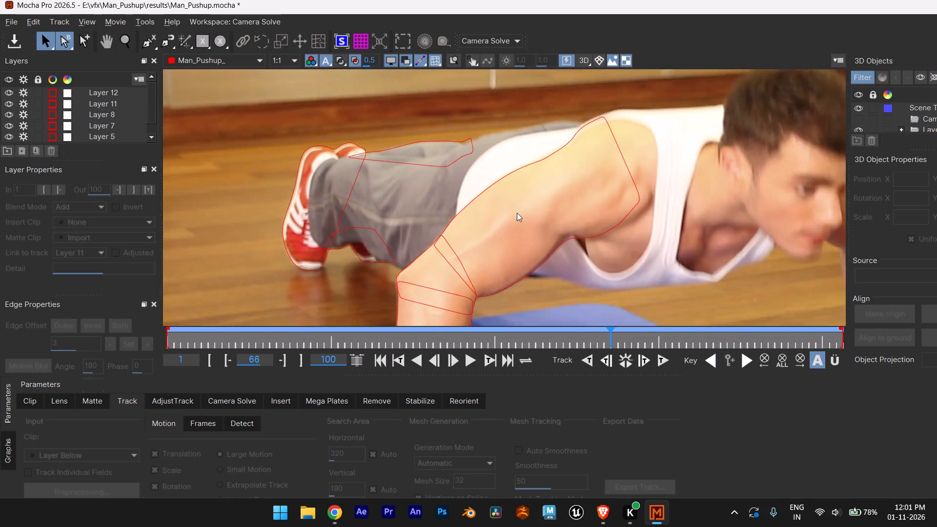
scroll(517, 213, "up", 6)
scroll(517, 213, "down", 2)
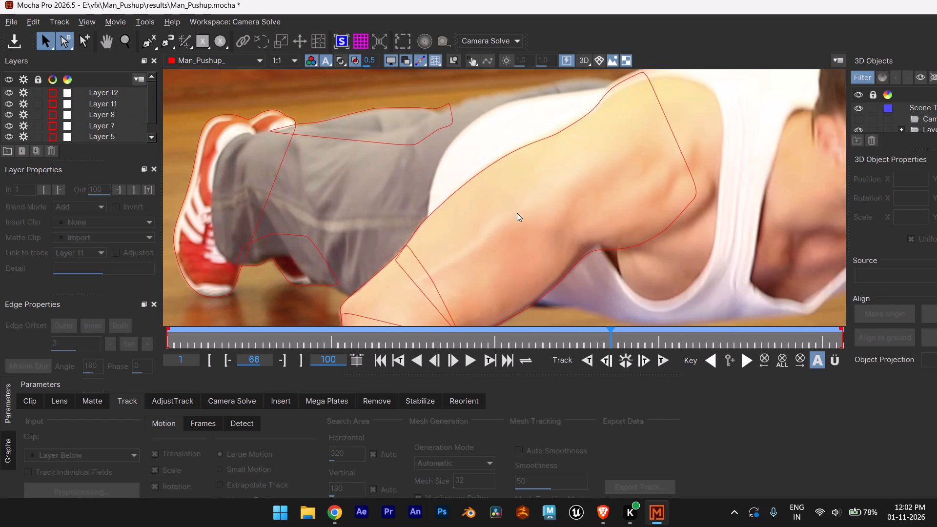
scroll(514, 216, "down", 6)
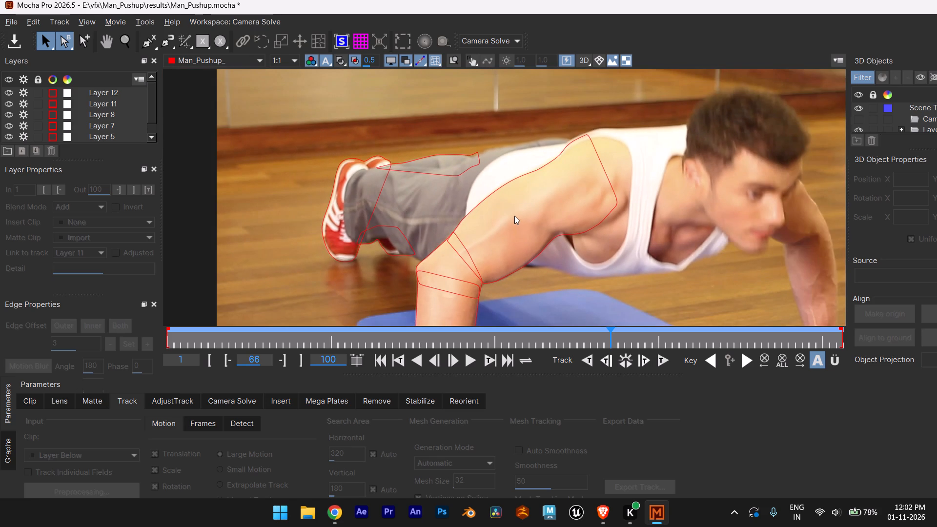
scroll(516, 216, "down", 5)
middle_click_drag(735, 158, 717, 156, "alt")
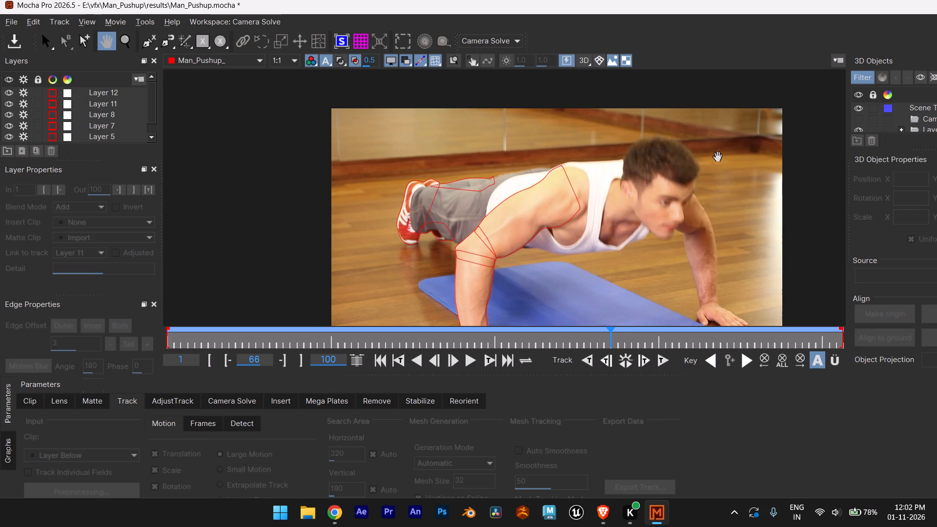
middle_click_drag(717, 156, 546, 195, "alt")
scroll(530, 203, "up", 6)
middle_click_drag(257, 186, 561, 136, "alt")
scroll(485, 154, "up", 9)
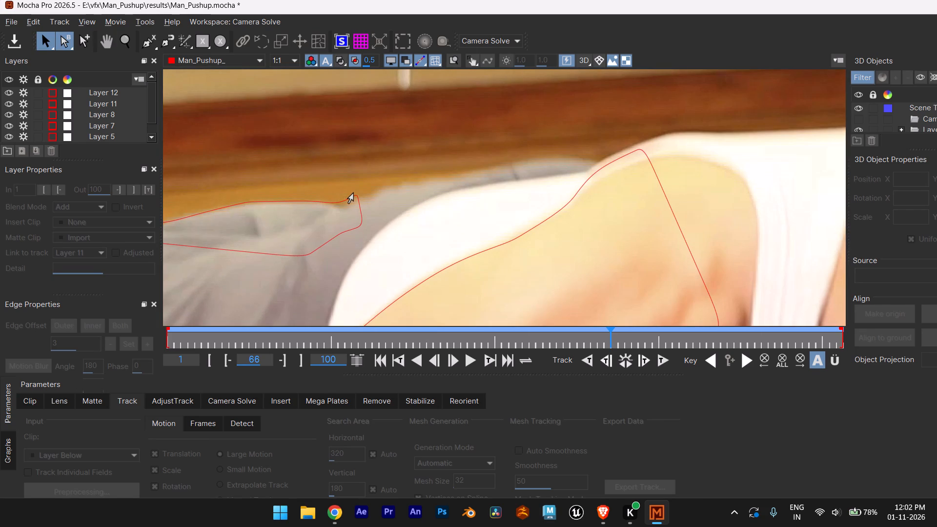
scroll(345, 182, "up", 6)
middle_click_drag(345, 182, 405, 139, "alt")
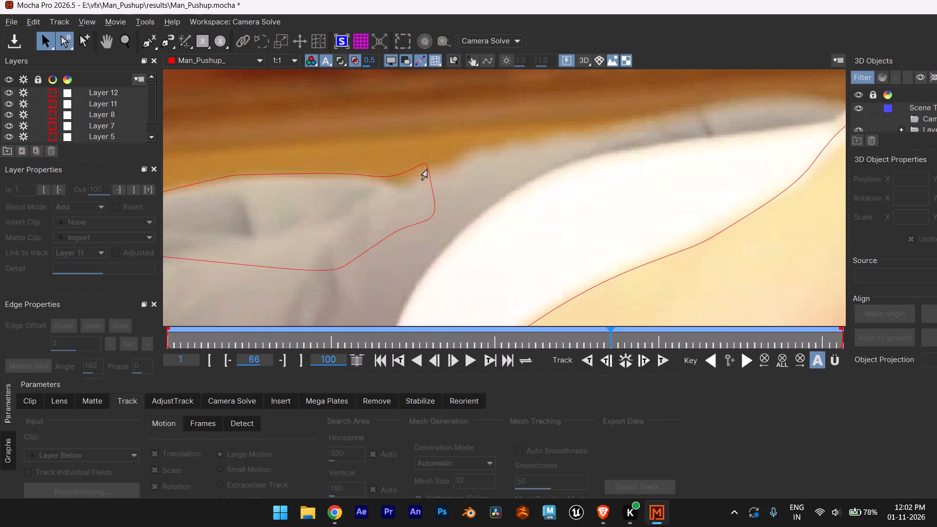
left_click(427, 163)
left_click_drag(425, 162, 426, 167)
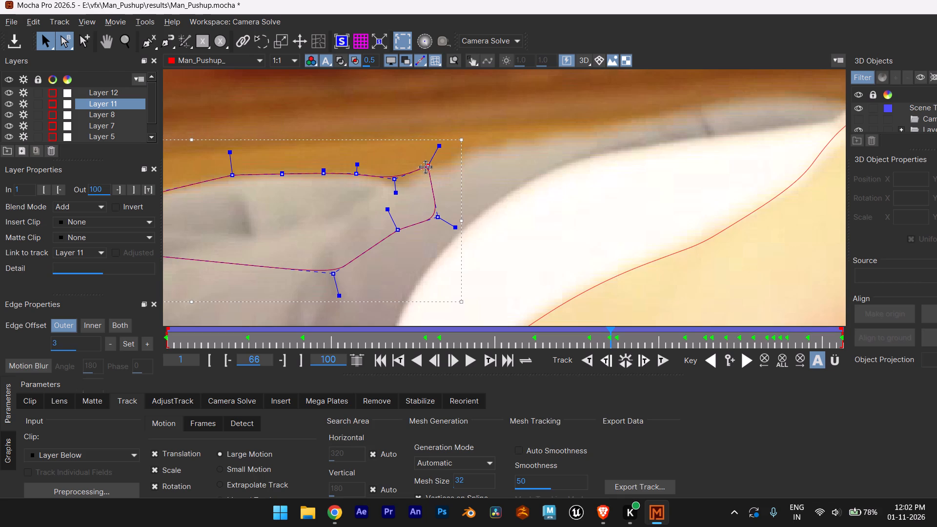
scroll(426, 167, "down", 14)
left_click(433, 106)
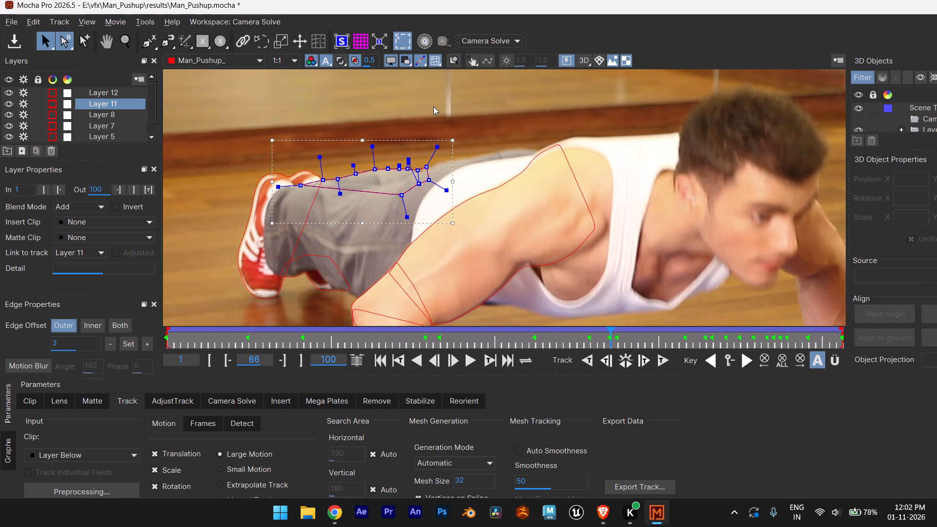
left_click(433, 106)
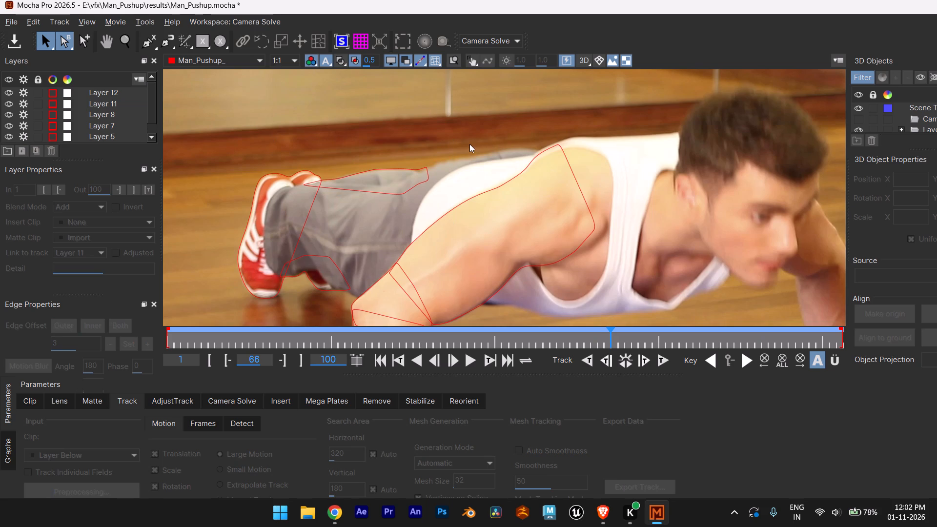
Examine the trouser waist and back edge between Layer 11 and the upper-arm spline at frame 66.
scroll(484, 146, "down", 5)
scroll(484, 146, "up", 7)
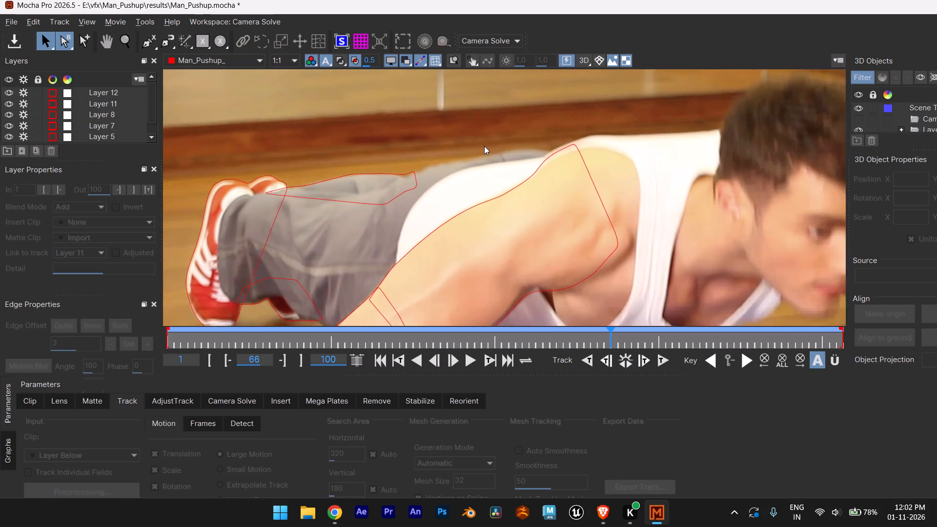
scroll(484, 146, "up", 1)
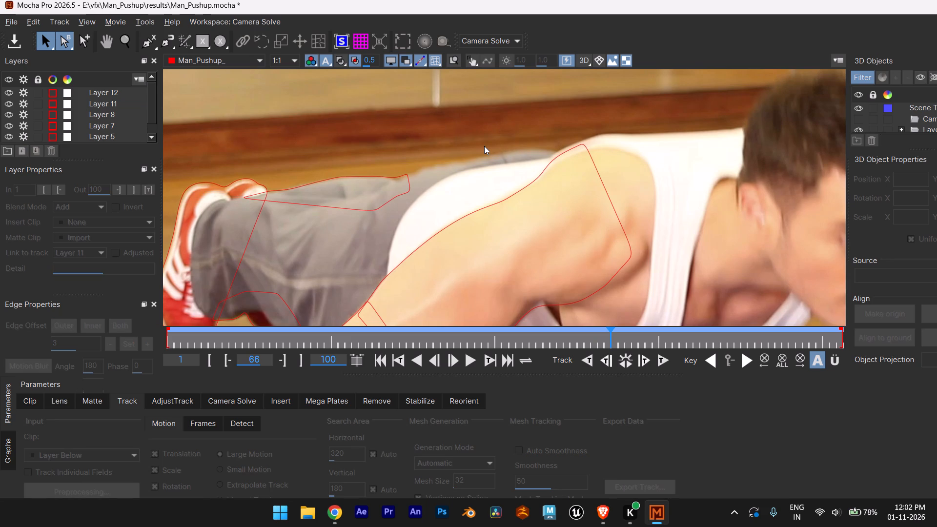
scroll(469, 149, "down", 4)
middle_click_drag(459, 140, 418, 156, "alt")
scroll(414, 155, "up", 5)
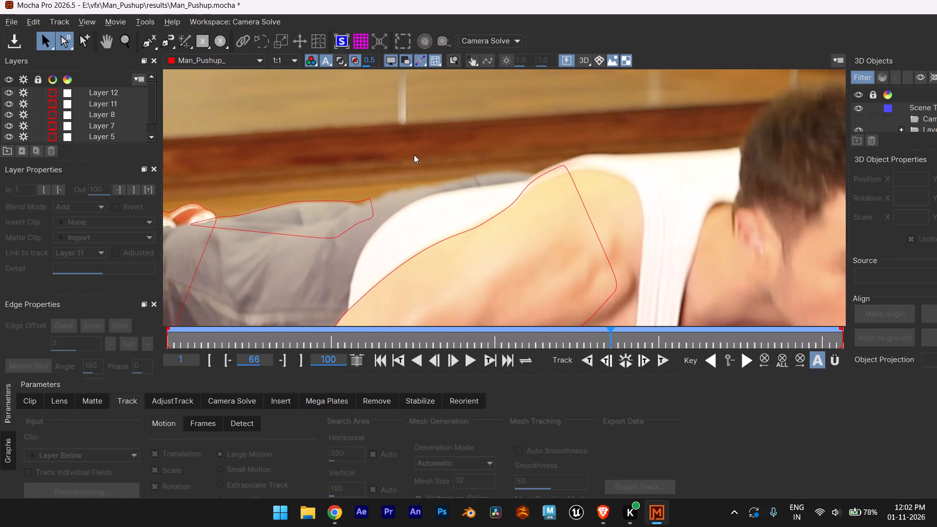
middle_click_drag(379, 155, 481, 138, "alt")
scroll(402, 151, "down", 1, "alt")
scroll(481, 137, "up", 3)
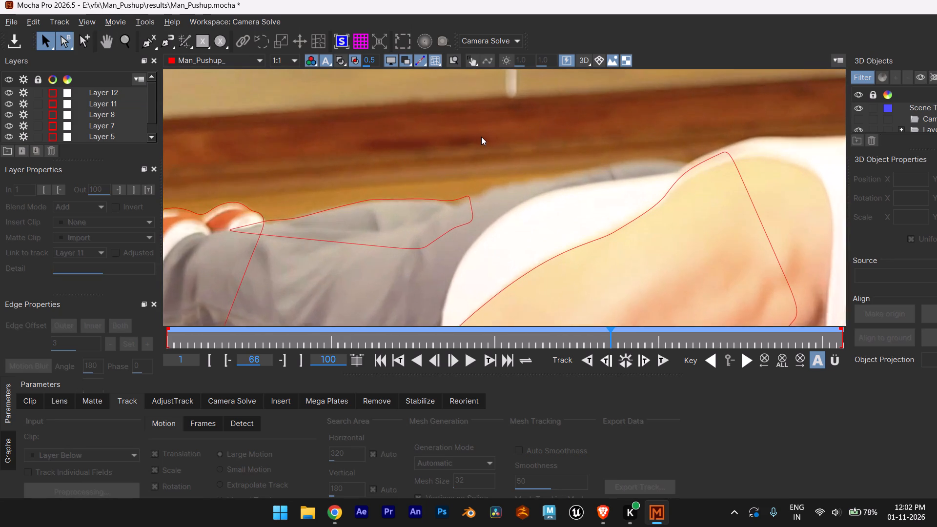
scroll(481, 137, "up", 2)
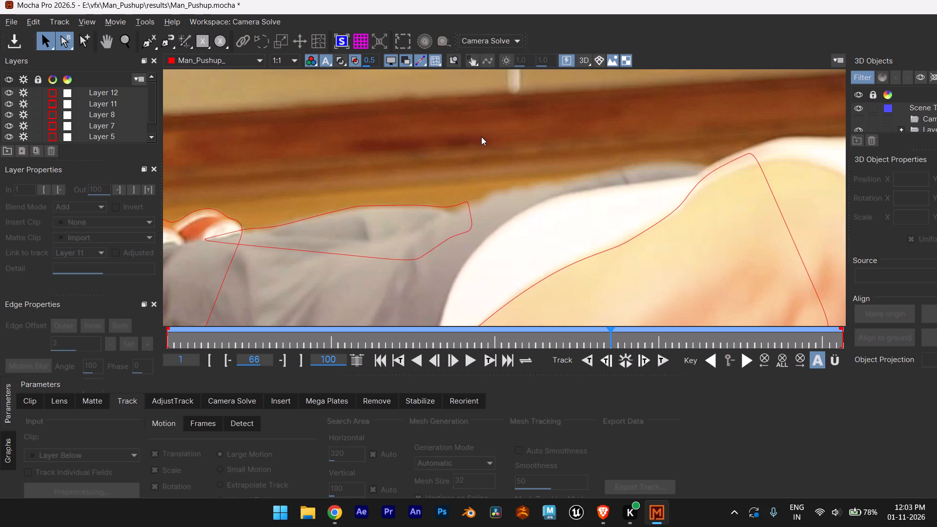
scroll(487, 130, "down", 1)
left_click(487, 130)
scroll(486, 131, "down", 2)
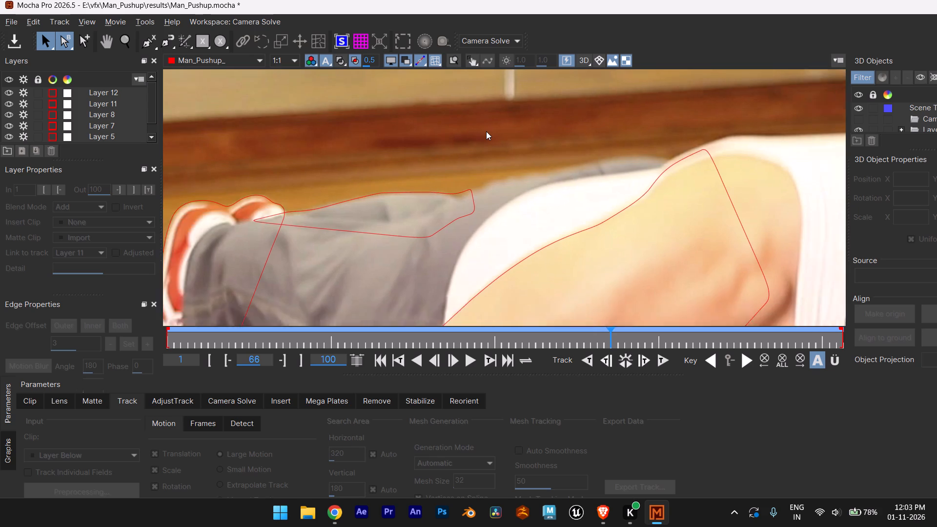
scroll(486, 131, "down", 3)
middle_click_drag(486, 131, 463, 143, "alt")
scroll(463, 143, "up", 11)
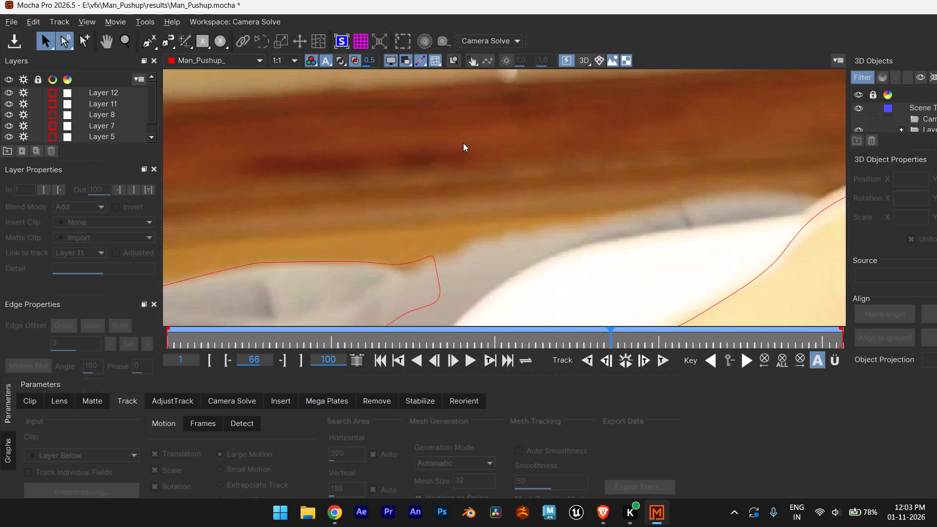
scroll(467, 162, "down", 11)
middle_click_drag(469, 162, 414, 179, "alt")
scroll(414, 179, "up", 2)
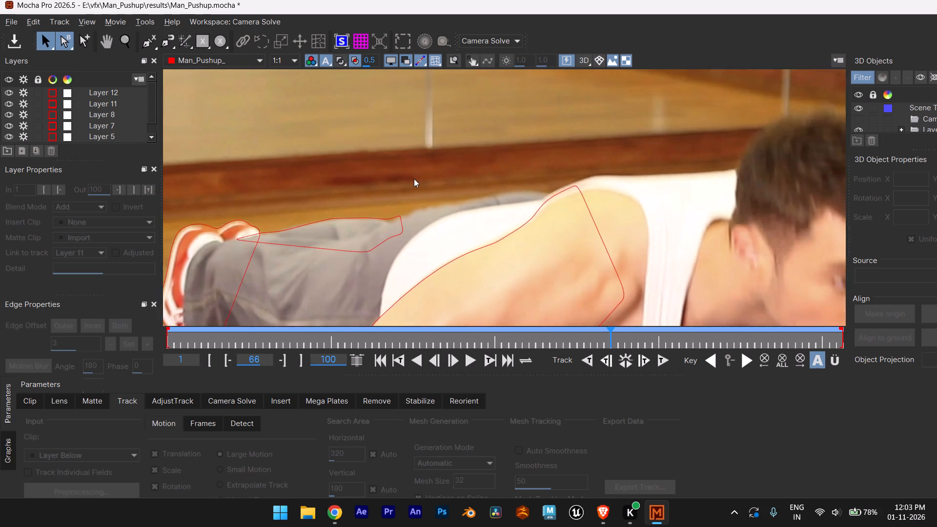
Examine the uncovered trouser waist, shirt and shoulder between Layer 11 and the upper-arm spline at frame 66.
scroll(414, 179, "up", 3)
middle_click_drag(428, 185, 404, 185, "alt")
middle_click_drag(401, 170, 400, 165, "alt")
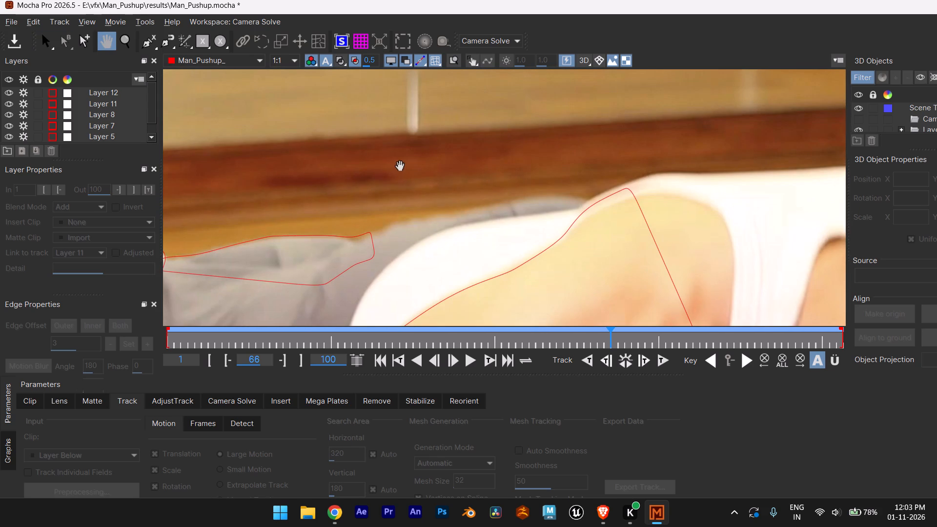
middle_click_drag(400, 165, 405, 129, "alt")
middle_click_drag(389, 168, 385, 175, "alt")
middle_click(379, 182, "alt")
scroll(391, 162, "down", 5)
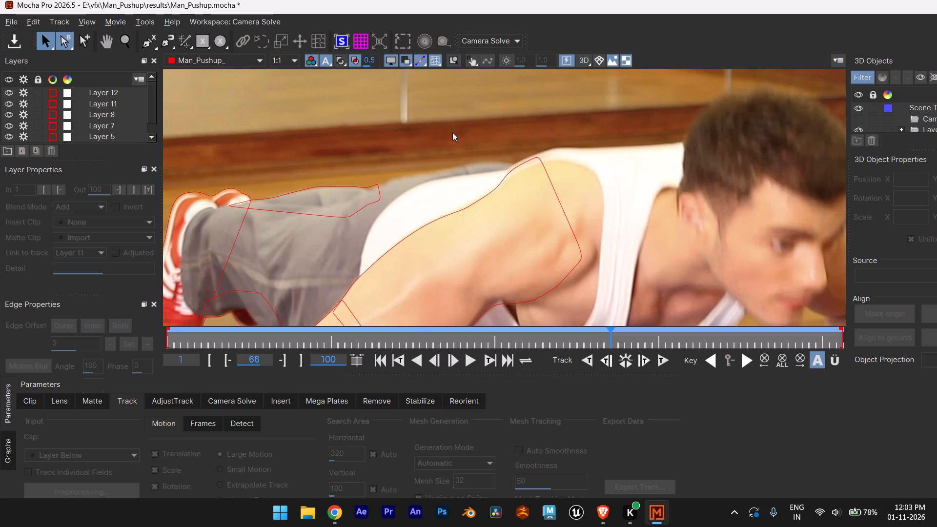
middle_click_drag(452, 132, 380, 146, "alt")
scroll(379, 147, "down", 5)
scroll(373, 151, "up", 5)
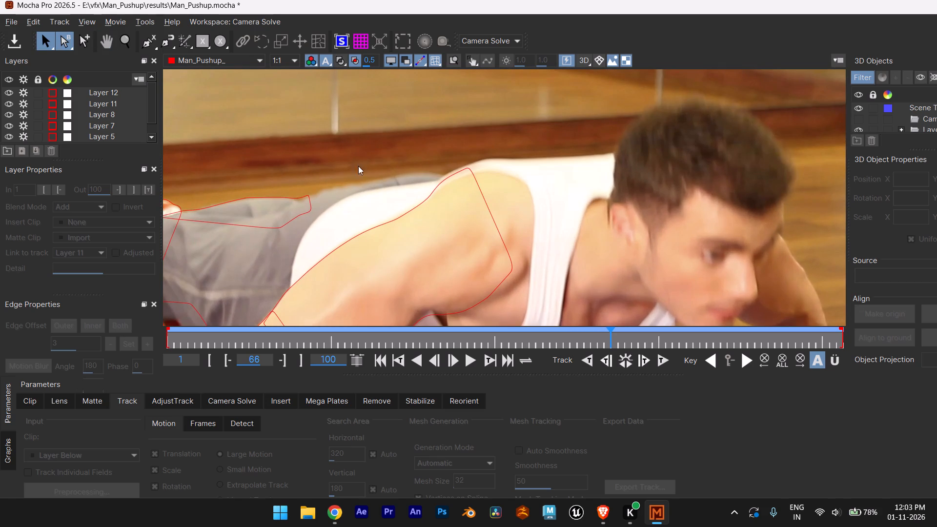
At frame 66, start a new X-Spline at Layer 11's waist-side corner and place seven points along the trousers' upper edge to the arm.
middle_click_drag(350, 174, 421, 161, "alt")
scroll(421, 160, "up", 5)
scroll(411, 163, "up", 1, "alt")
middle_click_drag(411, 163, 457, 135, "alt")
middle_click_drag(407, 123, 411, 149, "alt")
scroll(411, 149, "up", 5)
left_click(151, 40)
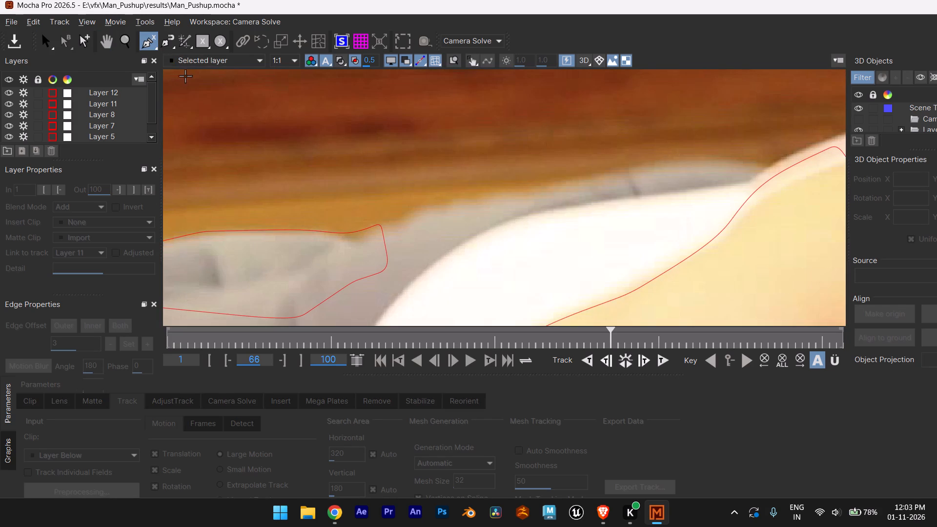
scroll(358, 210, "up", 4)
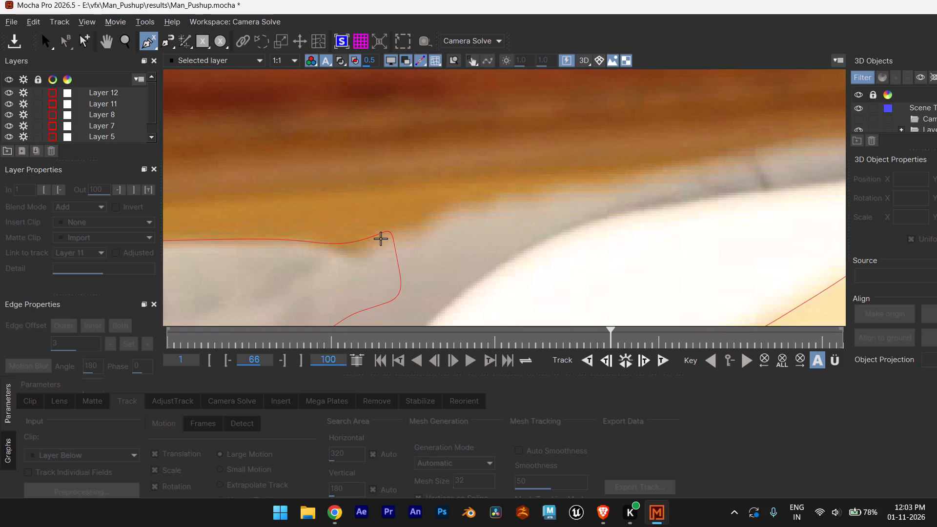
left_click(383, 238)
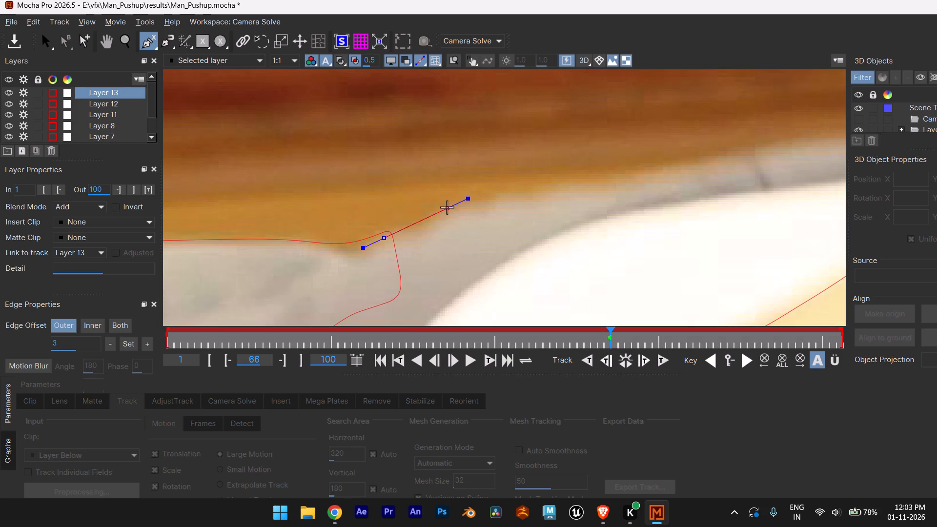
left_click(449, 208)
scroll(491, 199, "down", 5)
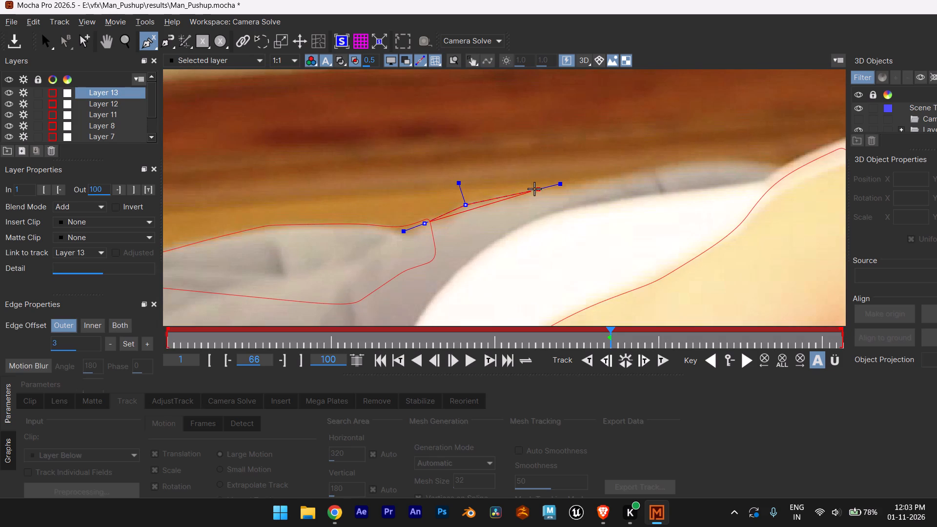
left_click(533, 189)
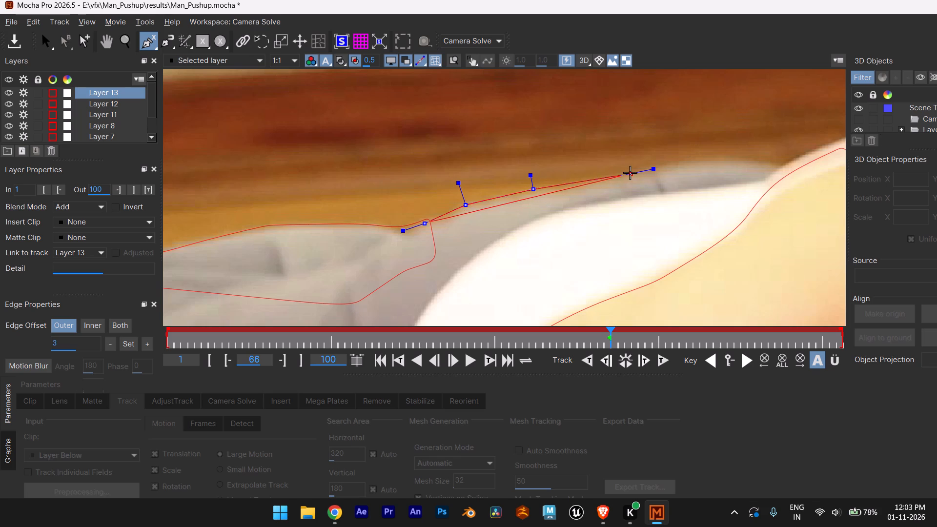
left_click(631, 172)
middle_click_drag(674, 170, 552, 213, "alt")
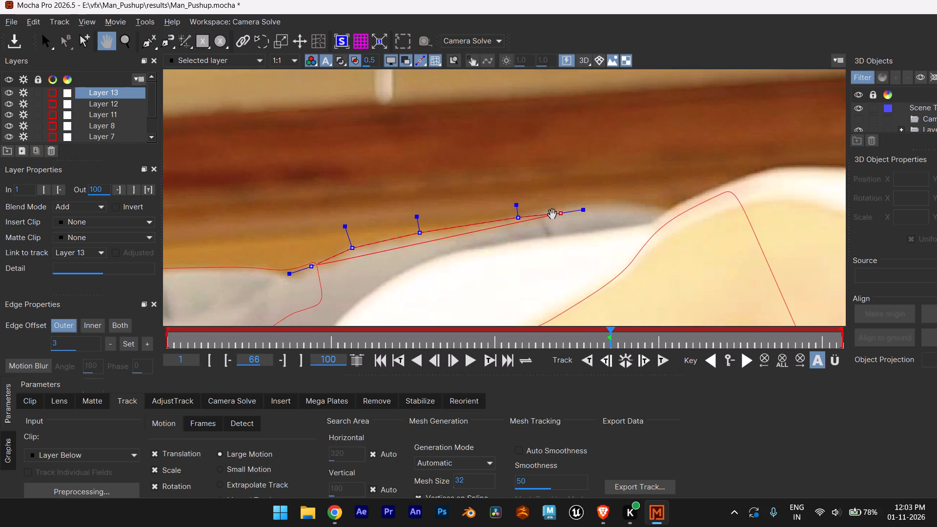
middle_click_drag(552, 213, 550, 213, "alt")
scroll(546, 210, "up", 5)
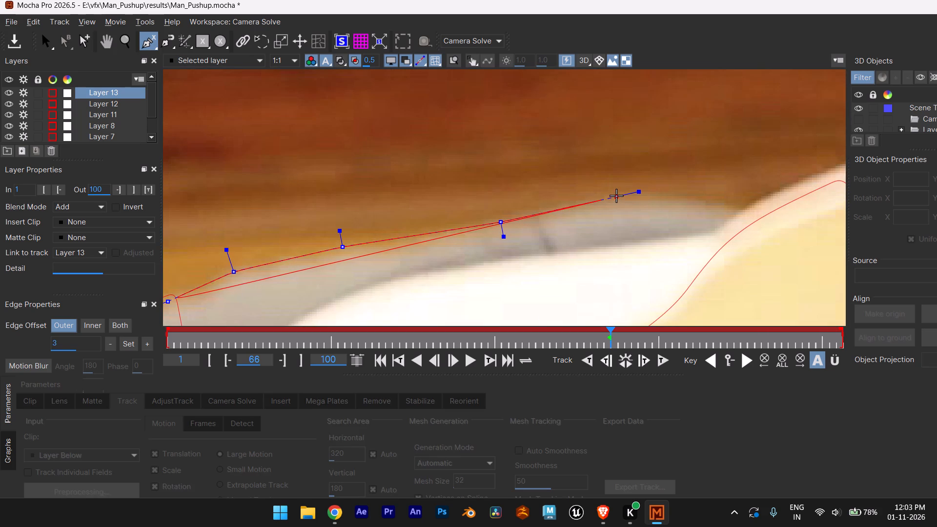
left_click(618, 196)
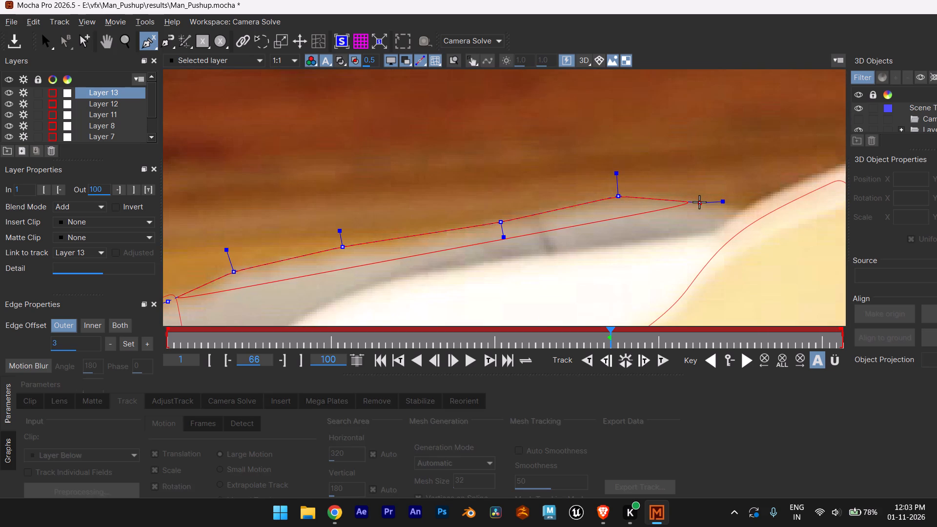
left_click(698, 201)
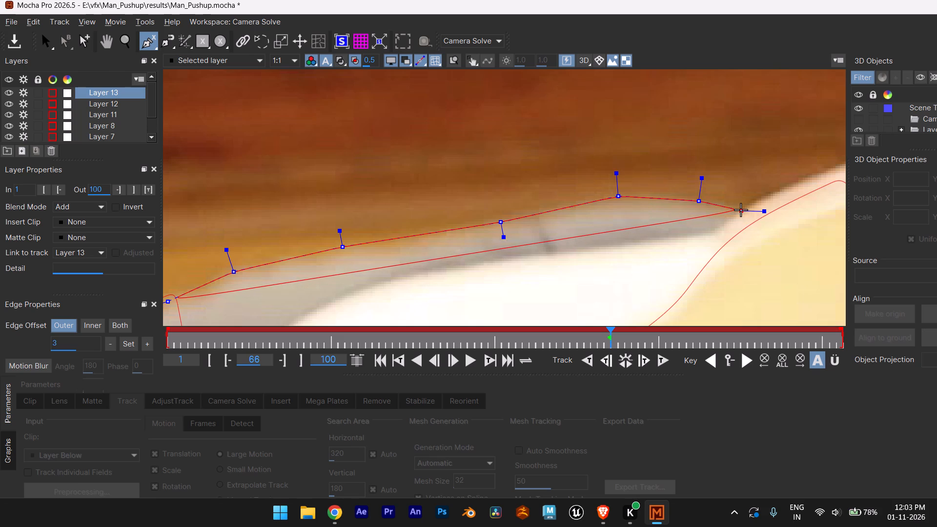
left_click(741, 210)
Complete the new spline with three lower points across the upper arm, white shirt and trousers, and close the shape.
scroll(733, 224, "down", 11)
middle_click_drag(728, 235, 689, 211, "alt")
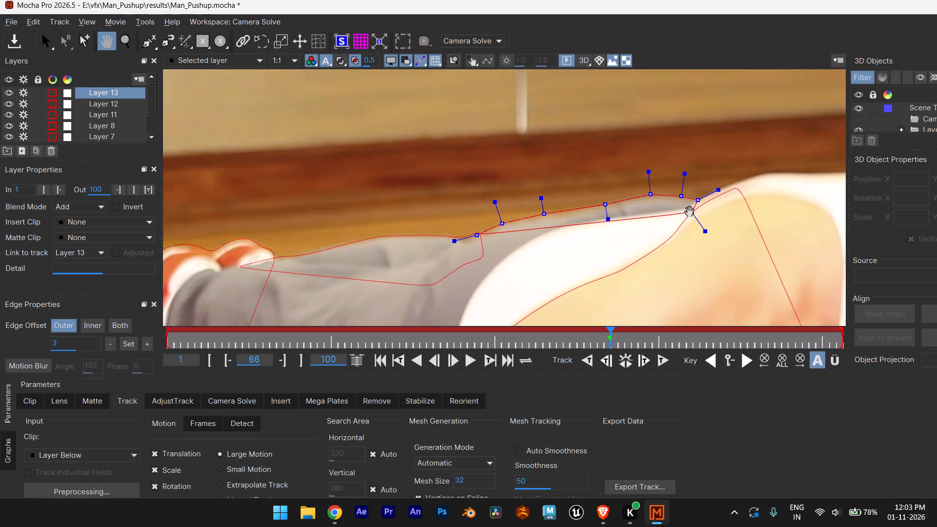
middle_click_drag(689, 211, 670, 203, "alt")
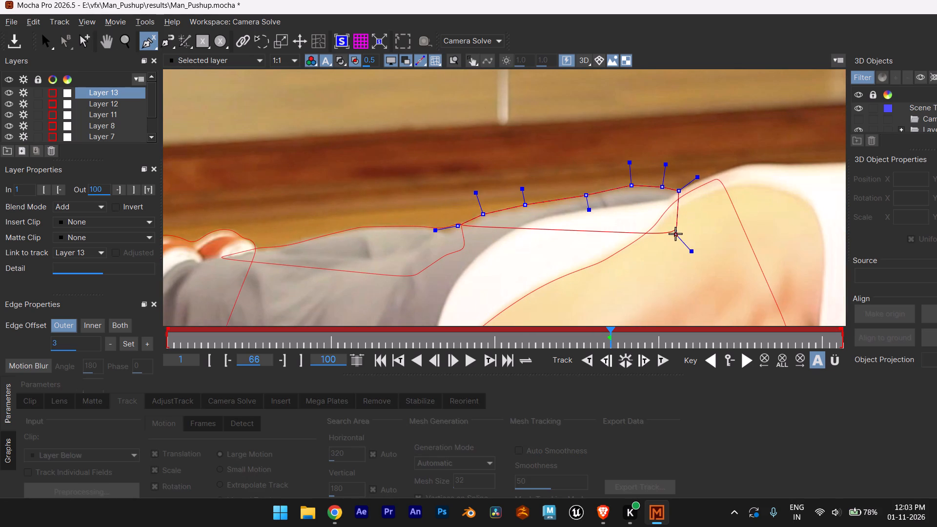
left_click(676, 234)
left_click(534, 273)
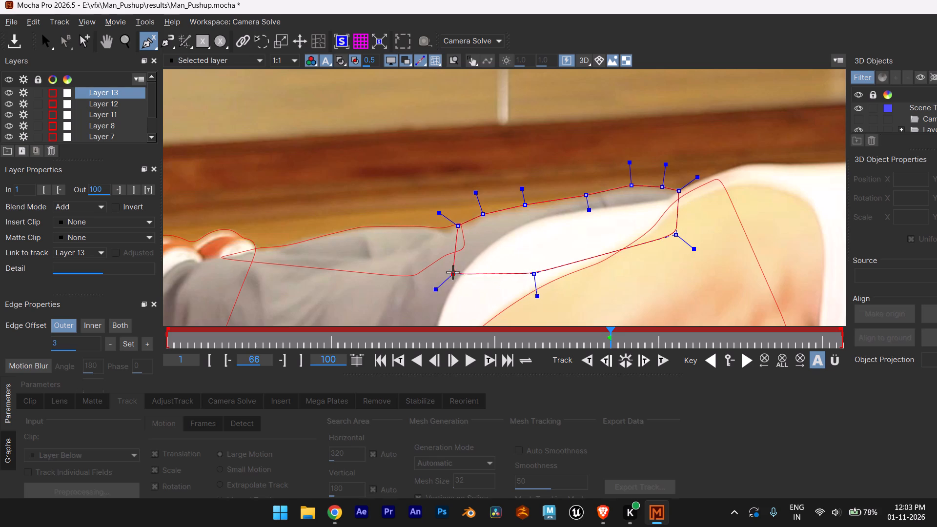
left_click(455, 269)
right_click(438, 257)
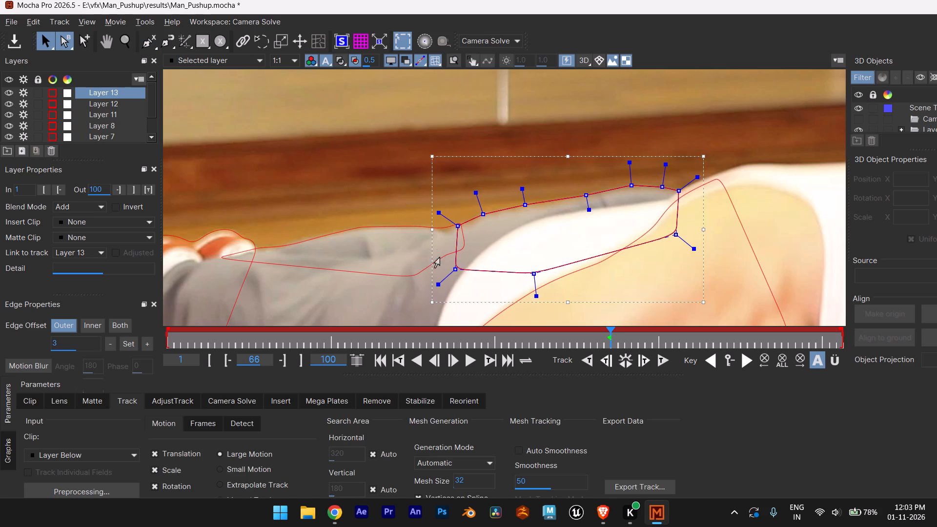
Soften Layer 13's first two upper-edge points and move its starting corner farther over Layer 11 onto the trouser edge.
scroll(570, 263, "up", 5)
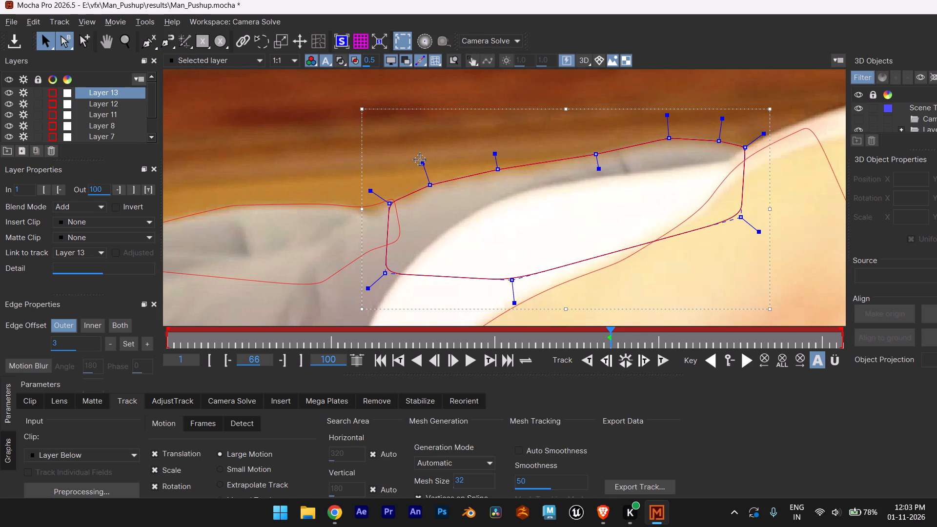
left_click_drag(420, 160, 424, 176)
left_click(432, 189)
scroll(395, 210, "up", 5)
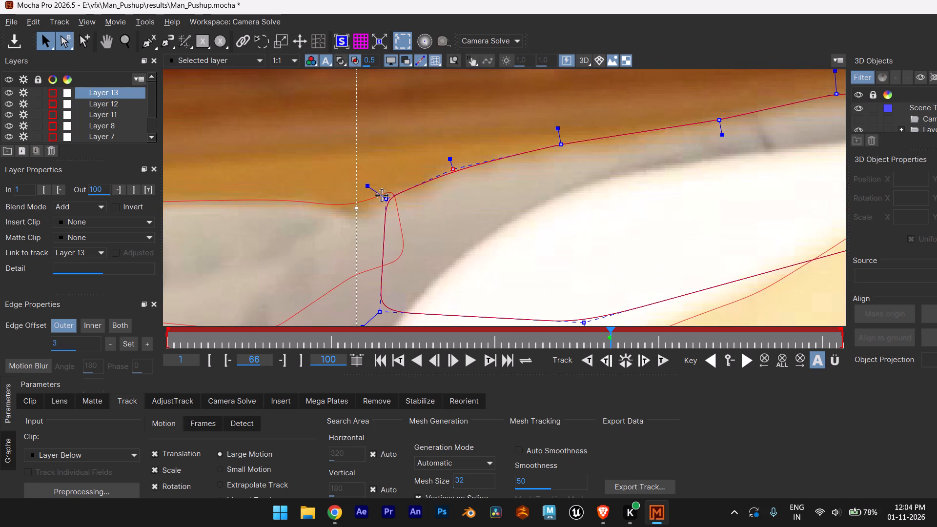
left_click_drag(368, 184, 375, 189)
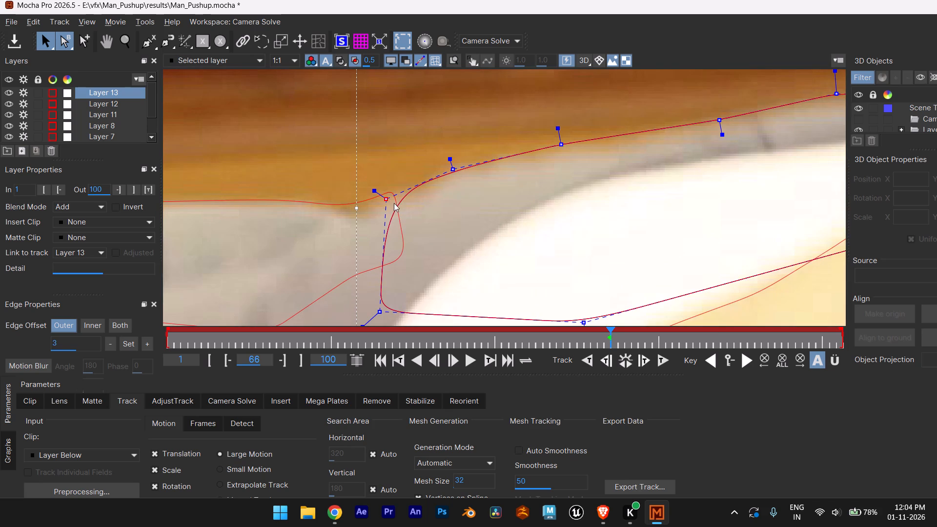
left_click_drag(384, 201, 354, 205)
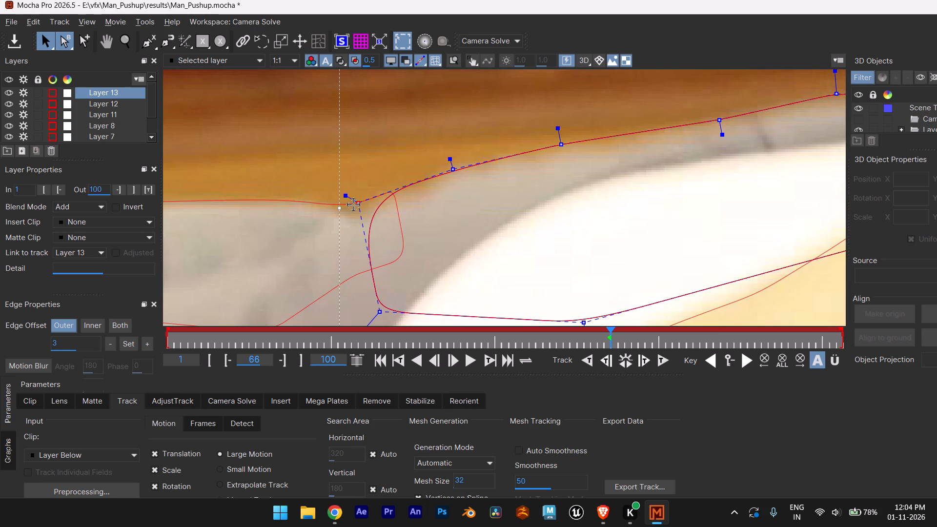
left_click_drag(354, 205, 350, 205)
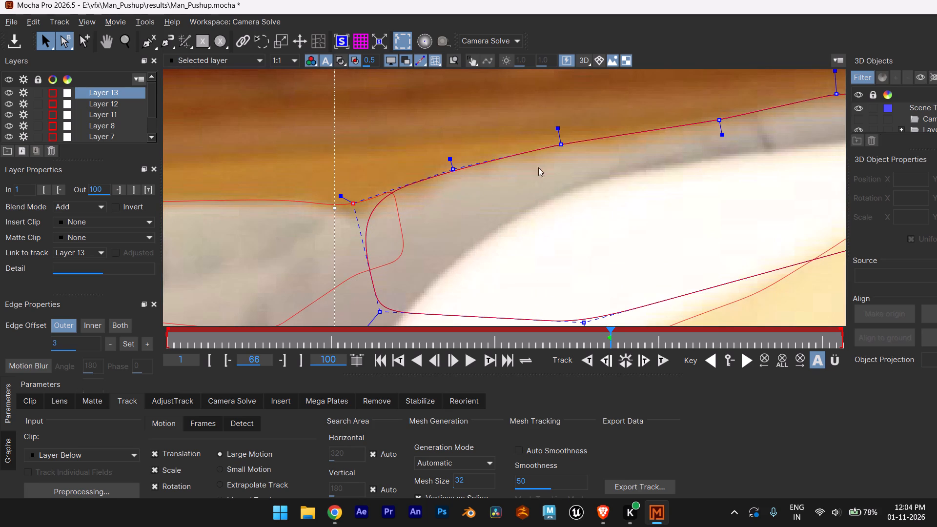
Smooth Layer 13's middle upper-edge points and its crest point so the curve follows the trouser waist.
left_click_drag(559, 130, 562, 142)
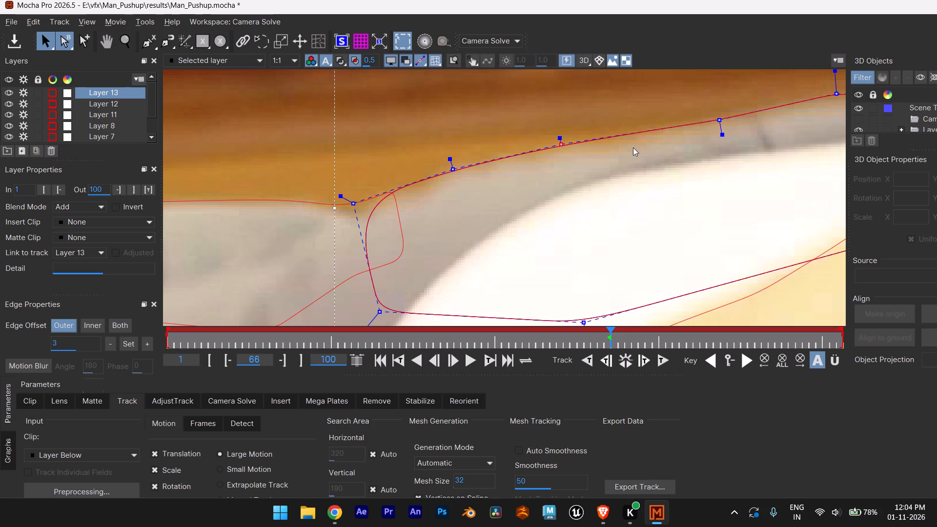
middle_click_drag(652, 154, 478, 232, "alt")
left_click_drag(551, 215, 545, 203)
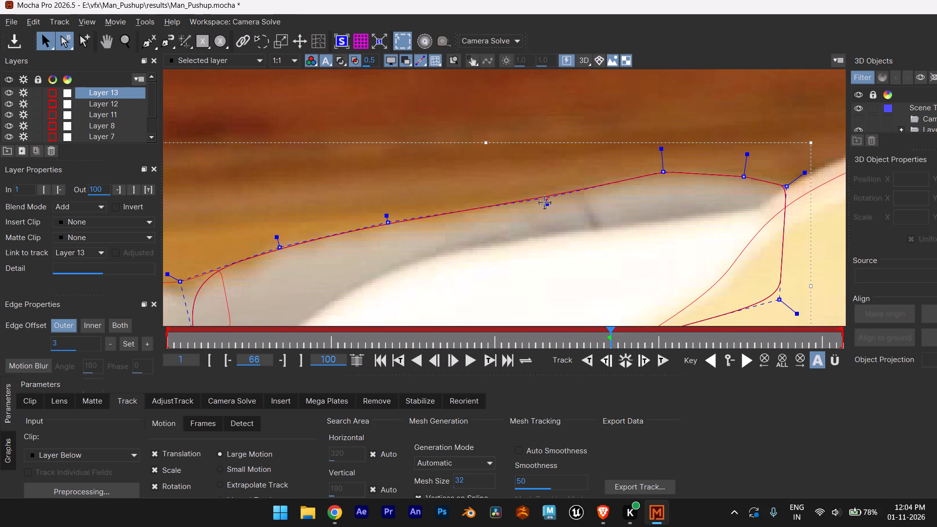
left_click_drag(545, 203, 545, 198)
left_click_drag(549, 198, 543, 194)
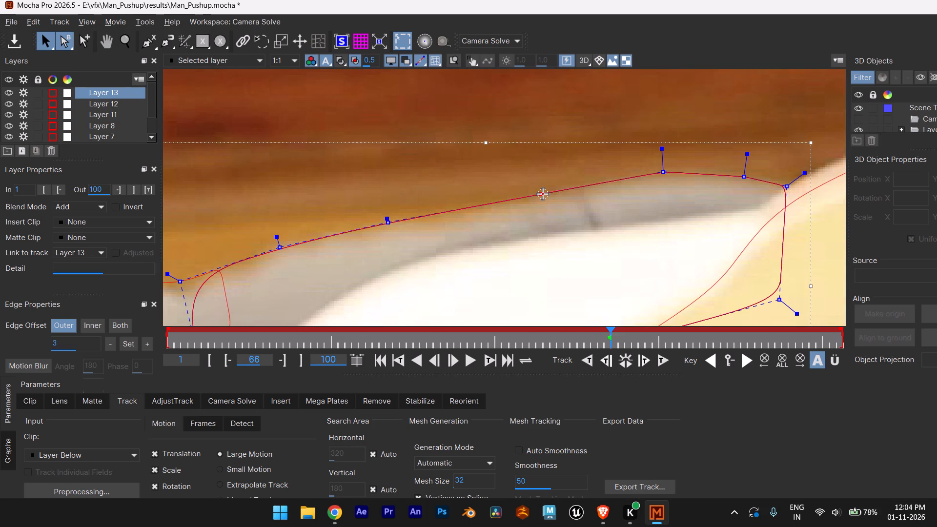
left_click_drag(543, 194, 544, 195)
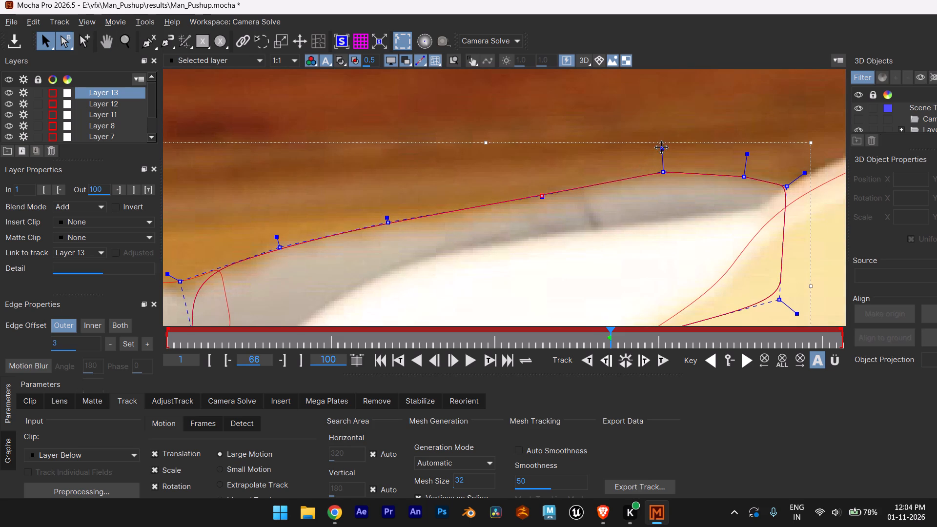
left_click_drag(662, 147, 661, 164)
Soften Layer 13's upper-edge point just before the arm-side corner and fine-tune the crest along the trouser waist.
scroll(647, 162, "down", 5)
middle_click_drag(669, 185, 662, 187, "alt")
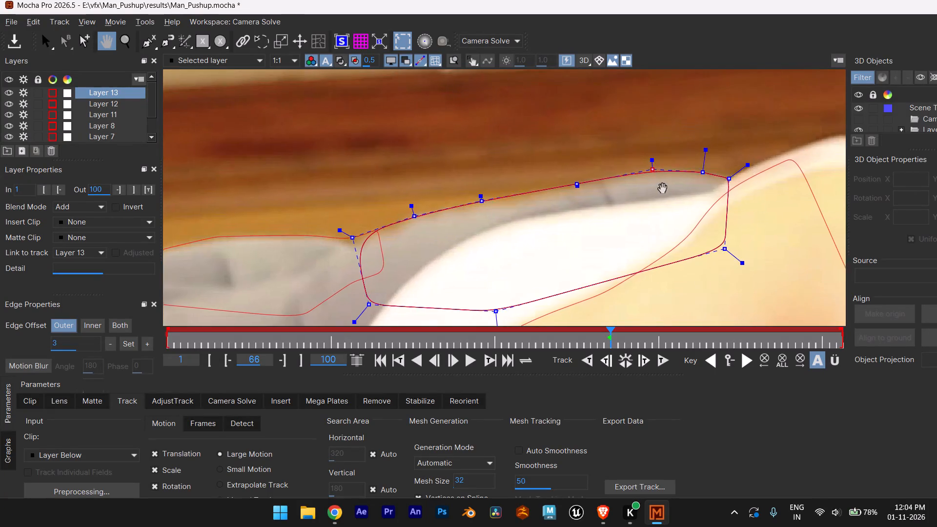
middle_click_drag(662, 187, 531, 263, "alt")
scroll(531, 263, "up", 4)
left_click(517, 236)
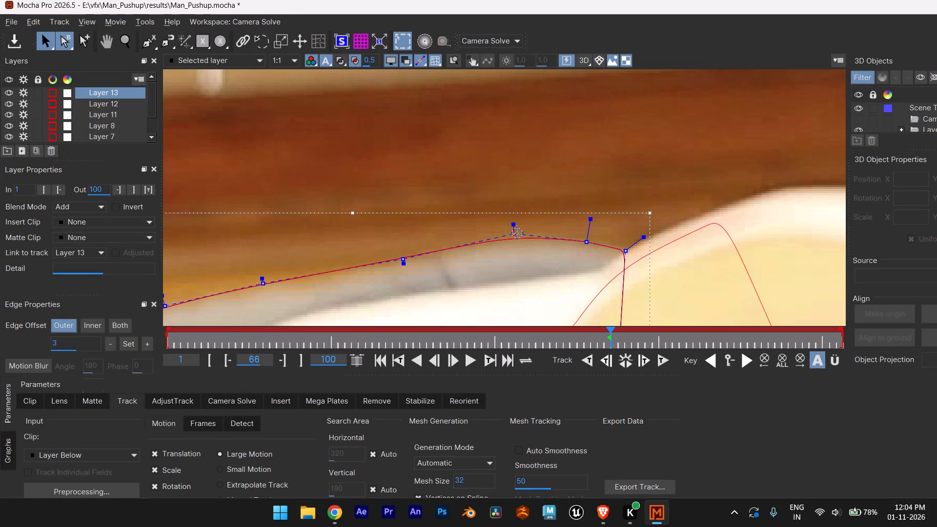
scroll(573, 250, "down", 6)
scroll(577, 251, "up", 7)
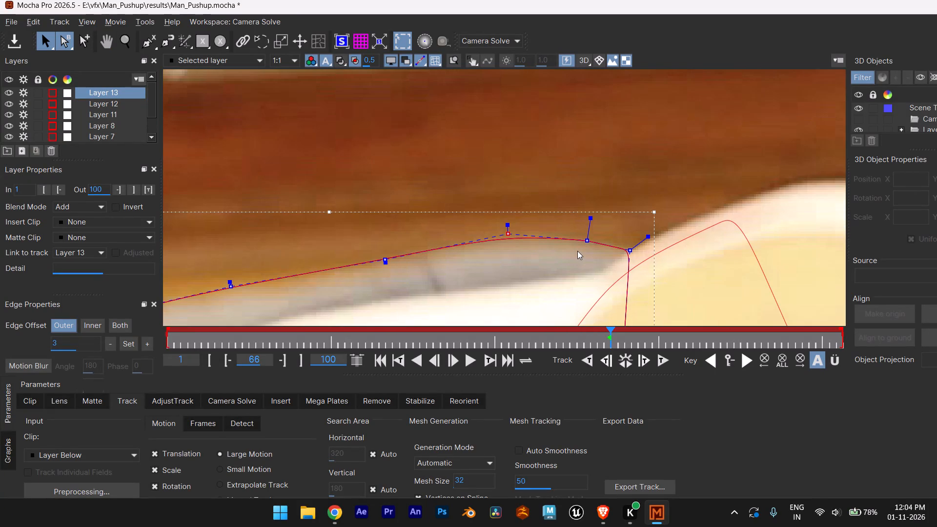
middle_click_drag(581, 257, 516, 243, "alt")
scroll(512, 243, "up", 4)
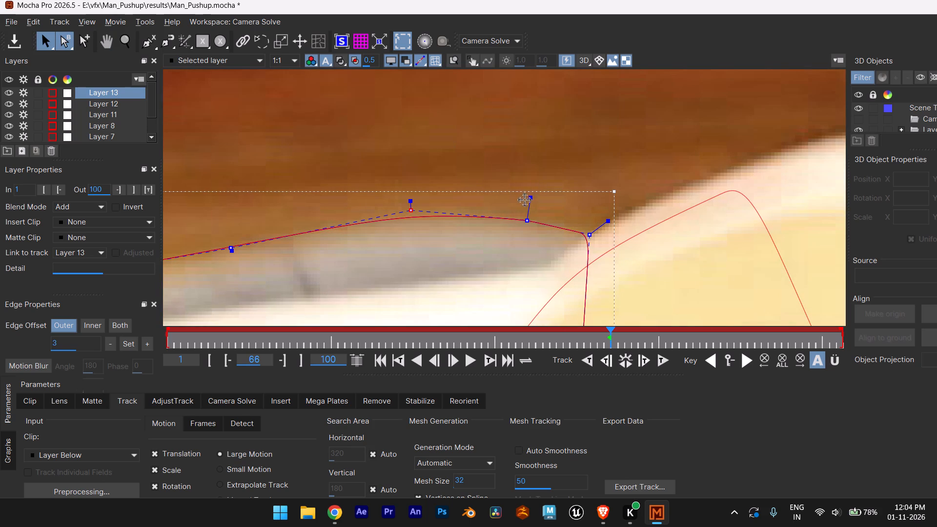
left_click_drag(531, 197, 530, 213)
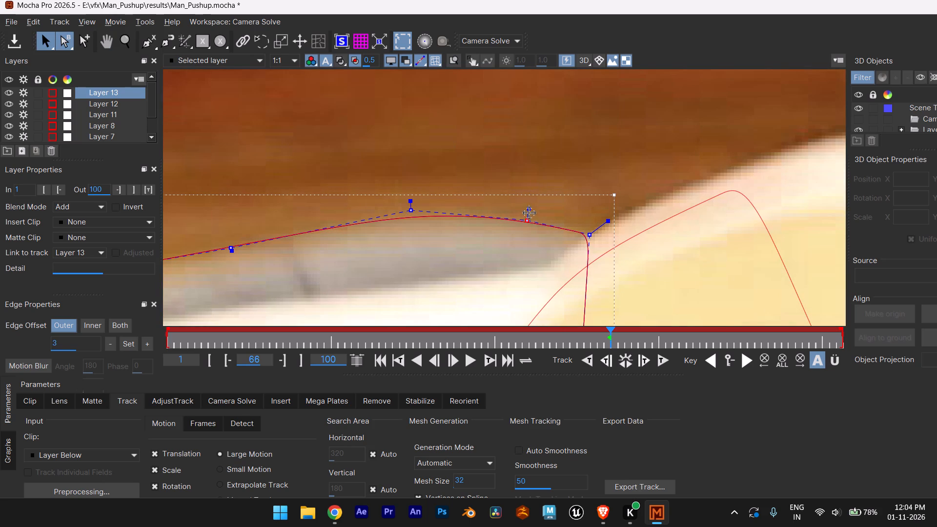
left_click_drag(530, 213, 530, 214)
left_click(527, 220)
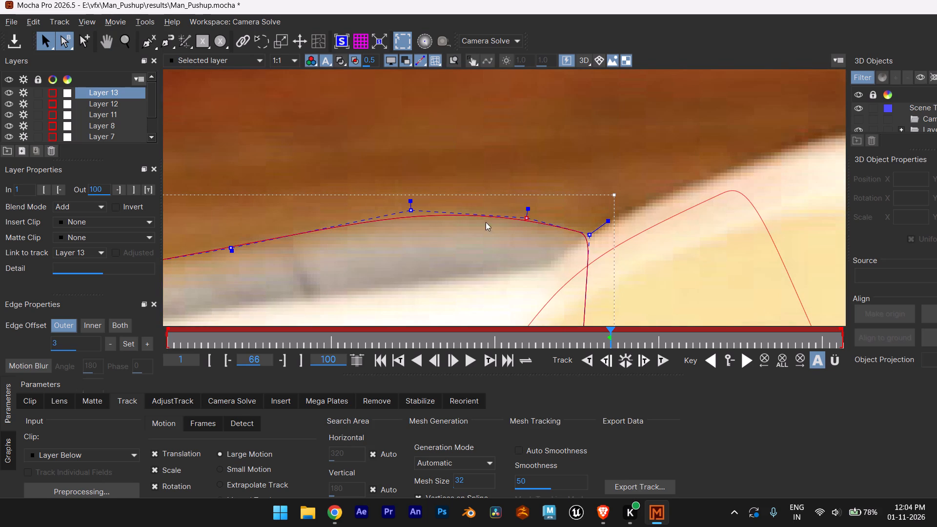
left_click(414, 214)
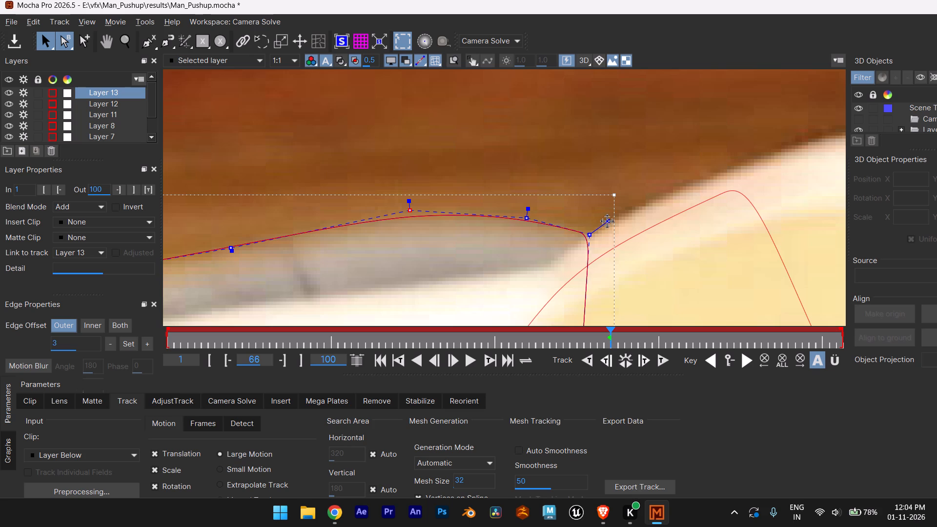
Round Layer 13's upper arm-side corner and shift the point slightly outward over the white shirt.
left_click_drag(608, 222, 606, 226)
left_click_drag(588, 241, 599, 240)
left_click(579, 243)
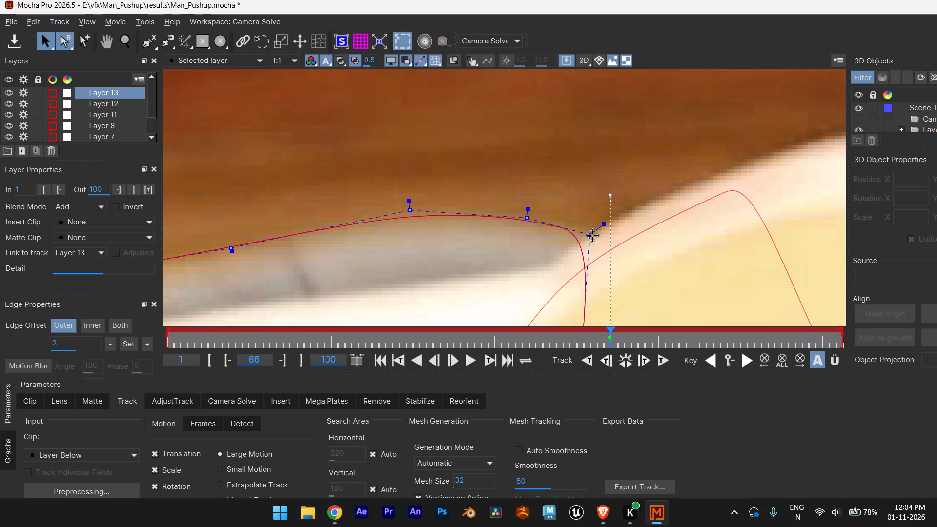
left_click_drag(591, 236, 607, 237)
scroll(591, 249, "down", 6)
middle_click_drag(605, 280, 688, 122, "alt")
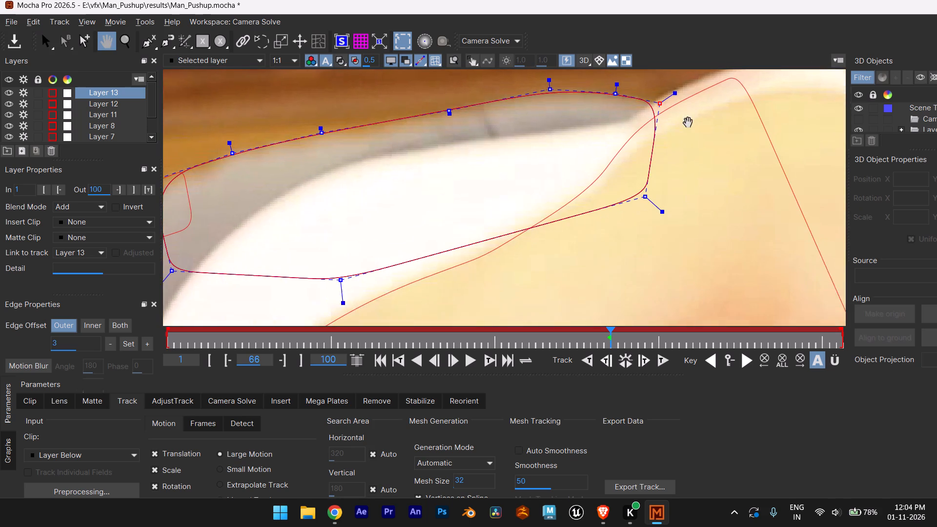
Inspect Layer 13's outline at frame 66 against the trouser waist, from the Layer 11 overlap to the arm-side corner.
middle_click_drag(688, 122, 690, 121, "alt")
scroll(266, 258, "up", 3)
middle_click_drag(262, 260, 540, 226, "alt")
middle_click_drag(538, 197, 480, 282, "alt")
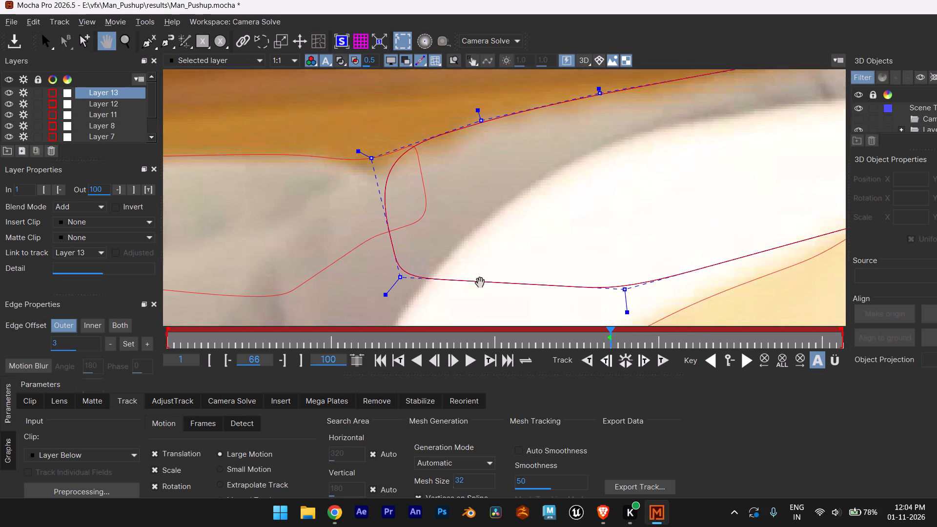
middle_click_drag(480, 282, 469, 303, "alt")
scroll(455, 296, "down", 4)
scroll(662, 277, "down", 2, "alt")
middle_click_drag(735, 277, 658, 235, "alt")
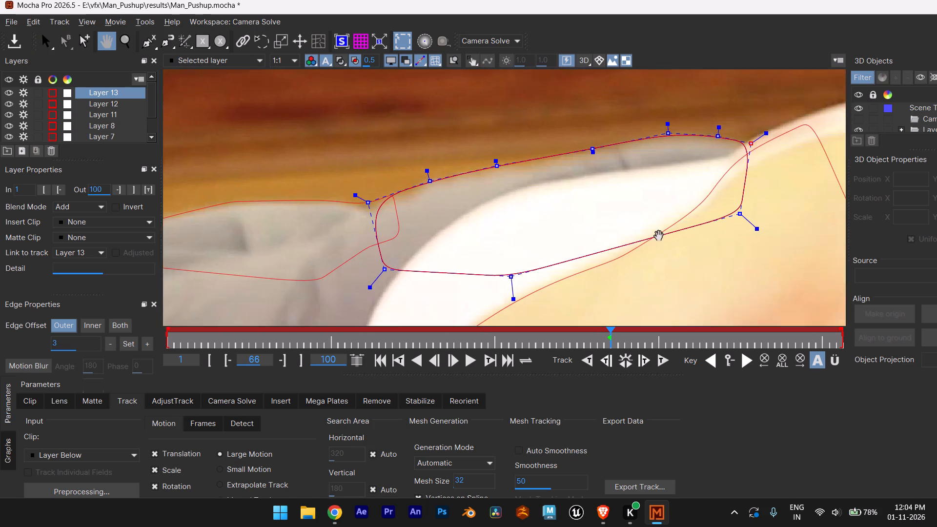
middle_click_drag(658, 235, 633, 229, "alt")
middle_click_drag(743, 220, 606, 256, "alt")
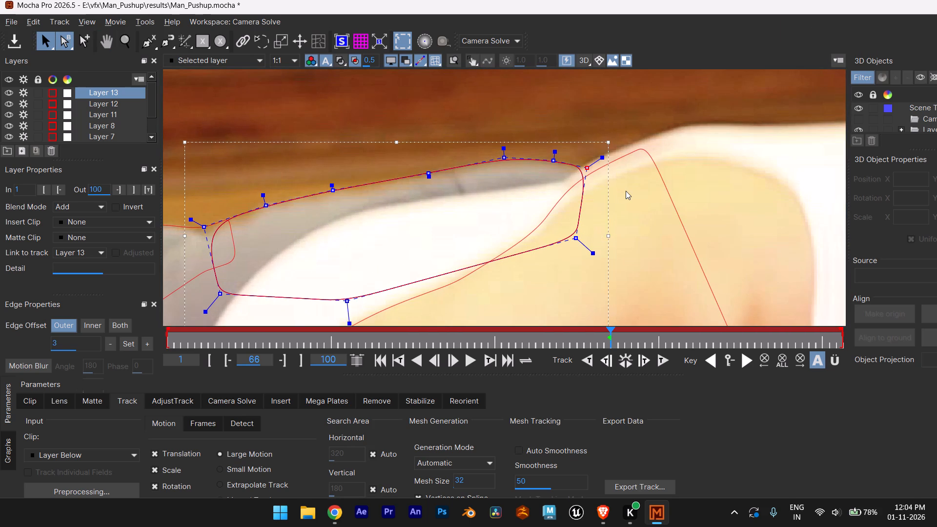
scroll(424, 150, "down", 3)
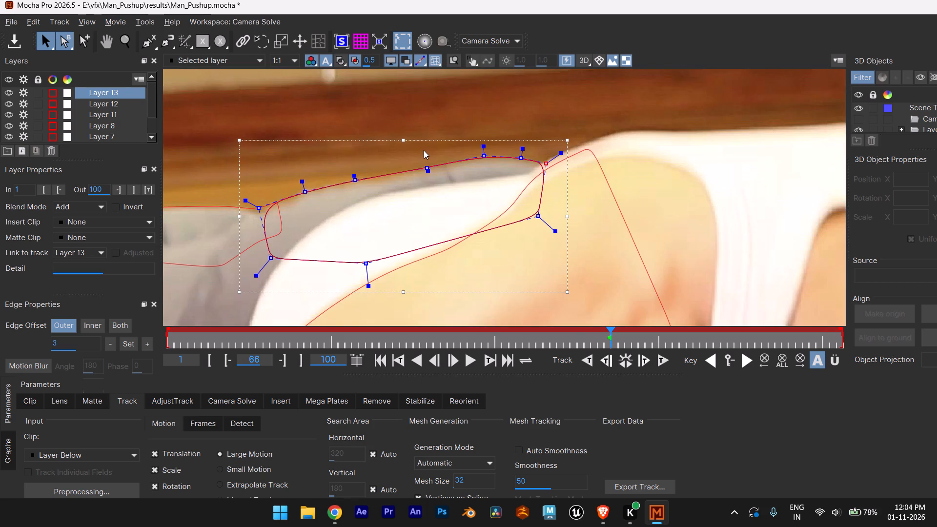
scroll(414, 153, "down", 2)
scroll(396, 155, "up", 4)
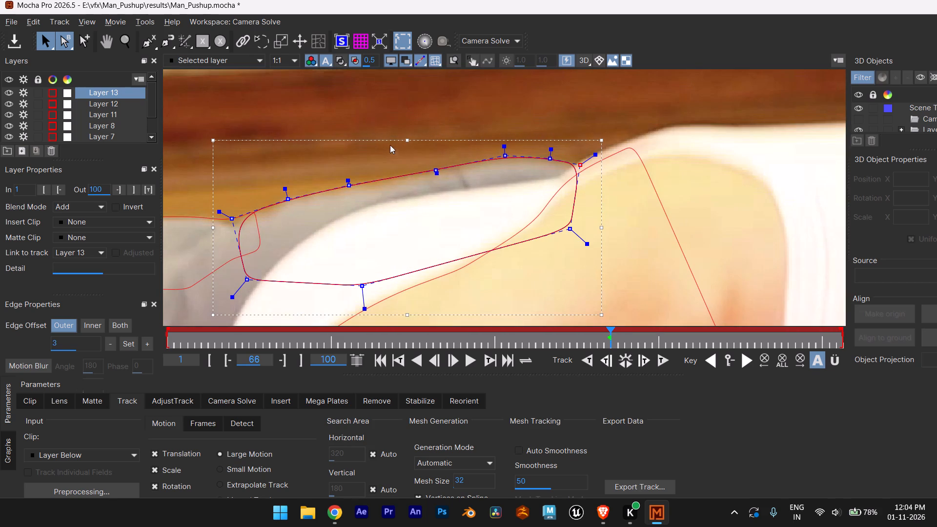
scroll(353, 120, "up", 3)
Shift Layer 13's two middle upper-edge points slightly toward the Layer 11 end and inward so the curve follows the trouser waist.
middle_click_drag(353, 120, 448, 110, "alt")
scroll(448, 110, "down", 1)
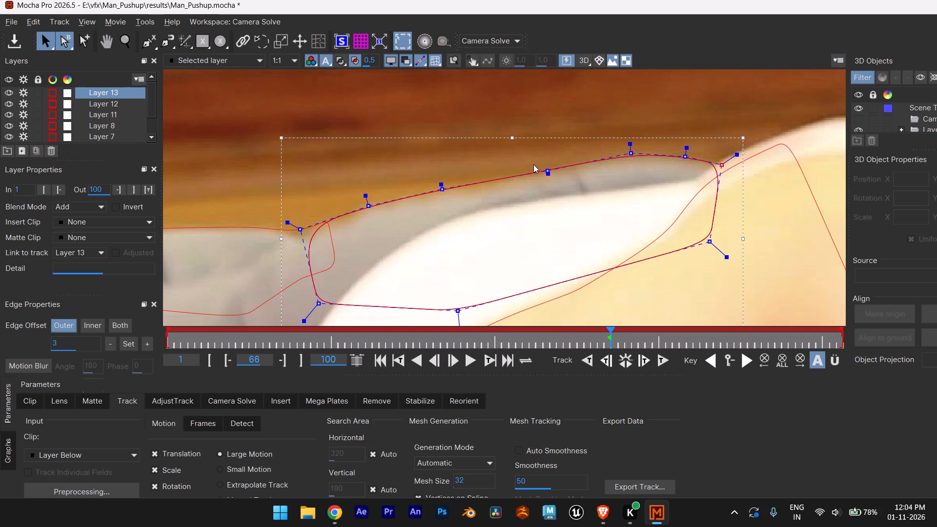
scroll(533, 164, "up", 4)
left_click_drag(554, 172, 548, 179)
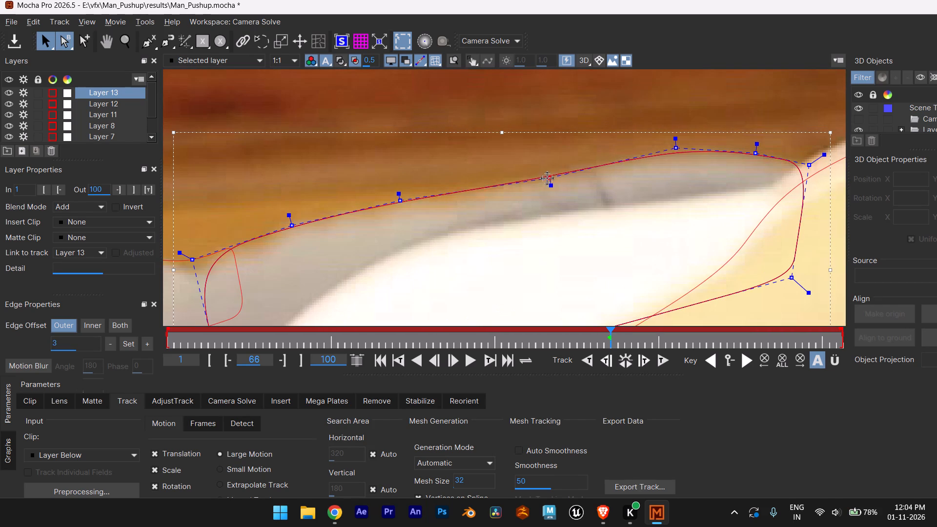
left_click_drag(548, 179, 535, 179)
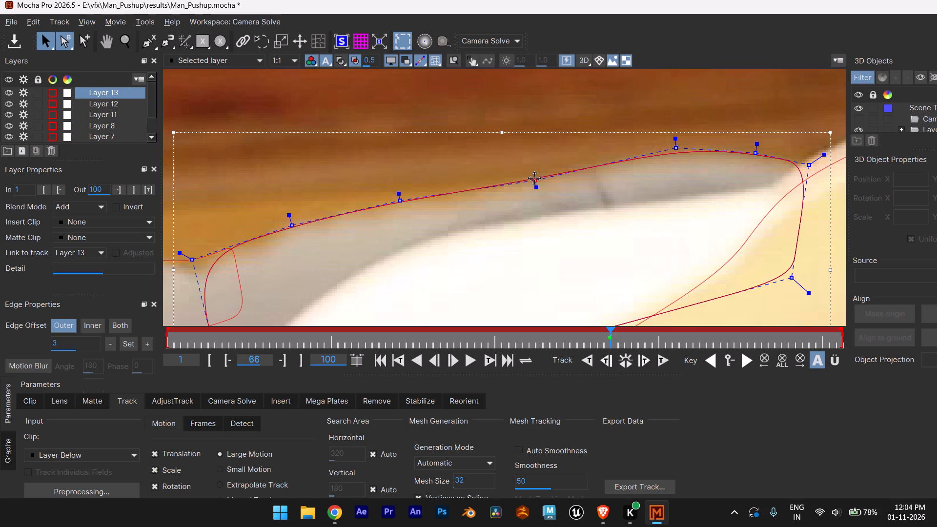
double_click(535, 179)
scroll(466, 191, "down", 4)
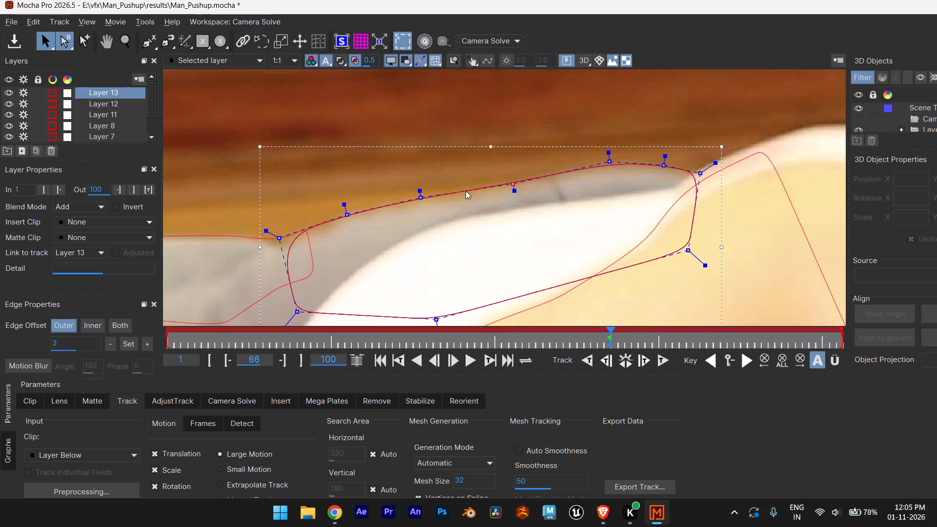
scroll(454, 186, "up", 4)
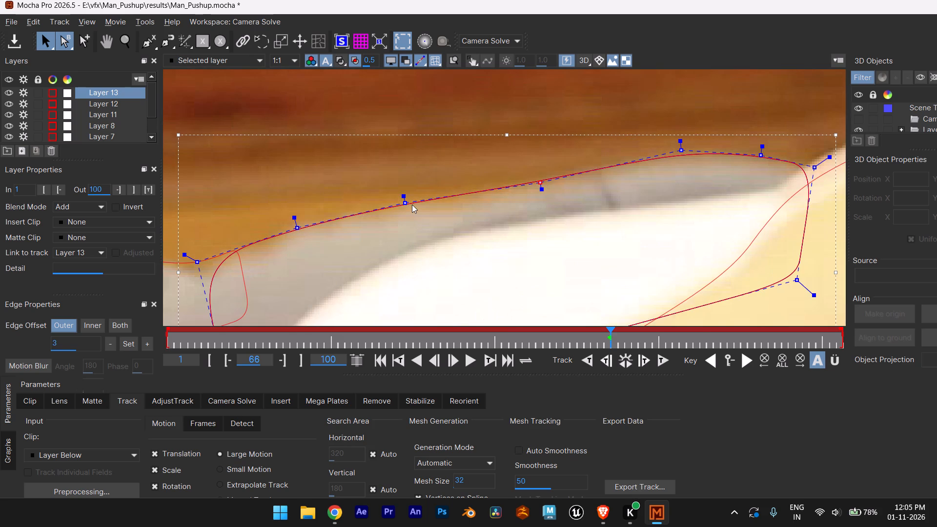
left_click_drag(409, 202, 382, 208)
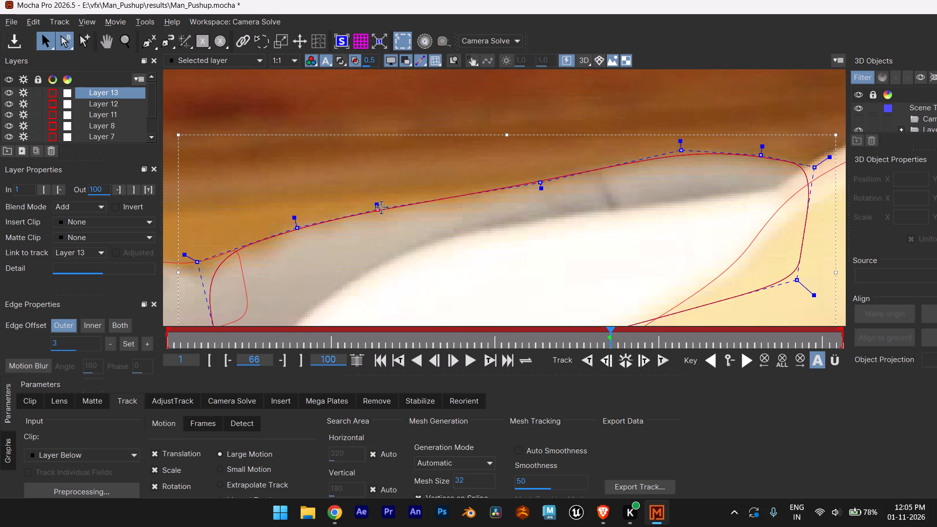
left_click_drag(382, 208, 385, 206)
Track Layer 13 forward from frame 66 and close the tracking message.
scroll(386, 206, "down", 6)
scroll(414, 235, "down", 3)
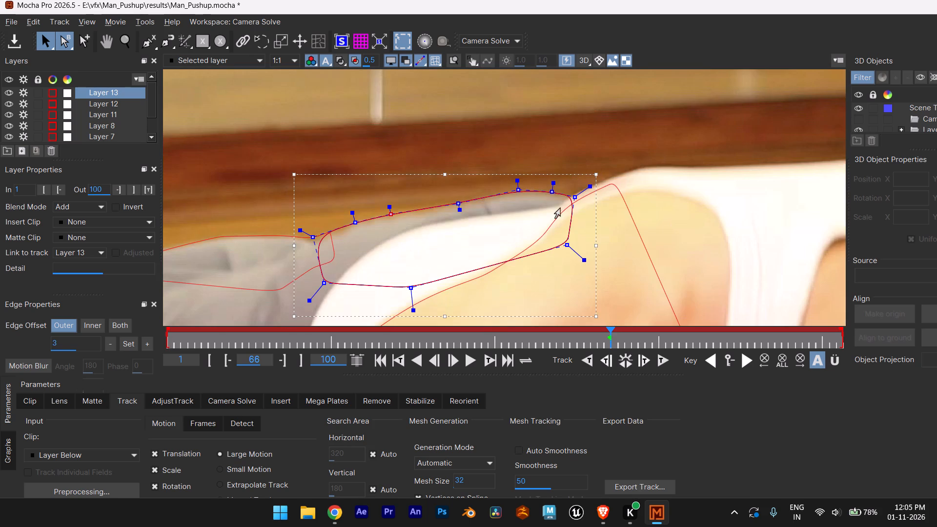
scroll(591, 199, "up", 4)
scroll(591, 199, "down", 6)
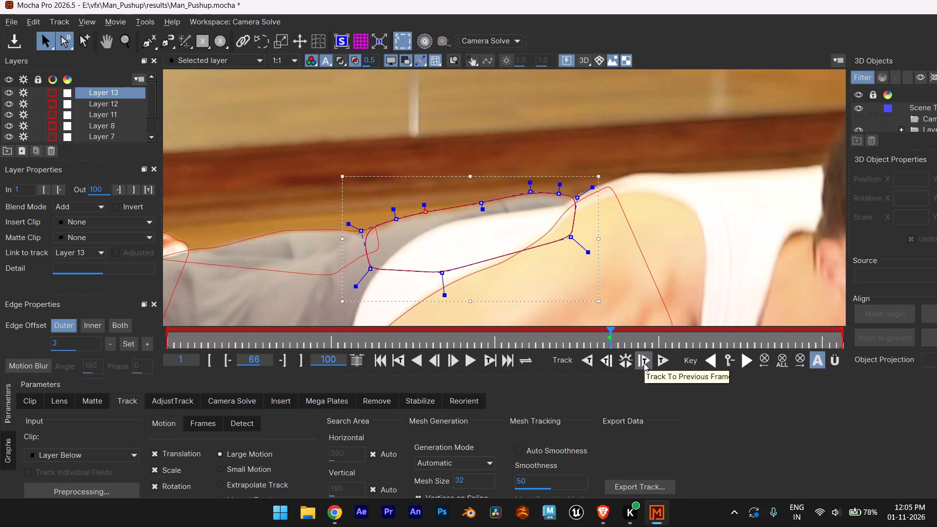
left_click(665, 361)
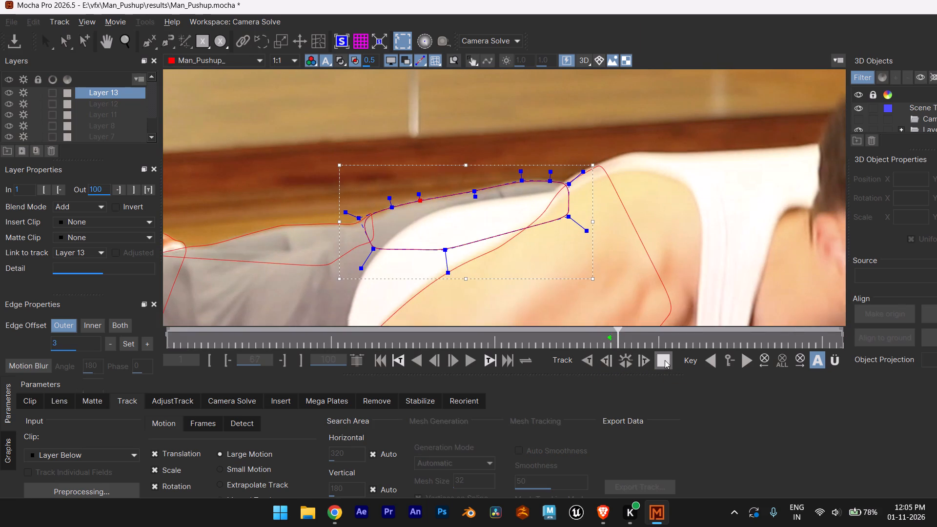
left_click(495, 306)
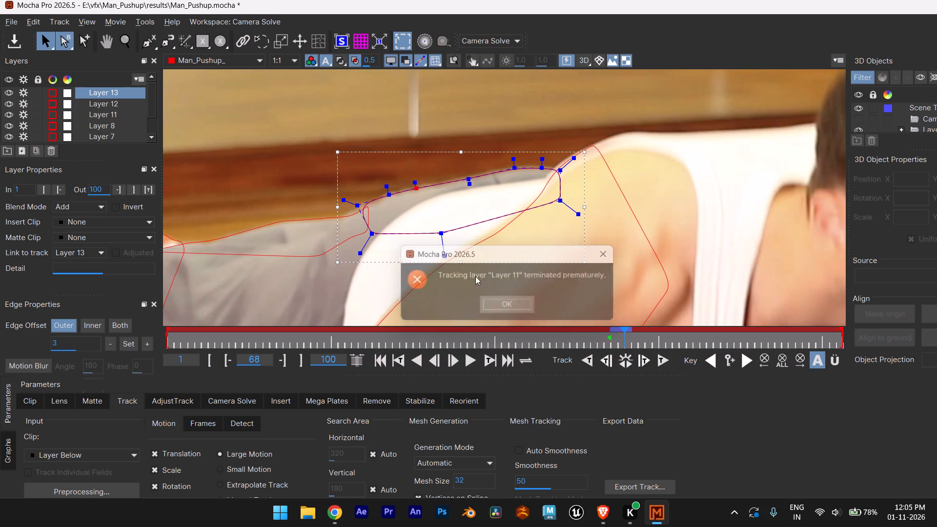
Examine Layer 13's upper edge against the trouser waist at frame 68.
middle_click_drag(410, 116, 422, 145, "alt")
scroll(428, 145, "up", 6)
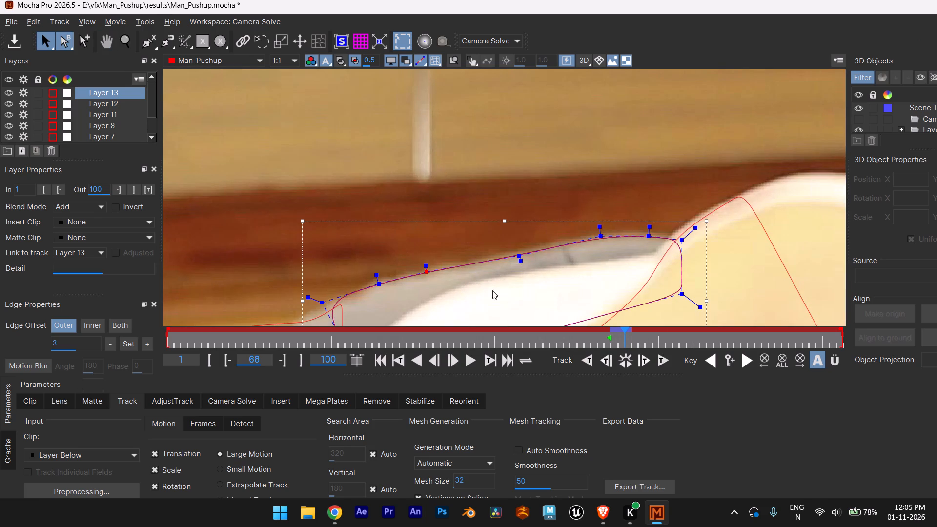
middle_click_drag(501, 278, 497, 209, "alt")
scroll(469, 209, "up", 7)
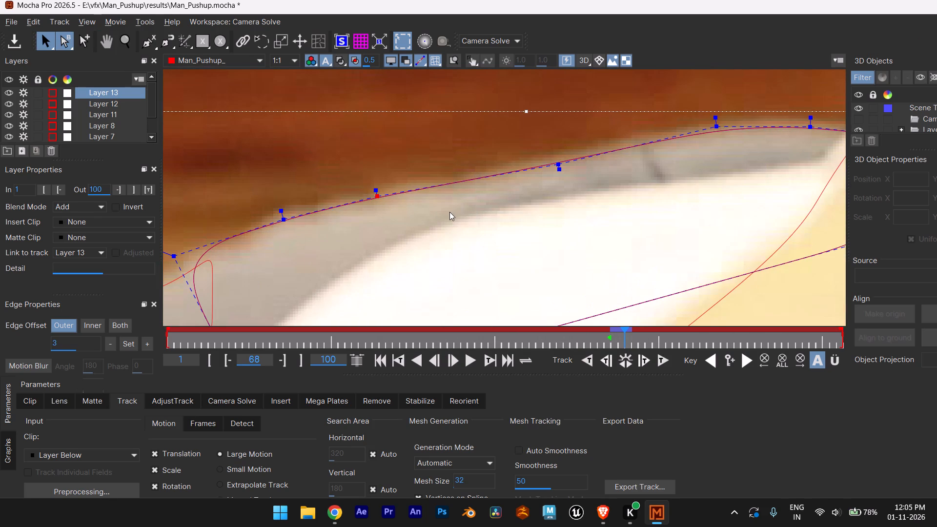
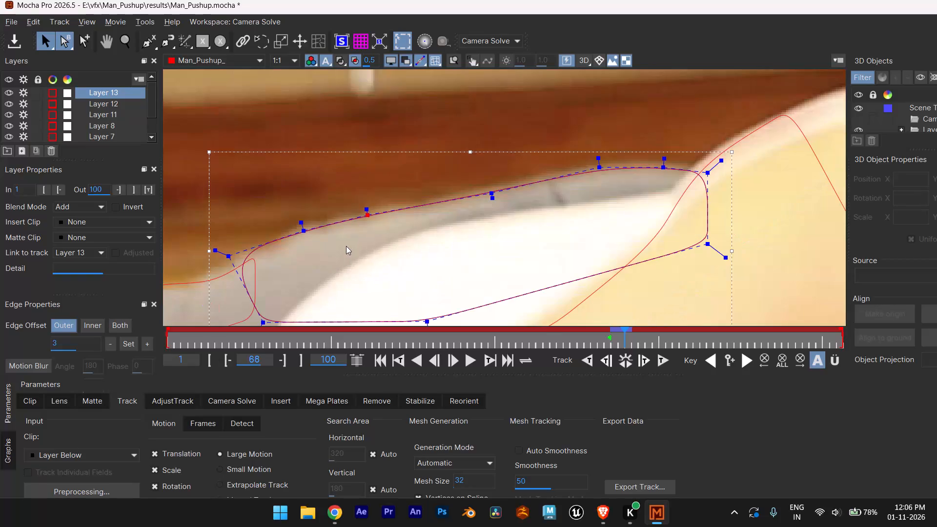
At frame 68, nudge the points from the Layer 11 end to the middle of Layer 13's upper edge outward to the trouser waist.
scroll(346, 247, "down", 1, "alt")
middle_click_drag(354, 239, 470, 188, "alt")
scroll(411, 203, "up", 1, "alt")
scroll(438, 189, "up", 5)
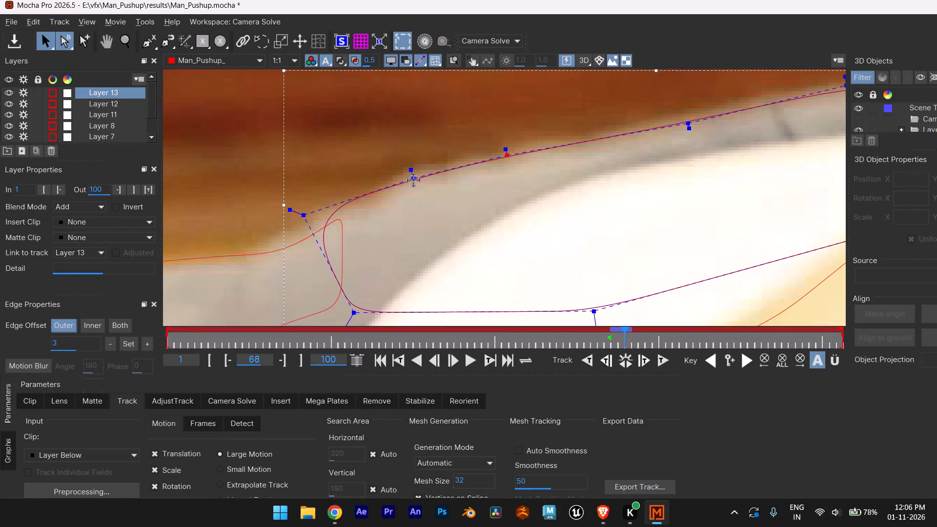
left_click_drag(414, 181, 414, 175)
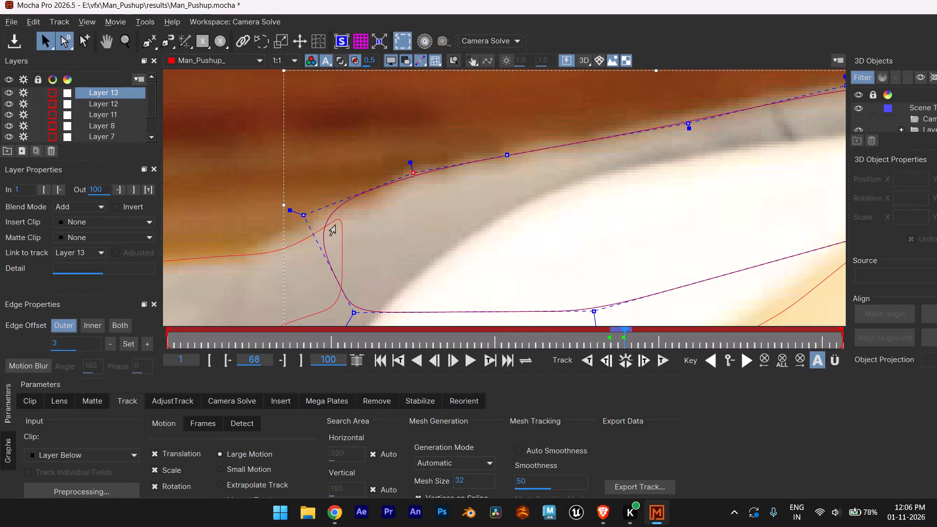
left_click(506, 157)
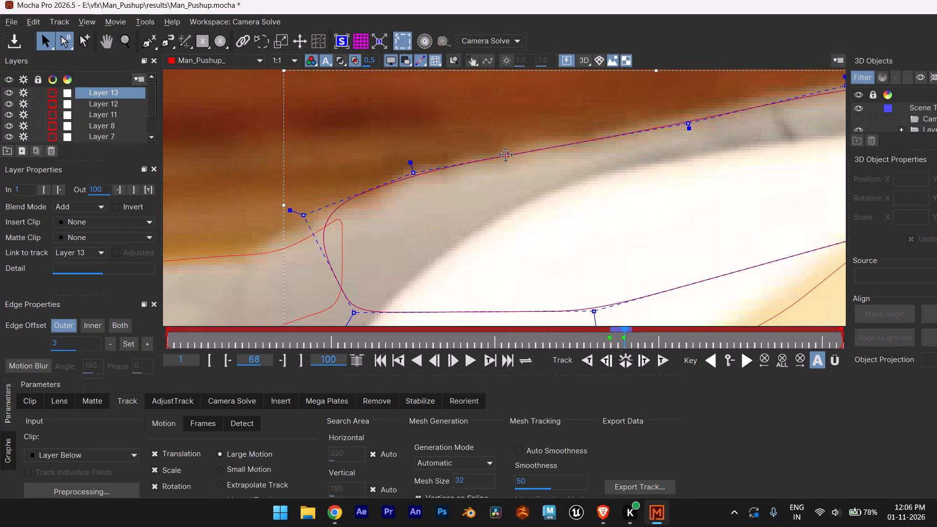
middle_click_drag(626, 136, 532, 219, "alt")
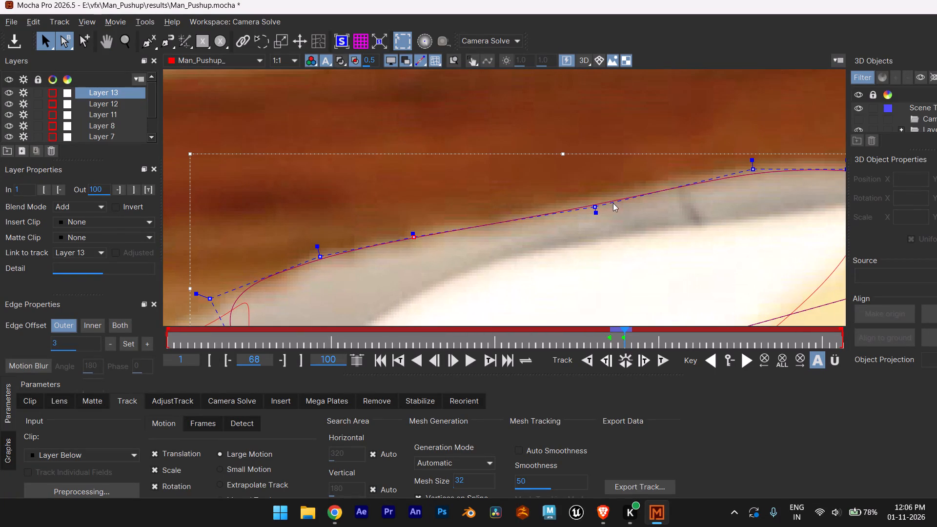
left_click(595, 208)
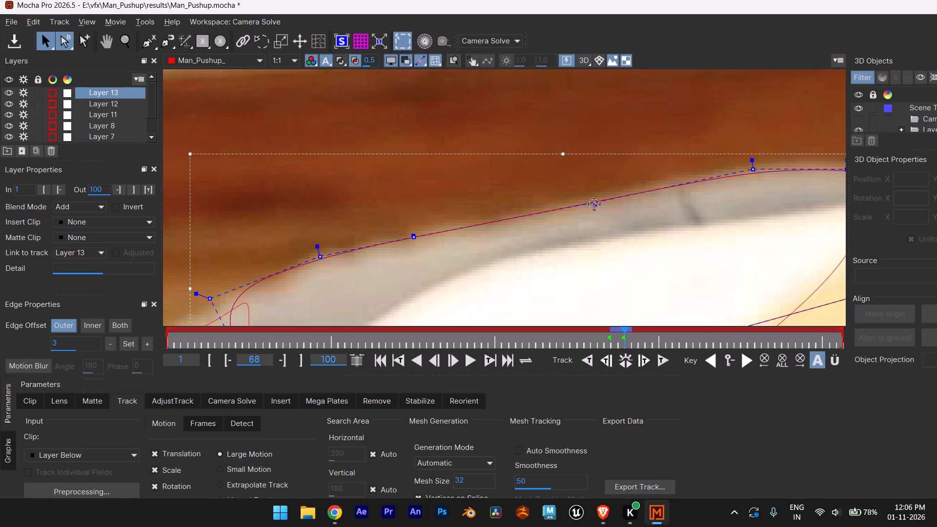
Shift Layer 13's two arm-side upper-edge points and the upper arm-side corner slightly outward to meet the waistband edge.
scroll(747, 198, "down", 5, "alt")
middle_click_drag(745, 198, 564, 225, "alt")
scroll(564, 225, "up", 5)
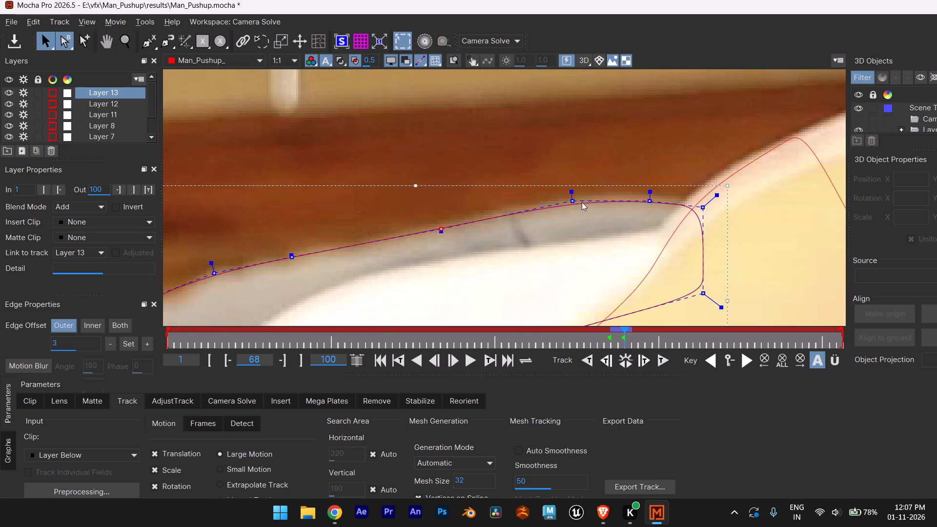
left_click_drag(577, 197, 577, 192)
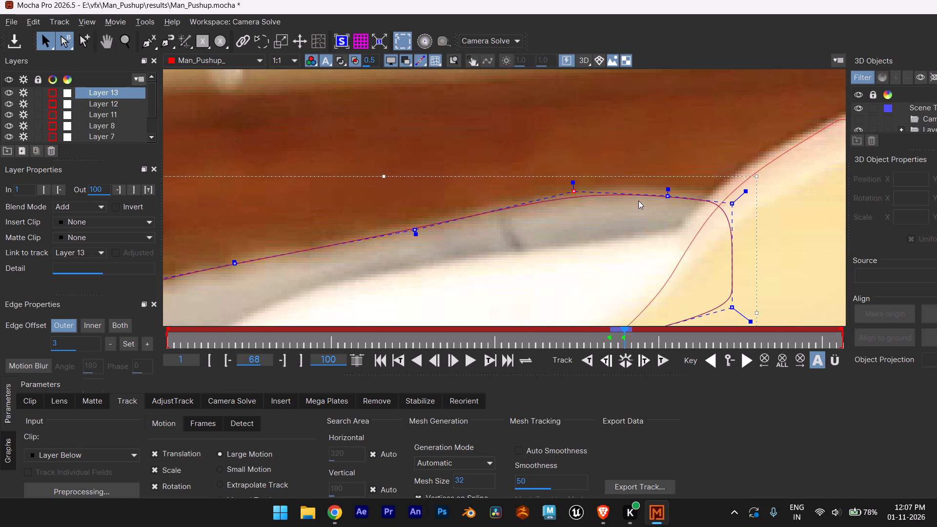
left_click(672, 197)
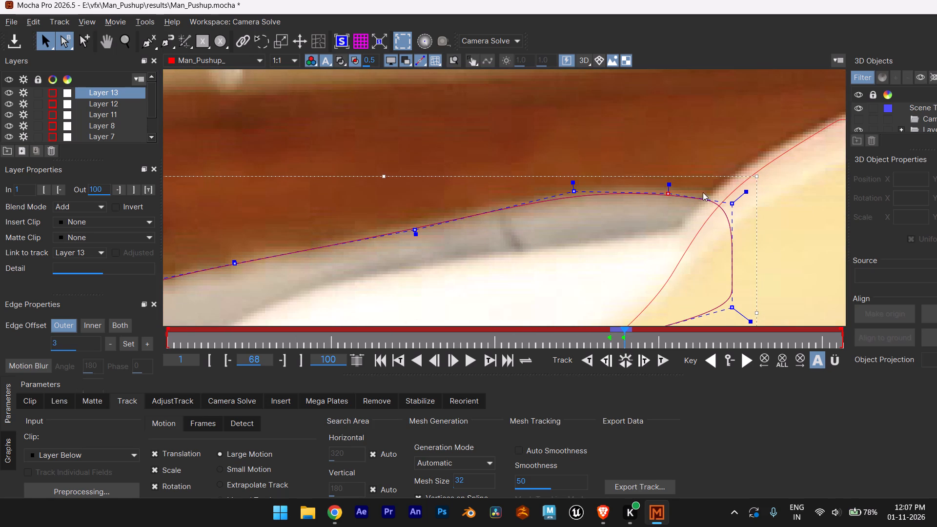
scroll(730, 208, "down", 5)
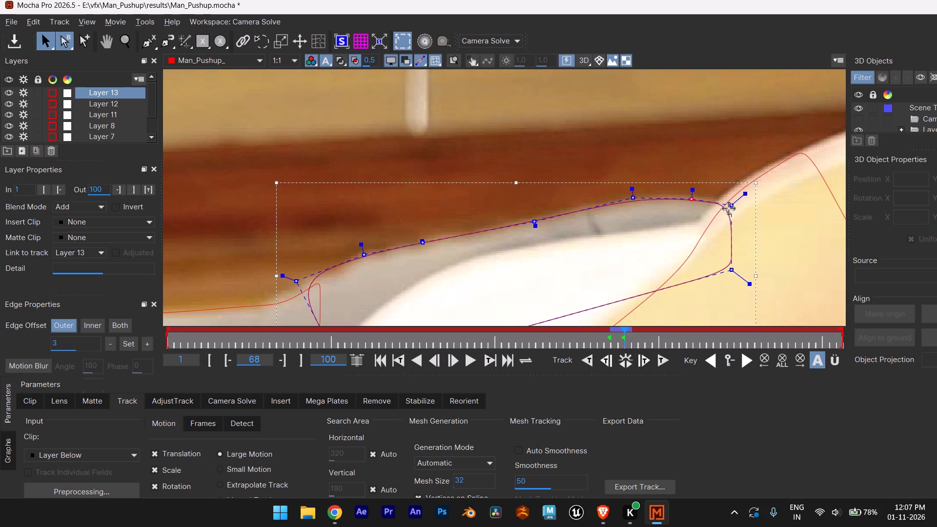
scroll(729, 209, "up", 6)
scroll(739, 223, "down", 1)
middle_click_drag(810, 241, 713, 231, "alt")
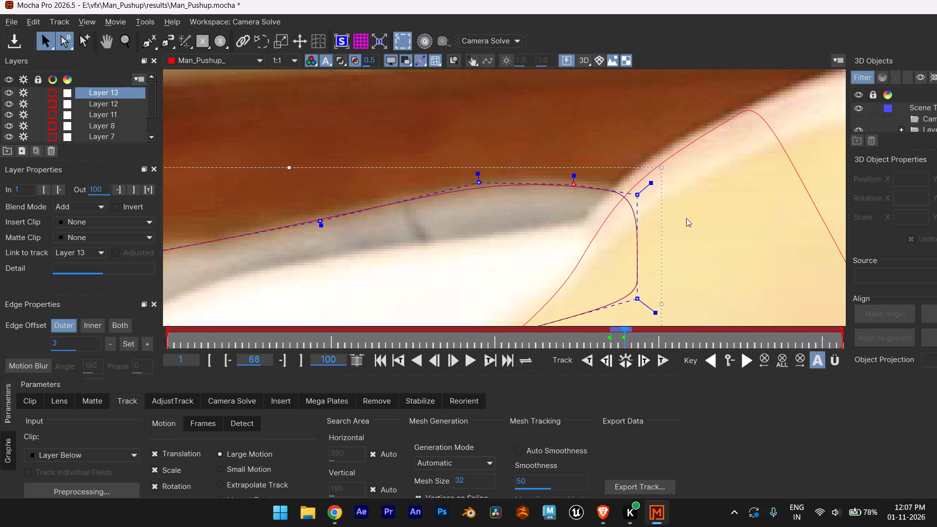
scroll(576, 207, "up", 5)
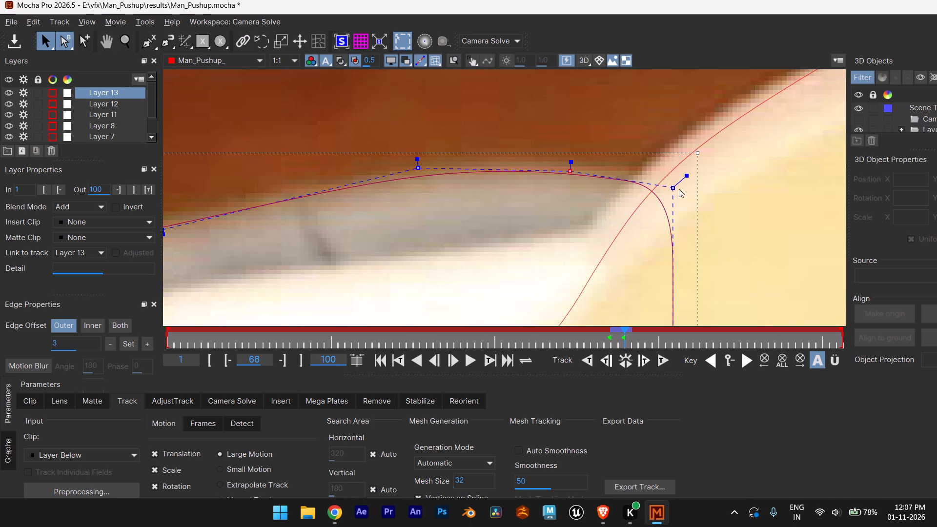
left_click_drag(675, 189, 676, 183)
scroll(567, 215, "down", 5)
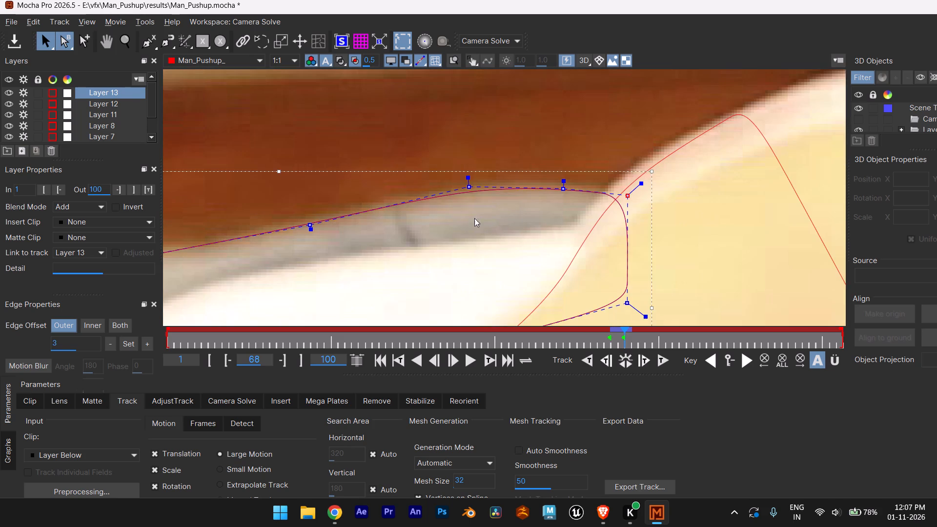
Examine Layer 13's whole outline at frame 68 against the trouser waist and the arm-side overlap.
middle_click_drag(461, 219, 591, 169, "alt")
scroll(515, 172, "up", 5)
scroll(434, 187, "down", 9)
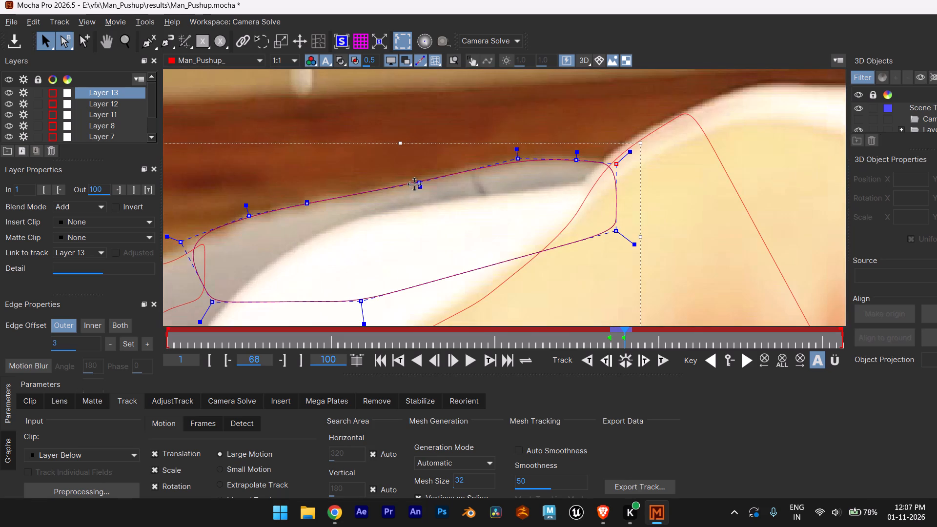
scroll(415, 184, "down", 2)
middle_click_drag(411, 221, 520, 195, "alt")
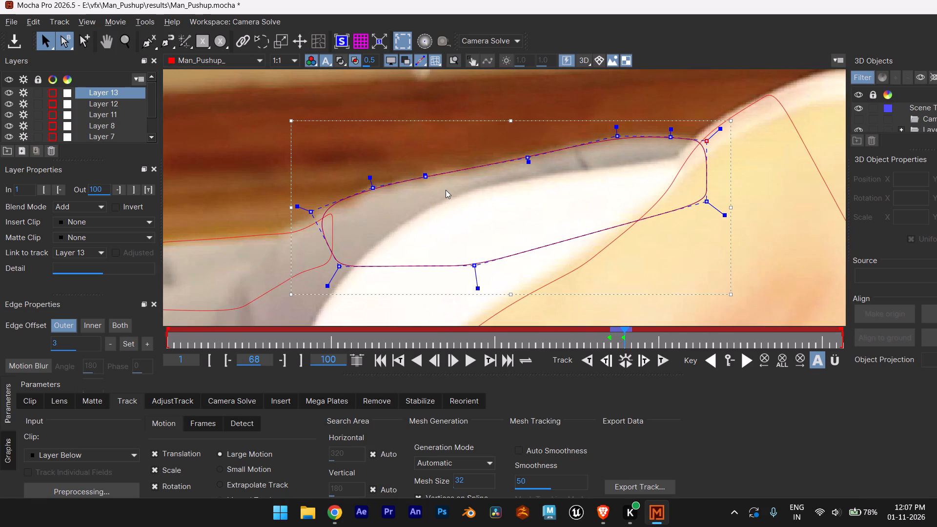
scroll(445, 189, "down", 5)
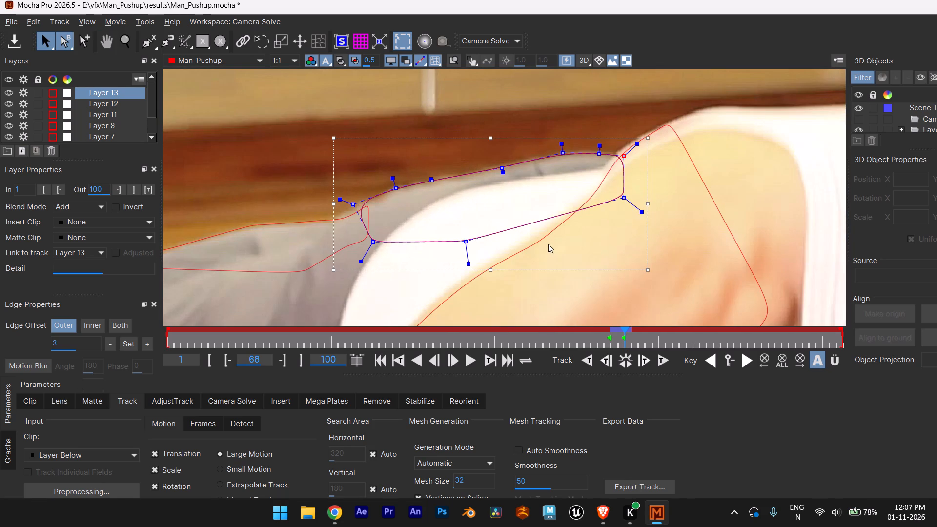
middle_click_drag(548, 244, 608, 211, "alt")
scroll(598, 217, "up", 5)
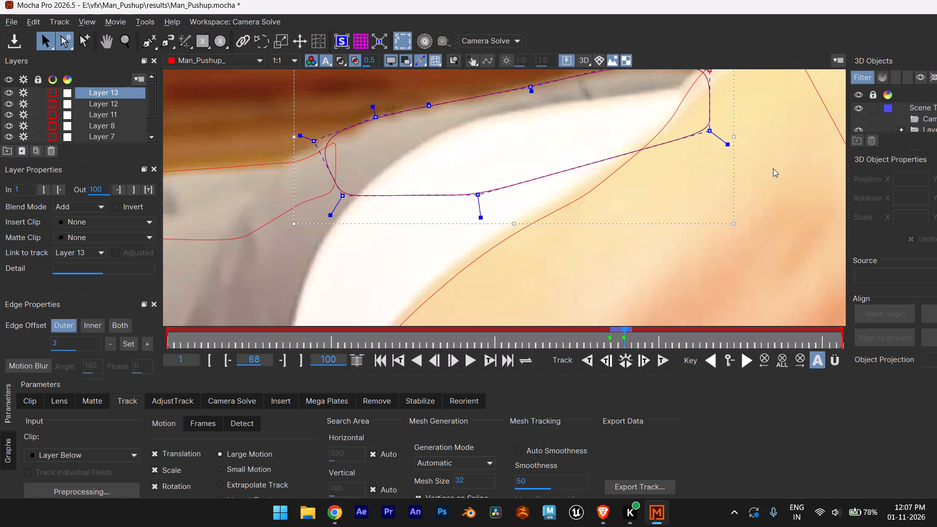
middle_click_drag(773, 168, 720, 291, "alt")
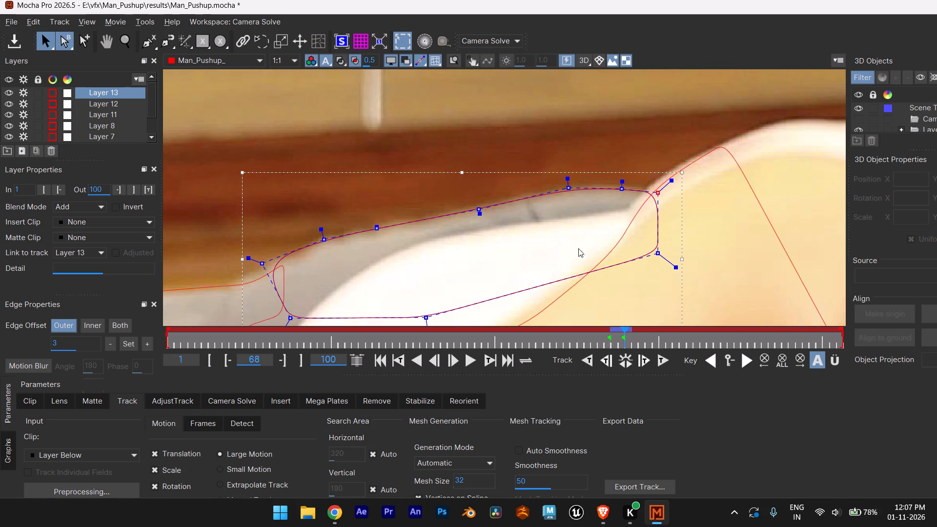
Move Layer 13's upper corner at the Layer 11 overlap slightly inward so the curve follows the trouser edge.
scroll(555, 247, "up", 5)
middle_click_drag(498, 246, 764, 177, "alt")
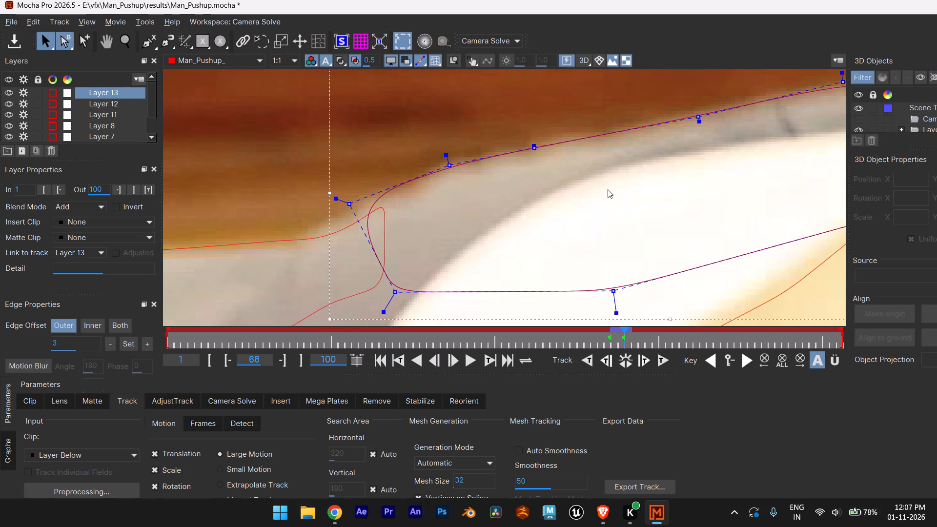
scroll(450, 170, "down", 3)
scroll(387, 175, "up", 6)
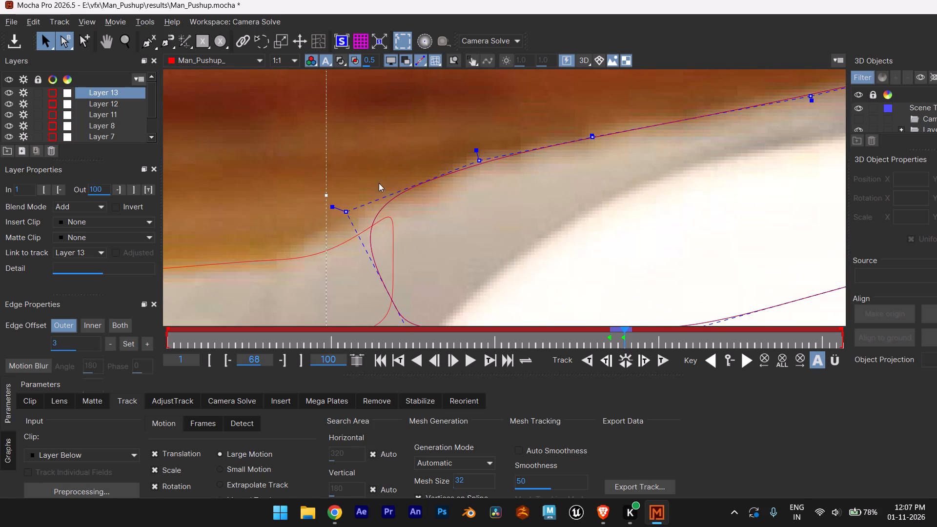
left_click_drag(346, 210, 351, 224)
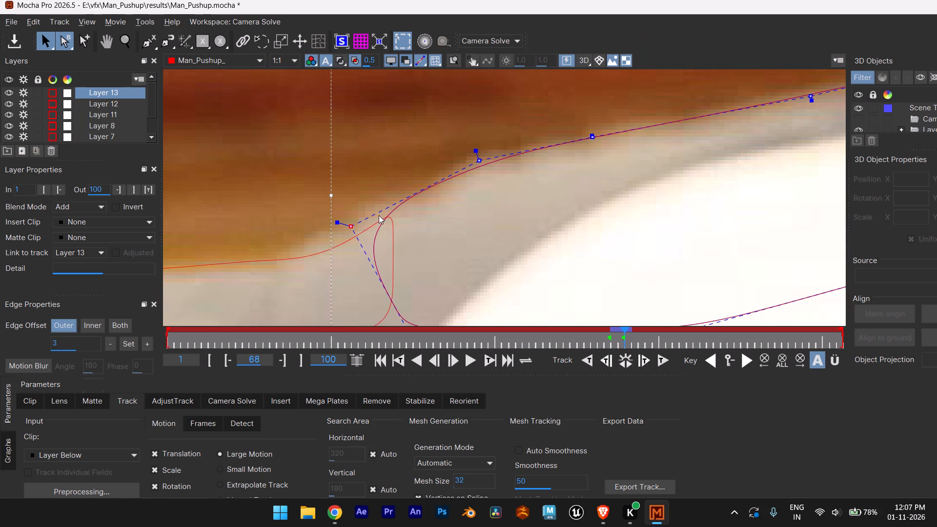
left_click(352, 226)
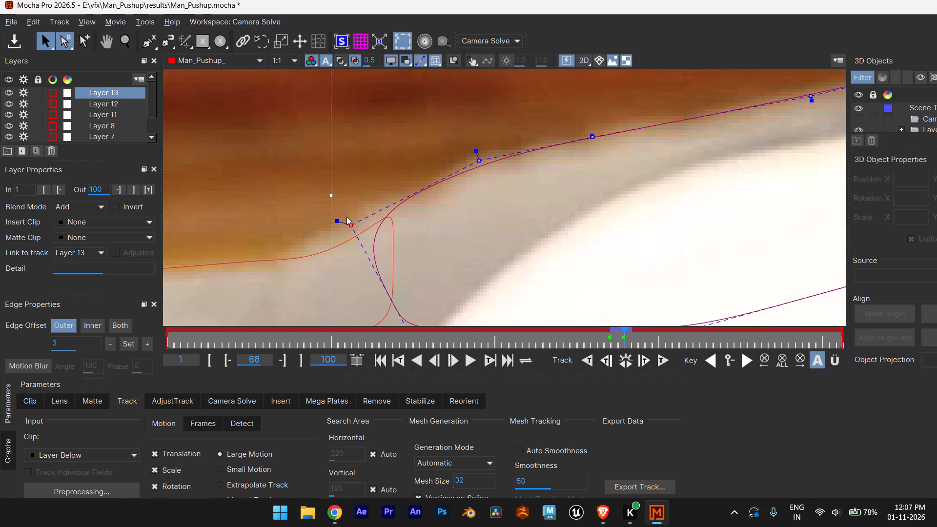
Refine Layer 13's arm-side upper edge, nudging the middle and last points outward and shifting the point between them toward Layer 11.
scroll(343, 213, "down", 6)
scroll(794, 262, "down", 2)
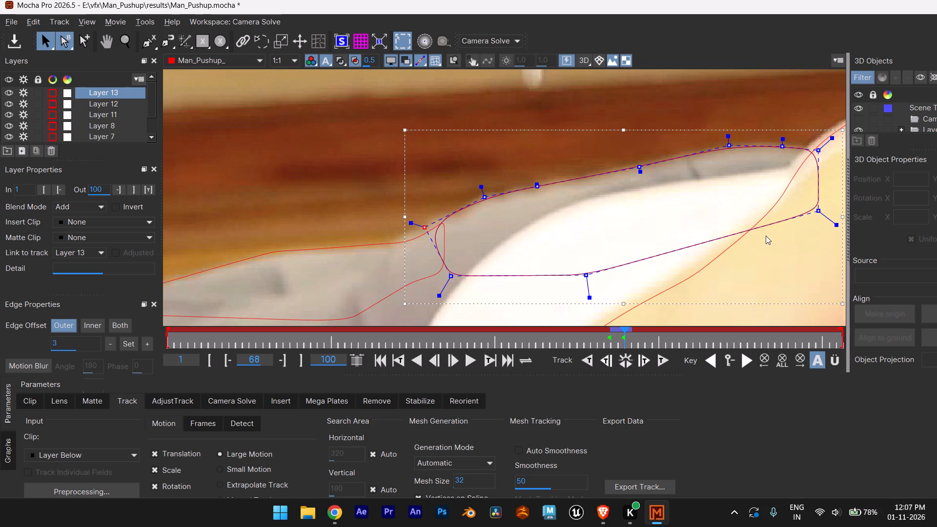
middle_click_drag(776, 259, 652, 266, "alt")
scroll(677, 247, "up", 5)
scroll(677, 246, "down", 7)
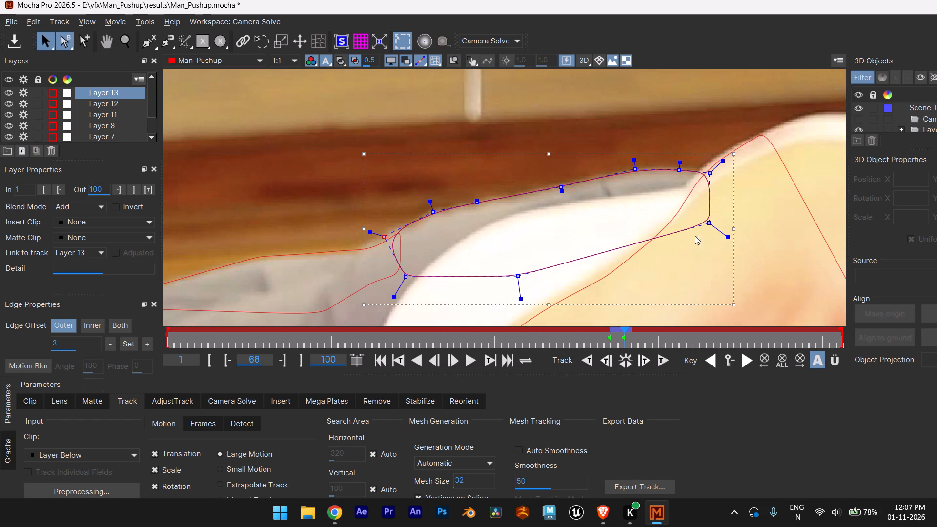
middle_click_drag(754, 215, 686, 254, "alt")
scroll(684, 255, "up", 4)
scroll(601, 262, "down", 3)
scroll(461, 282, "up", 3)
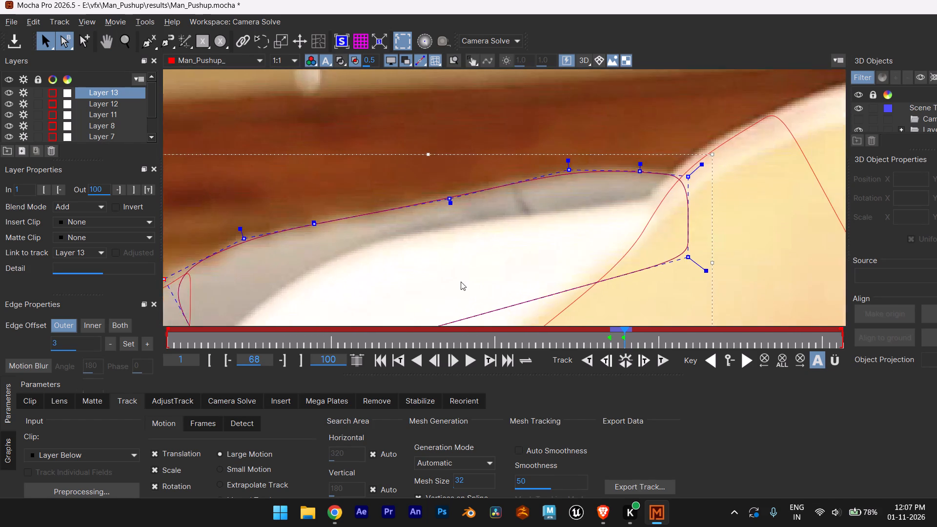
scroll(461, 282, "up", 2)
left_click(448, 189)
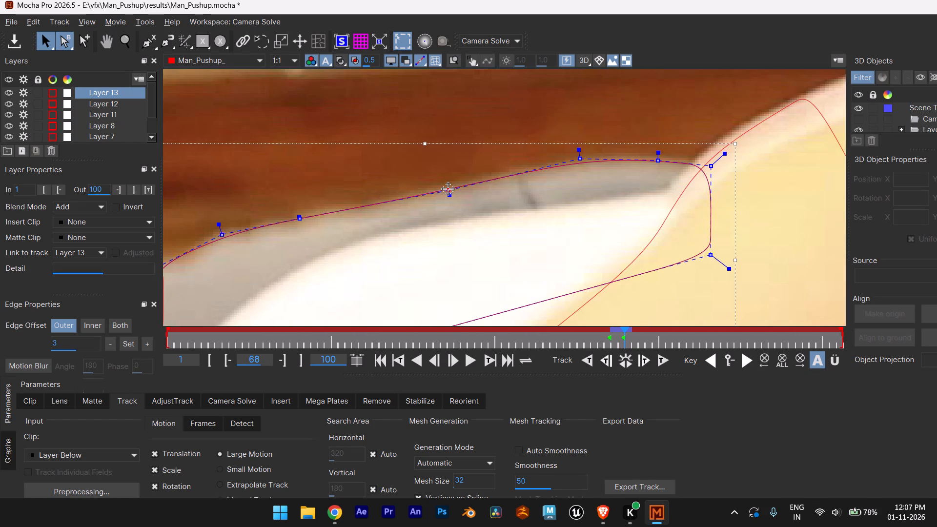
scroll(589, 171, "down", 4)
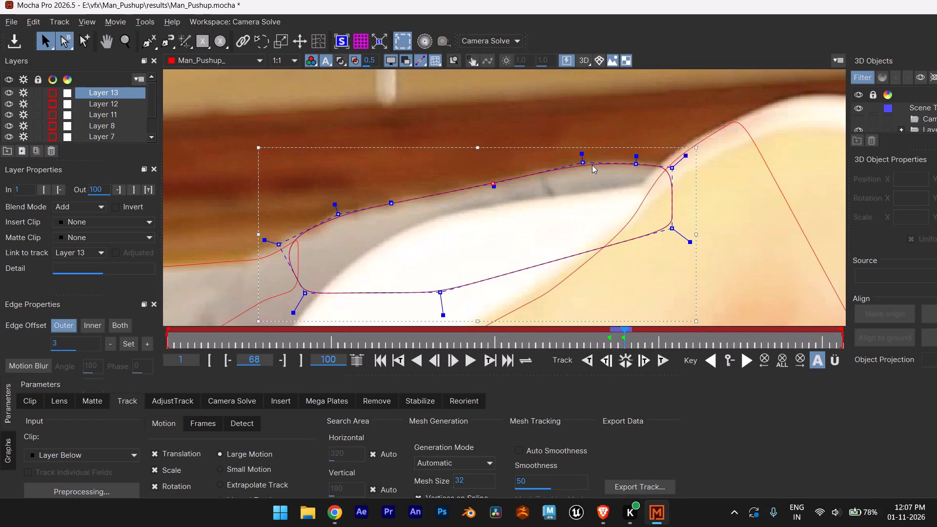
scroll(592, 165, "up", 9)
left_click_drag(574, 161, 562, 160)
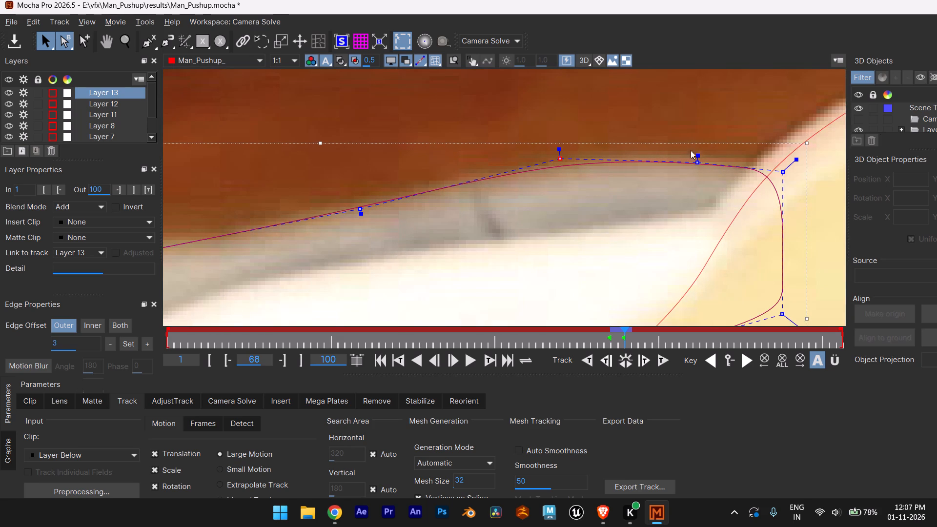
left_click(700, 162)
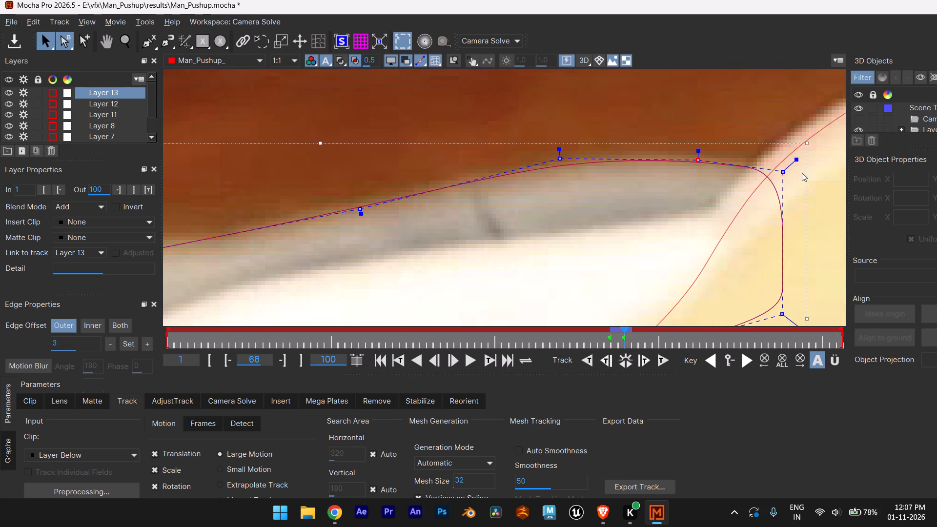
Move the upper-edge point beside Layer 13's Layer 11-side corner slightly outward to fit the trouser waist.
scroll(789, 196, "down", 5)
middle_click_drag(804, 271, 770, 171, "alt")
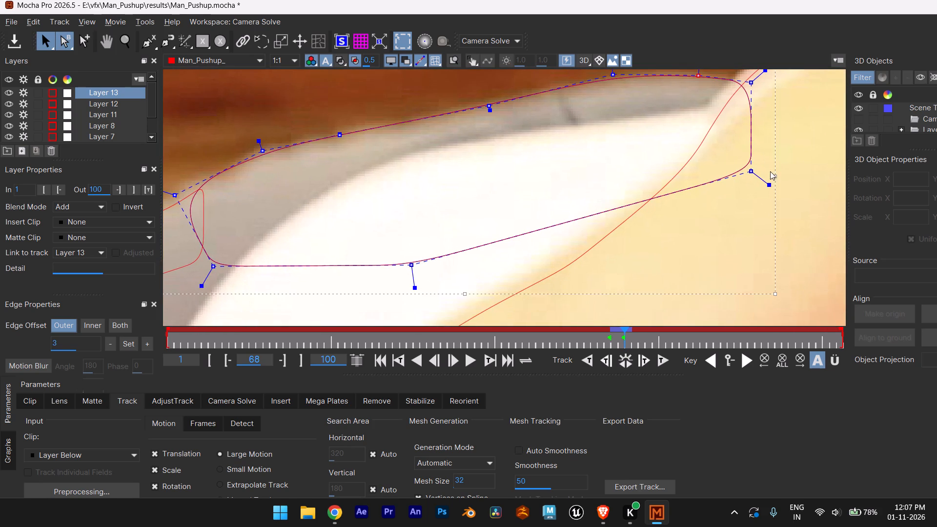
scroll(420, 285, "down", 3)
middle_click_drag(521, 262, 679, 222, "alt")
scroll(531, 239, "up", 2)
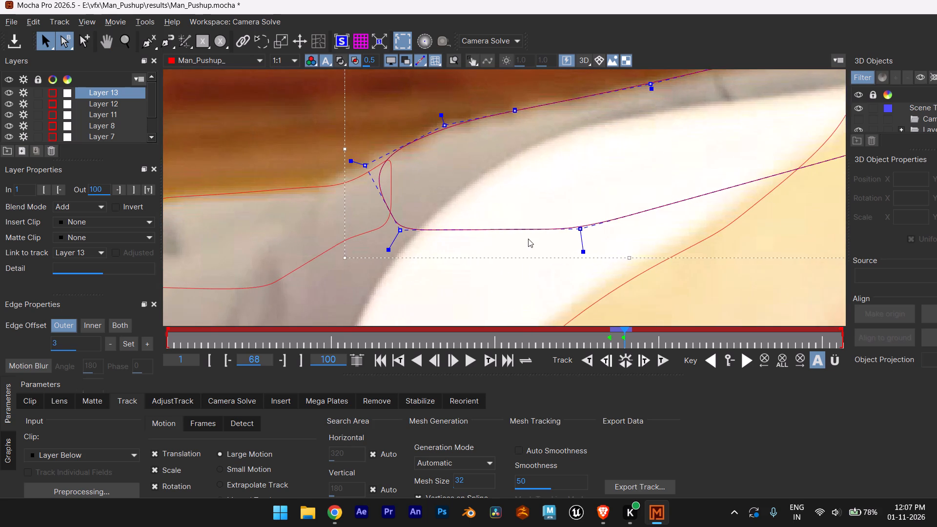
scroll(528, 239, "up", 1)
scroll(528, 239, "down", 1)
scroll(362, 179, "up", 4)
middle_click_drag(374, 168, 392, 206, "alt")
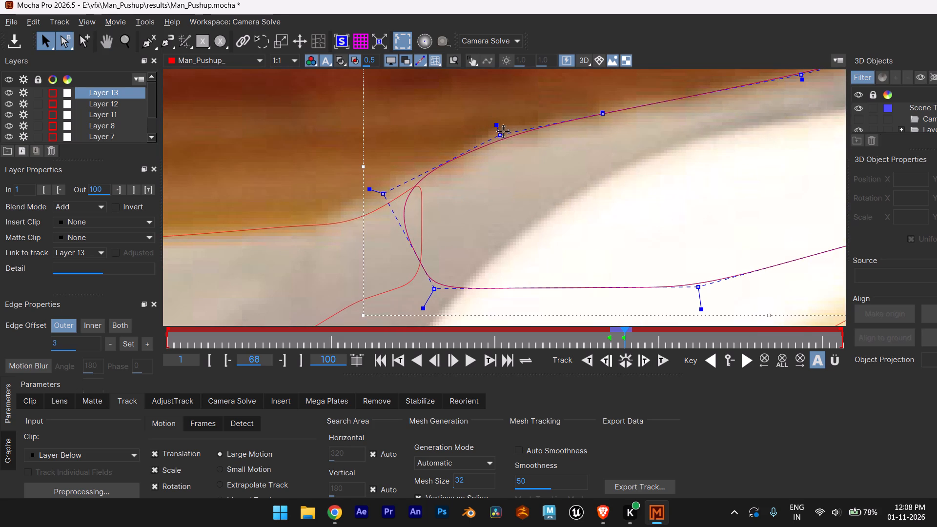
left_click_drag(503, 132, 499, 127)
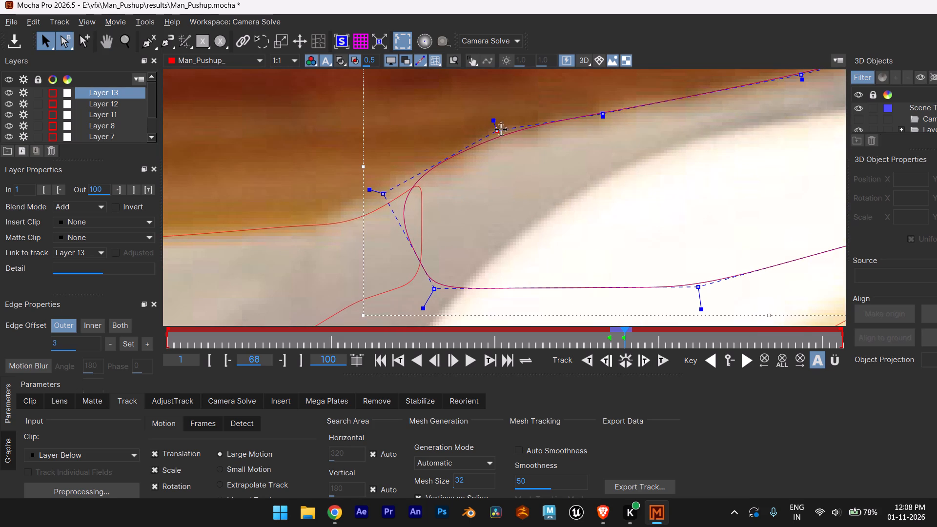
Track Layer 13 forward from frame 68 to frame 100, following its outline along the trouser waist.
left_click(658, 353)
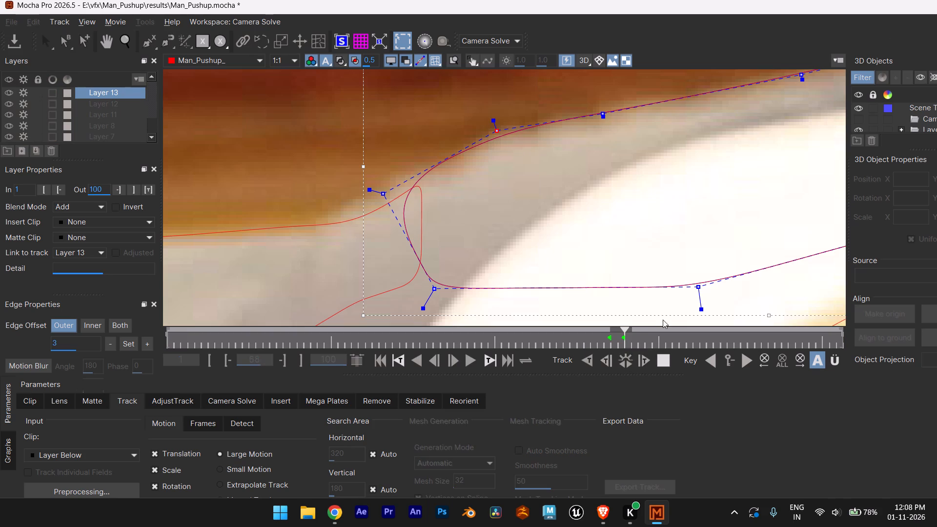
scroll(685, 260, "down", 10)
scroll(722, 201, "down", 4)
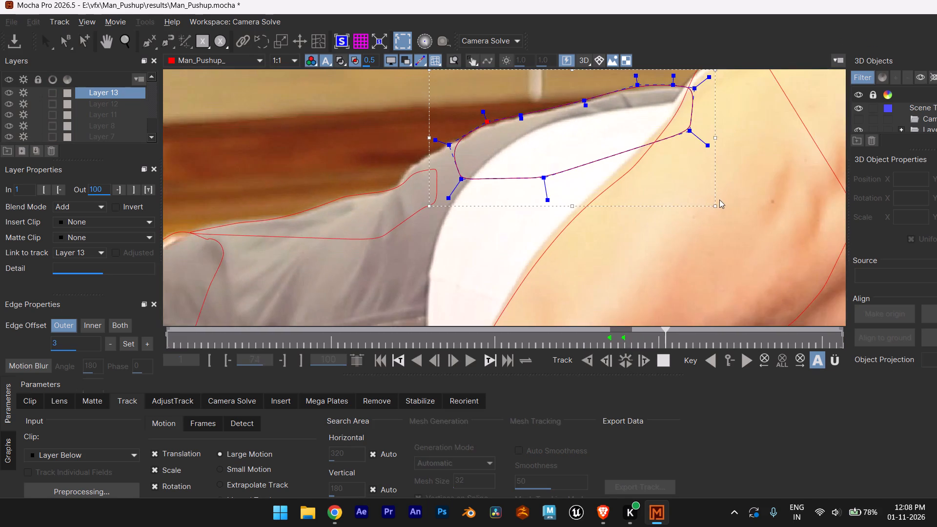
scroll(717, 200, "down", 5)
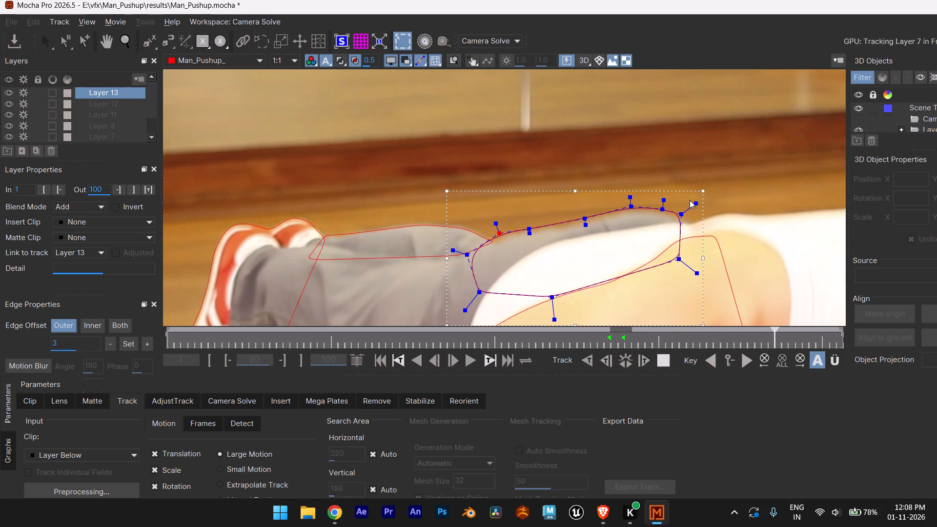
scroll(692, 234, "up", 2)
middle_click_drag(686, 228, 657, 144, "alt")
scroll(661, 160, "up", 1, "alt")
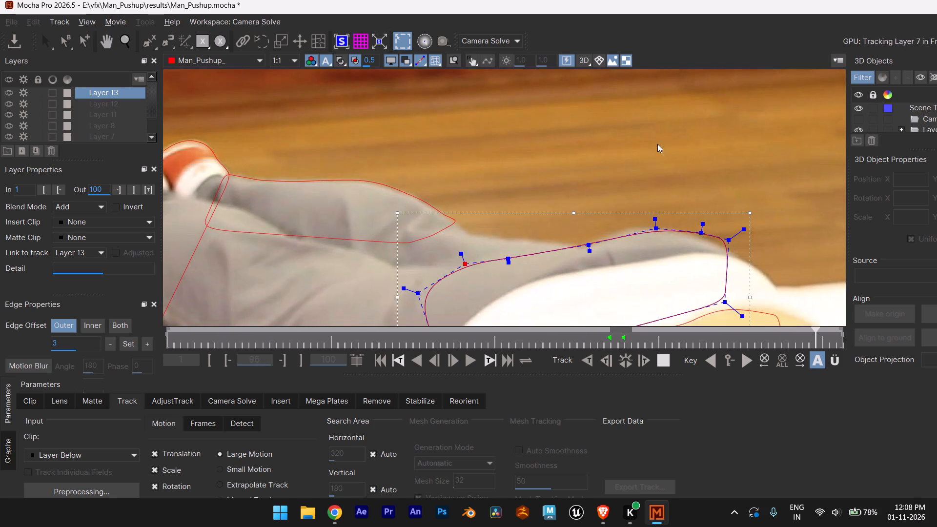
middle_click_drag(640, 236, 655, 151, "alt")
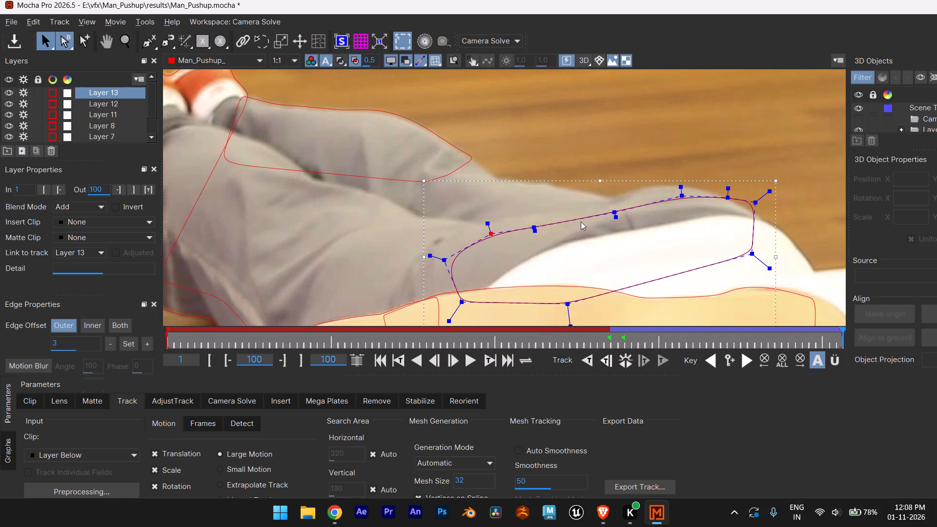
Scrub back from frame 100 to frame 68 and examine Layer 13's tracked outline against the trouser waist.
left_click_drag(744, 337, 740, 339)
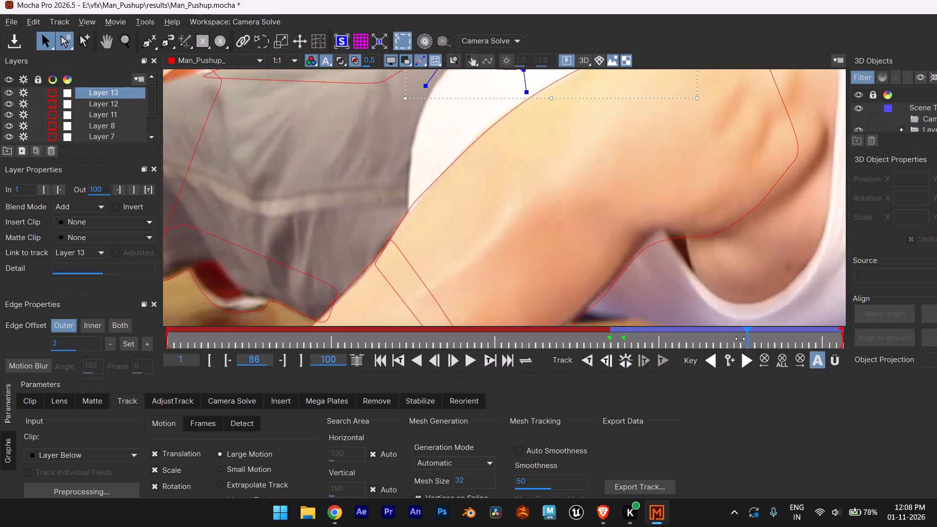
left_click_drag(740, 339, 621, 348)
scroll(570, 193, "down", 11)
middle_click_drag(644, 177, 629, 203, "alt")
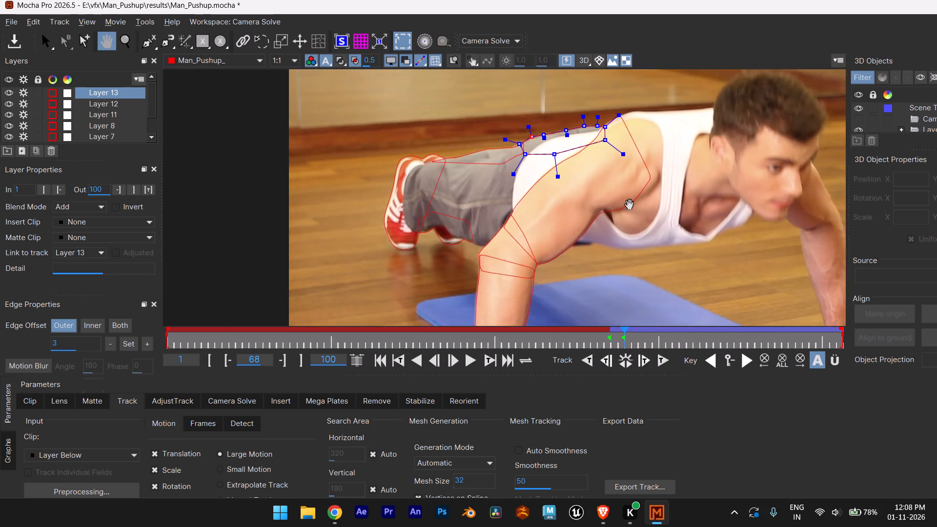
middle_click_drag(629, 203, 568, 277, "alt")
scroll(537, 255, "up", 6)
middle_click_drag(505, 241, 594, 232, "alt")
scroll(549, 237, "up", 2)
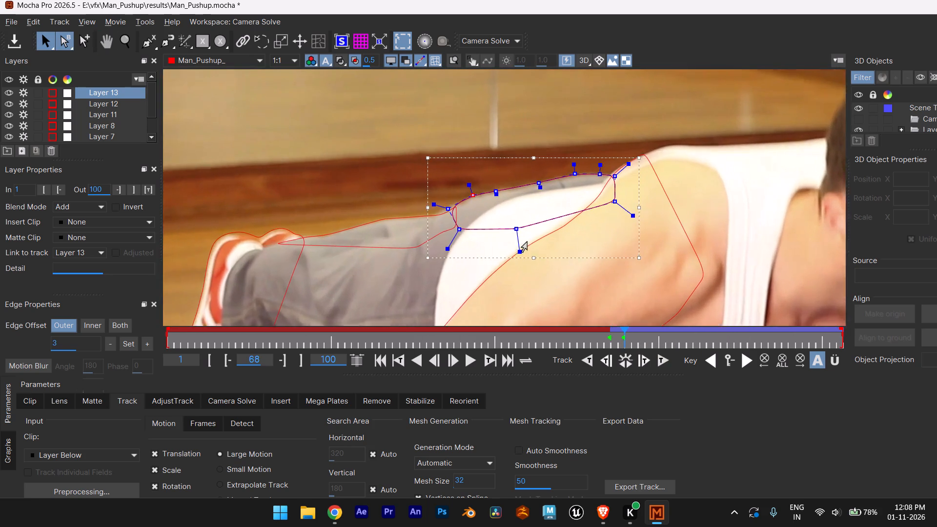
scroll(527, 241, "up", 2)
scroll(452, 215, "up", 6)
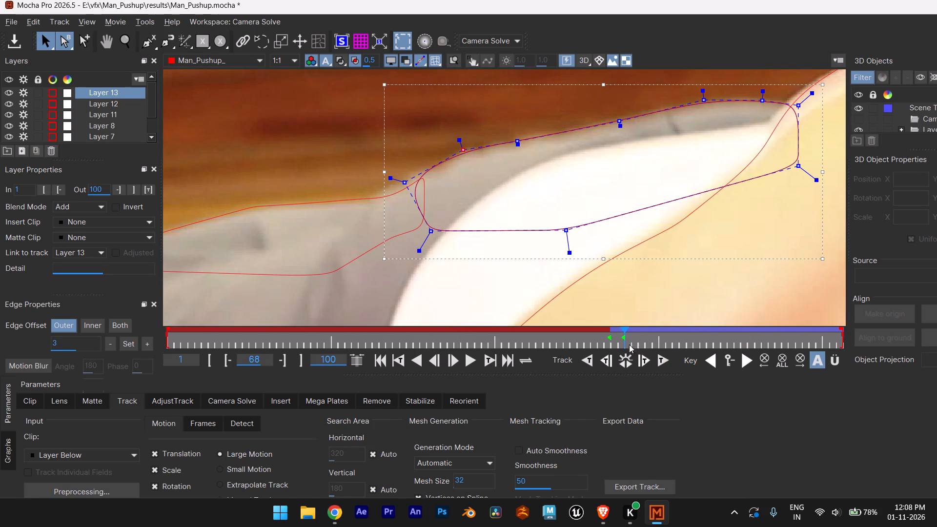
At frame 70, pull Layer 13's upper corner on the Layer 11 side outward, extending the shape over Layer 11's end.
left_click_drag(625, 337, 635, 334)
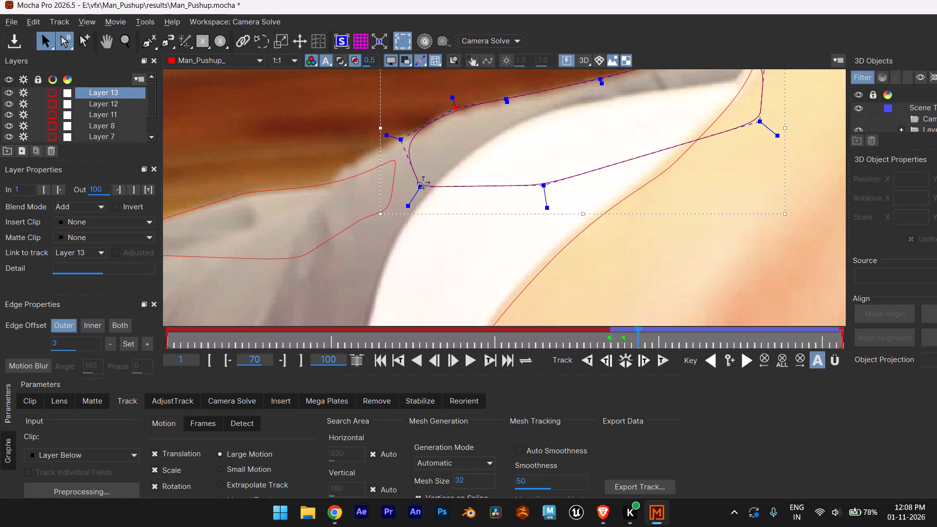
left_click_drag(402, 134, 367, 148)
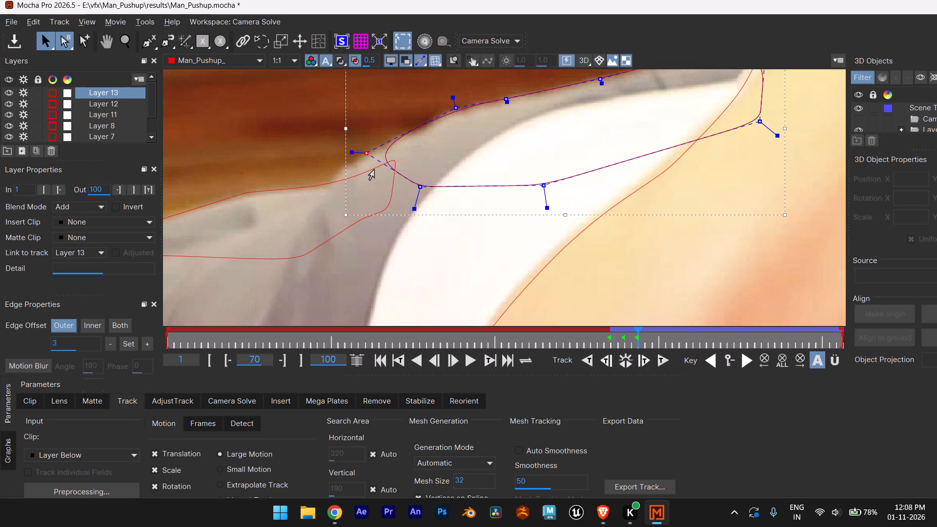
At frame 70, raise the three upper-edge points at Layer 11's waist end to fit the trouser edge.
left_click(374, 168)
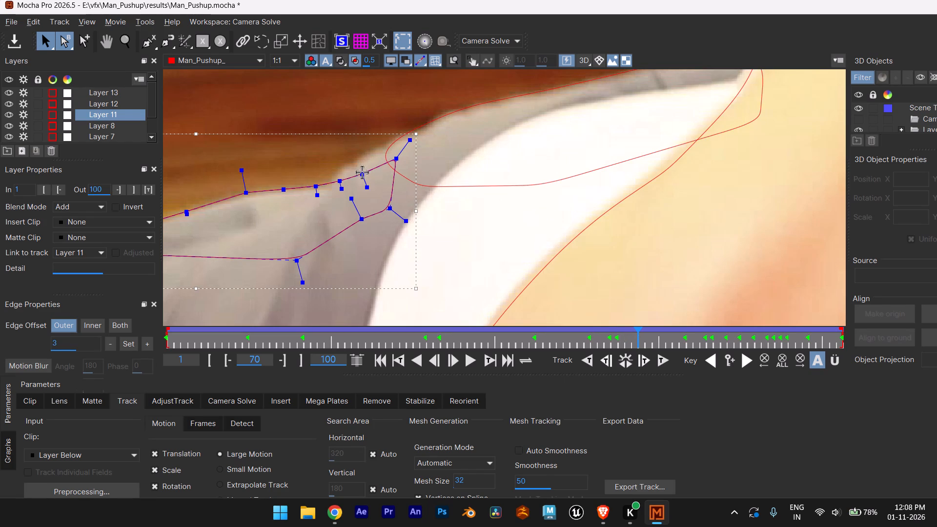
left_click_drag(363, 173, 361, 156)
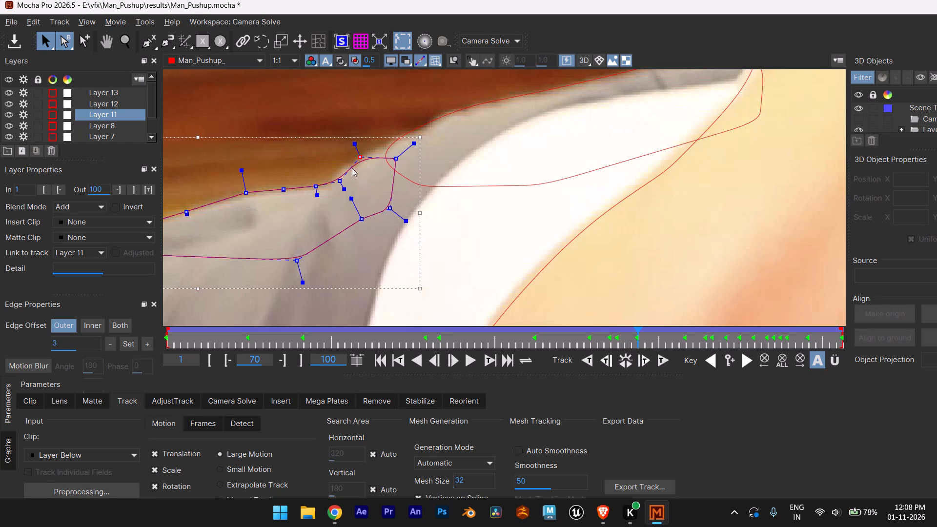
left_click_drag(341, 179, 337, 171)
left_click_drag(363, 158, 357, 163)
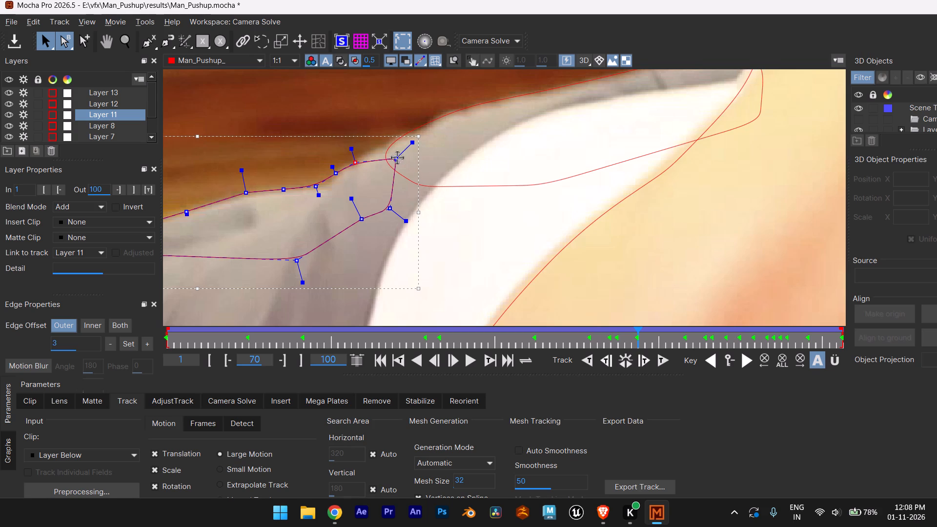
left_click_drag(398, 158, 389, 142)
Shift Layer 13's Layer 11-side corner and the two adjacent upper-edge points further toward Layer 11 along the trouser edge at frame 70.
left_click(400, 136)
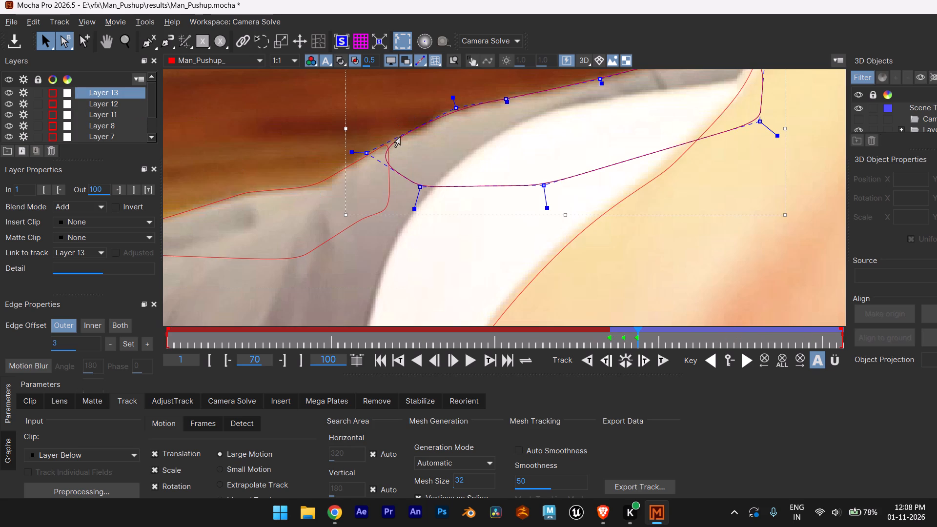
left_click_drag(366, 151, 360, 150)
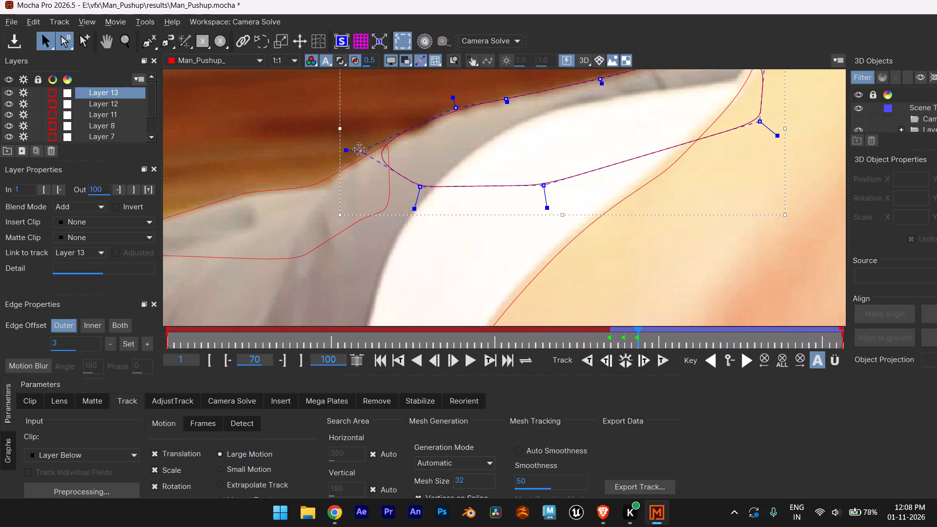
left_click_drag(360, 150, 351, 158)
left_click_drag(457, 107, 427, 123)
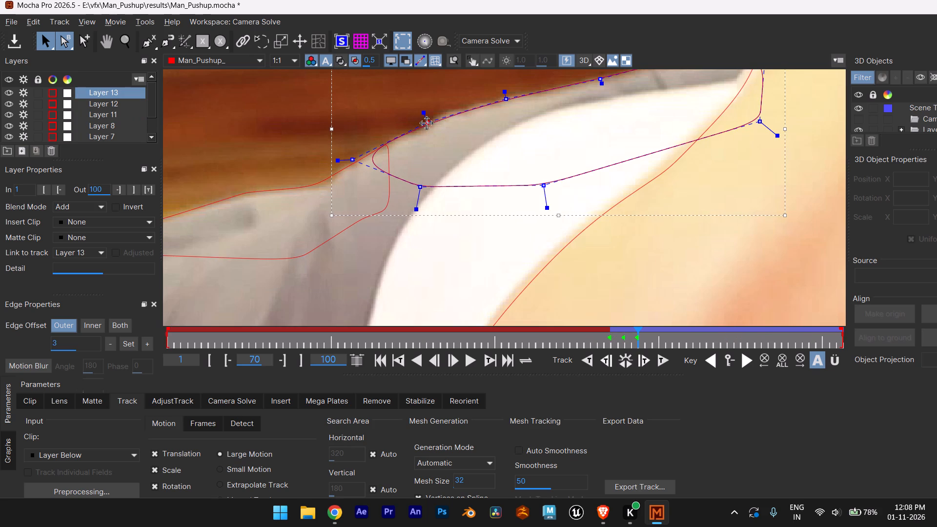
left_click_drag(427, 123, 426, 123)
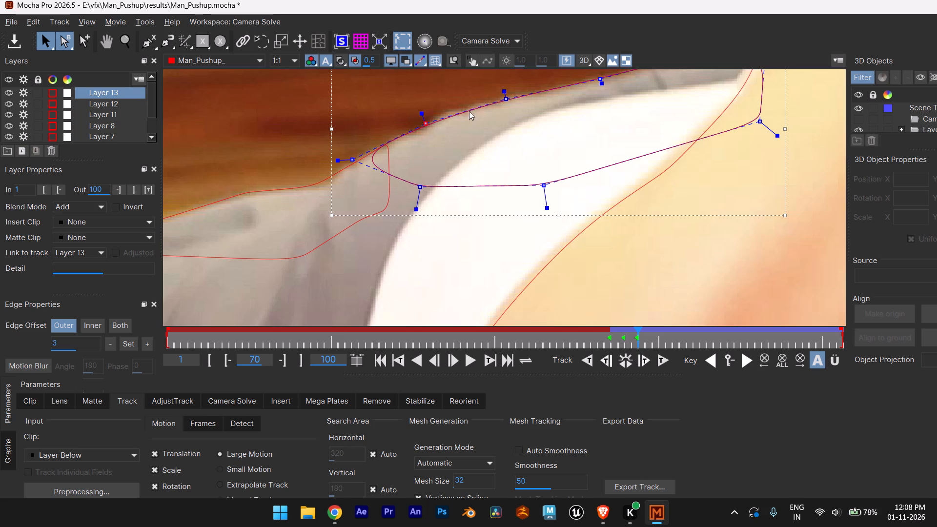
left_click_drag(507, 96, 473, 100)
Fine-tune the two upper-edge points beside Layer 13's Layer 11-side corner to fit the trouser waist curve at frame 70.
scroll(563, 133, "down", 3)
middle_click_drag(563, 133, 519, 201, "alt")
scroll(519, 201, "up", 2, "alt")
scroll(509, 187, "up", 6)
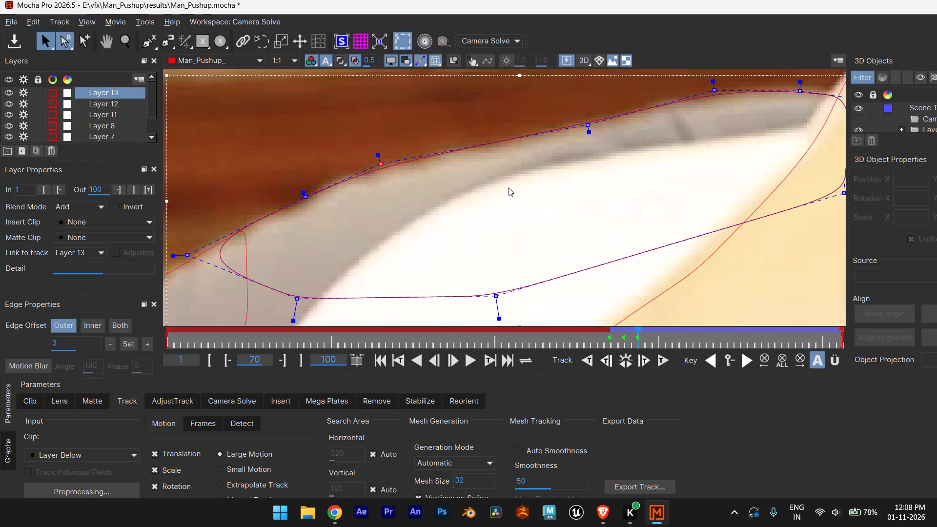
left_click_drag(306, 196, 300, 199)
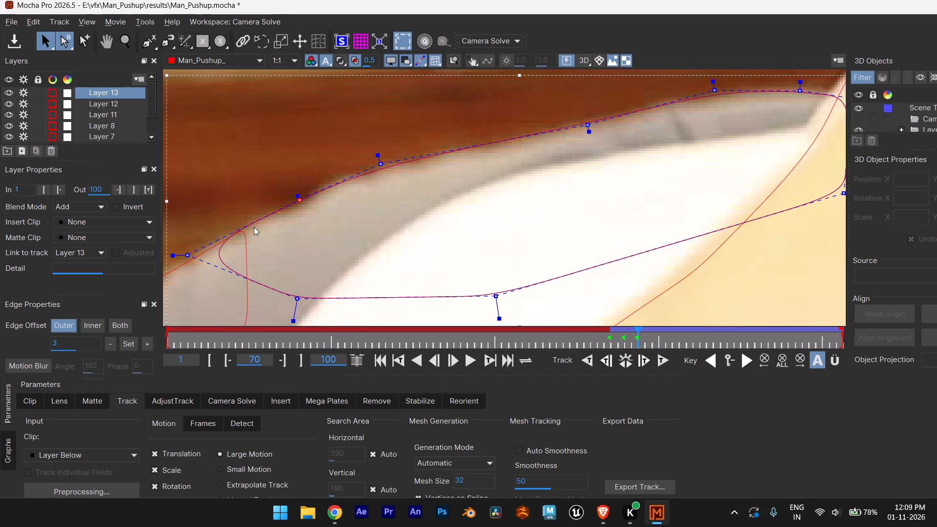
left_click_drag(383, 162, 363, 176)
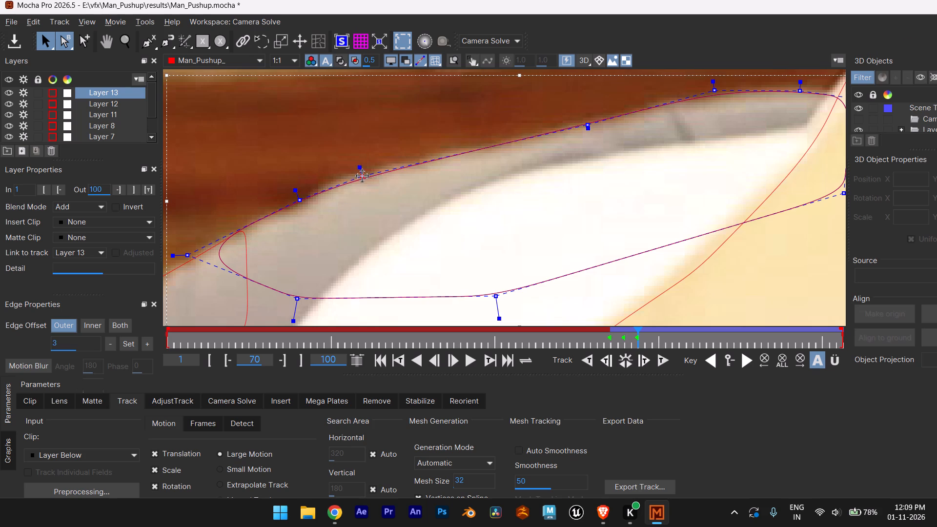
left_click_drag(363, 176, 366, 167)
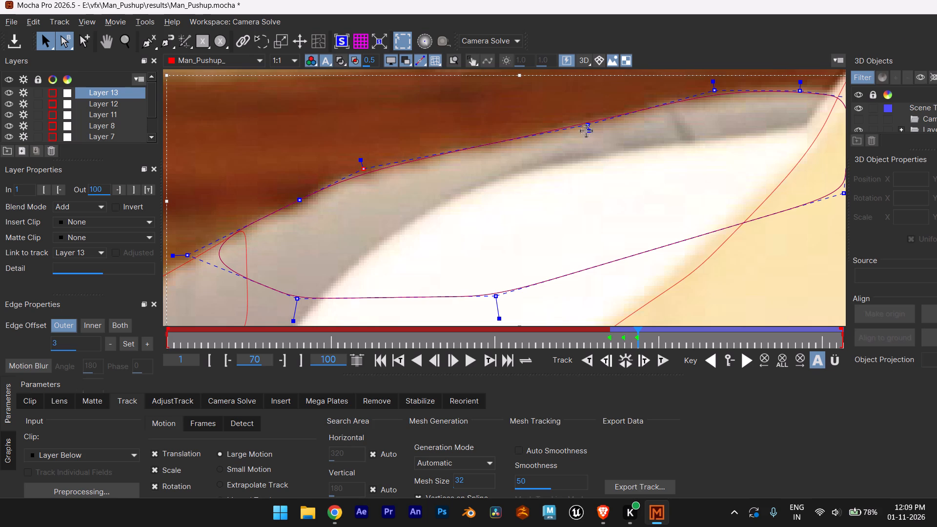
scroll(587, 131, "down", 5)
scroll(695, 128, "down", 2)
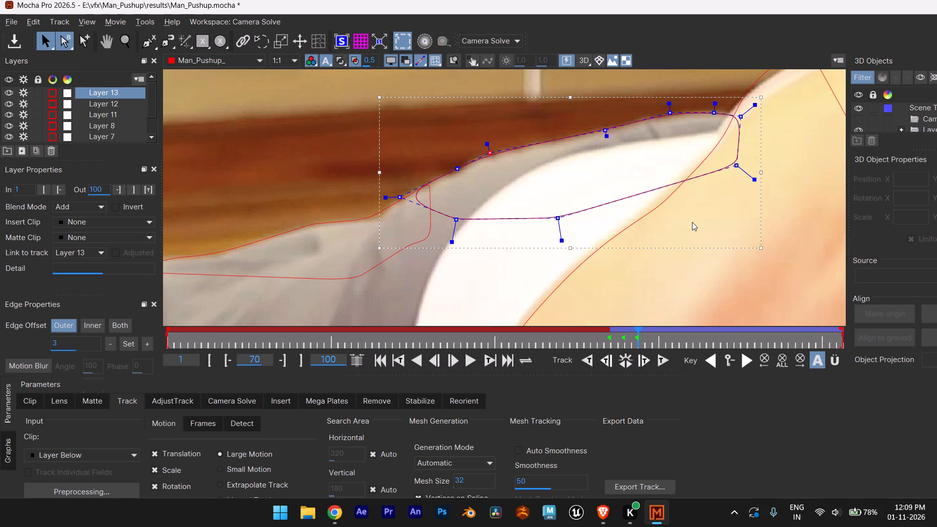
scroll(683, 222, "up", 5)
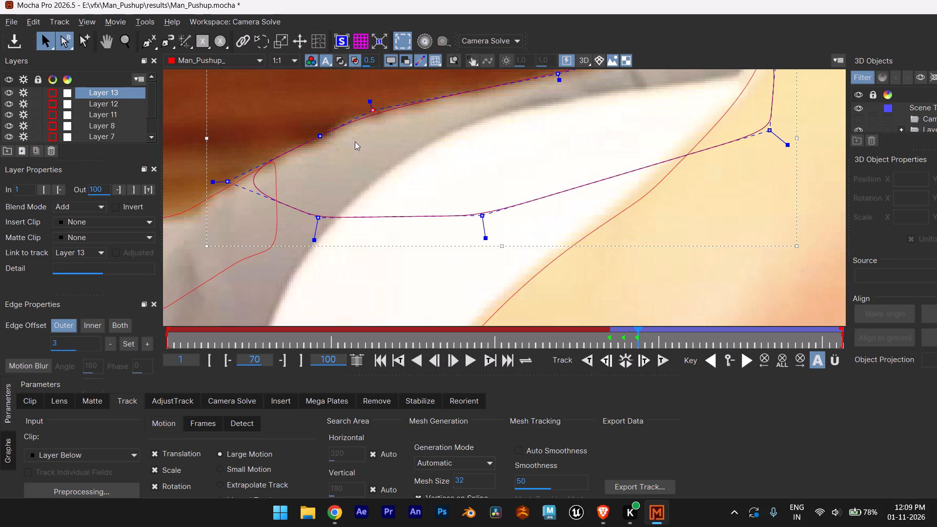
left_click_drag(319, 134, 328, 123)
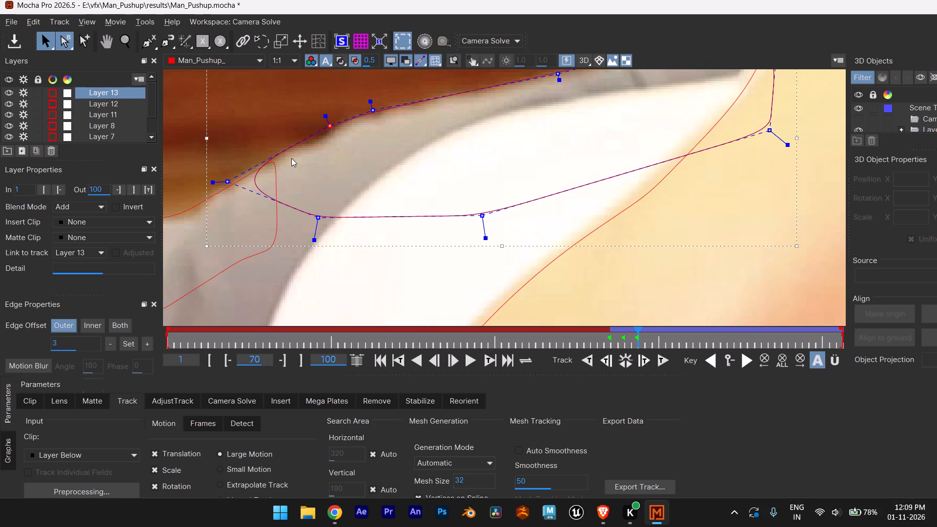
Check Layer 13's refined outline and track the layer forward again from frame 70.
scroll(488, 126, "up", 2)
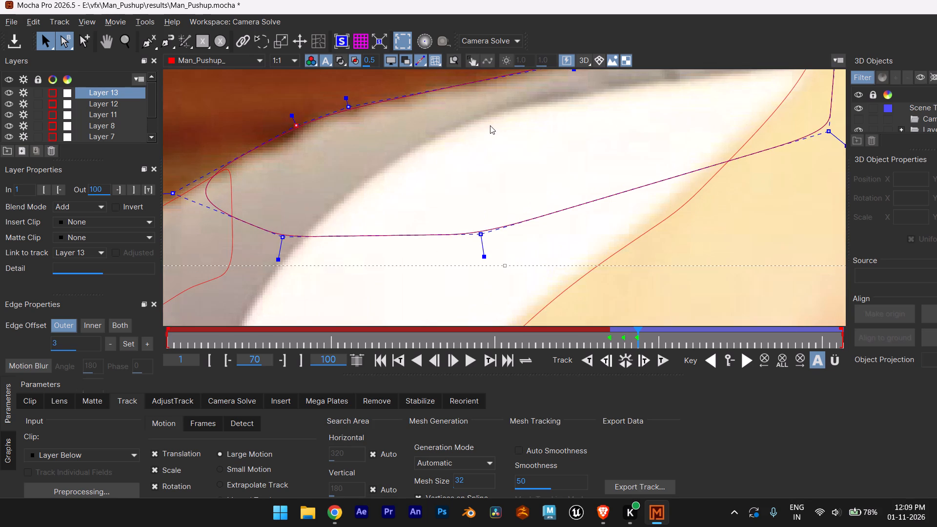
scroll(523, 116, "down", 4)
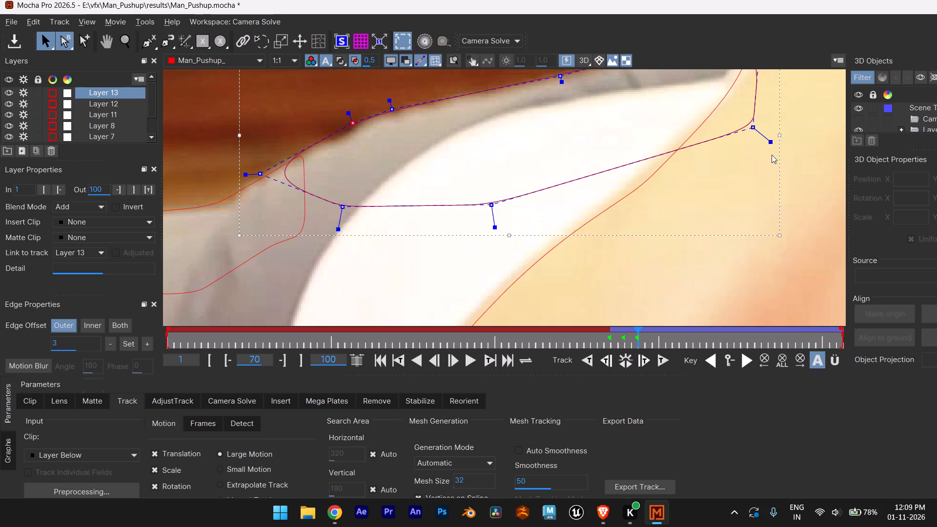
middle_click_drag(769, 161, 762, 183)
scroll(764, 176, "down", 1)
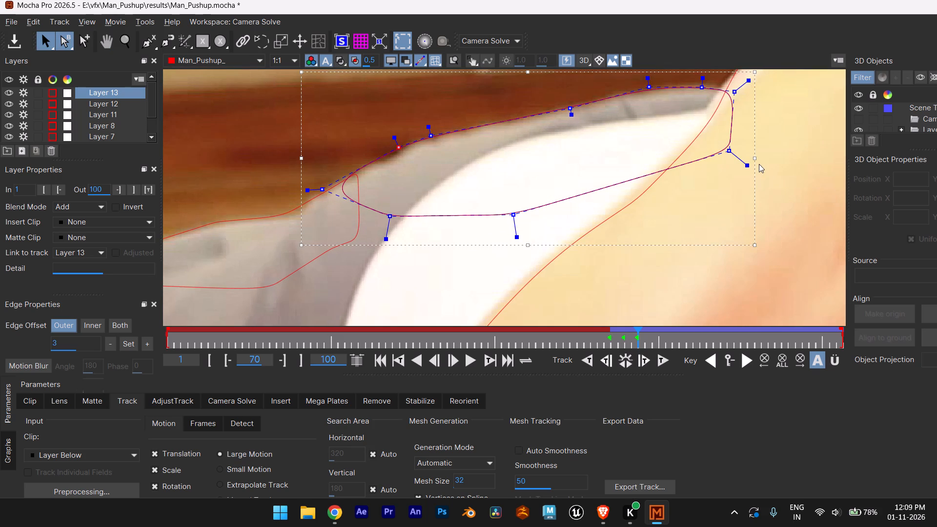
left_click(663, 360)
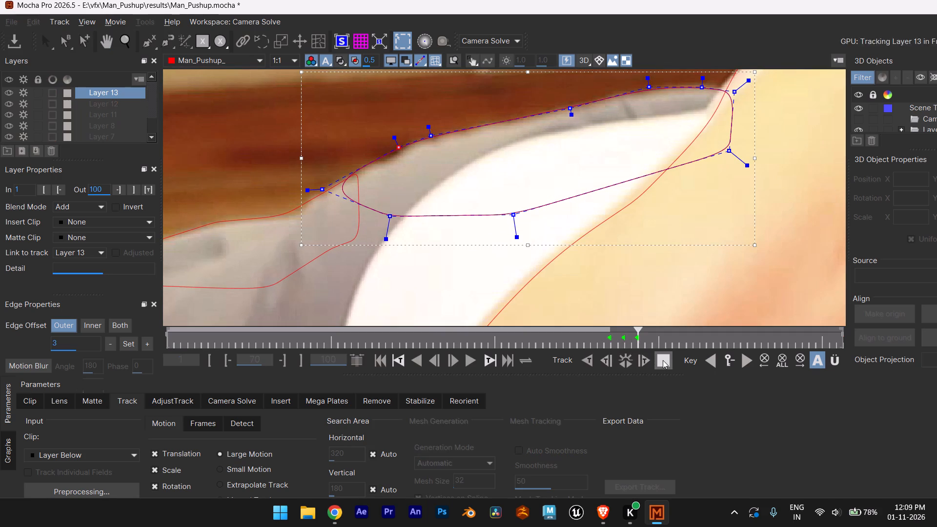
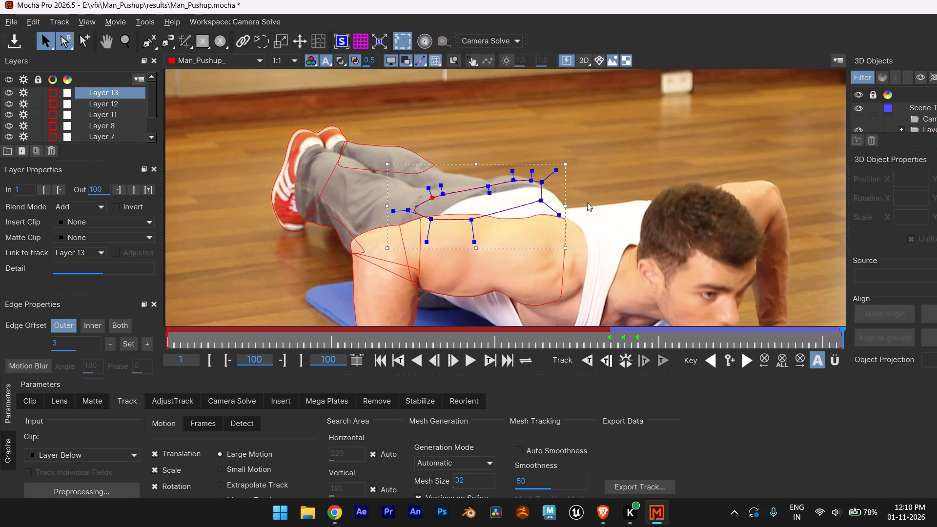
Examine how Layer 13's tracked outline fits the trouser waist at frame 100.
scroll(588, 203, "up", 4)
scroll(588, 203, "down", 7)
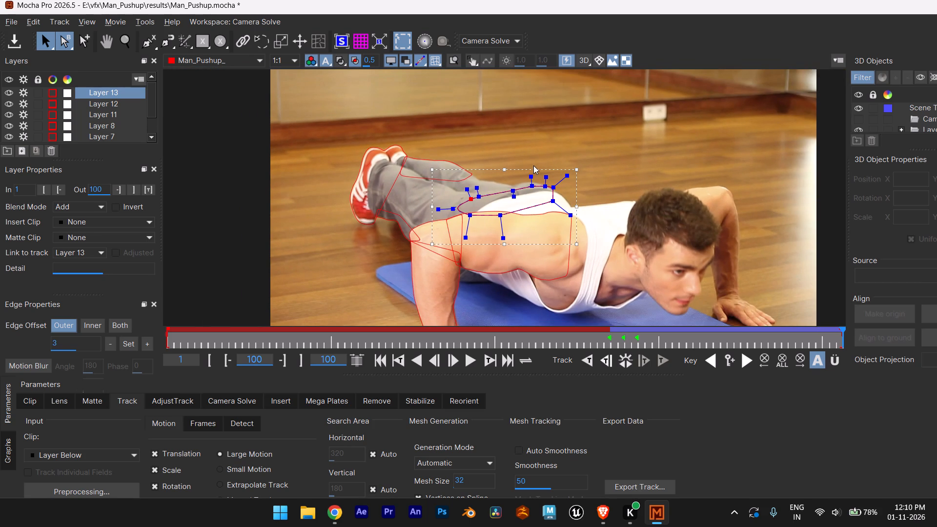
scroll(533, 174, "up", 6)
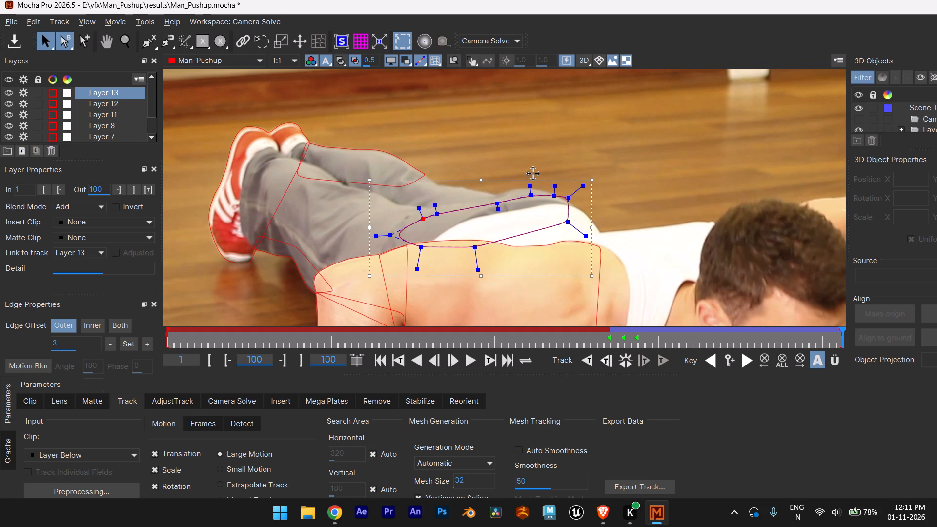
scroll(509, 189, "up", 4)
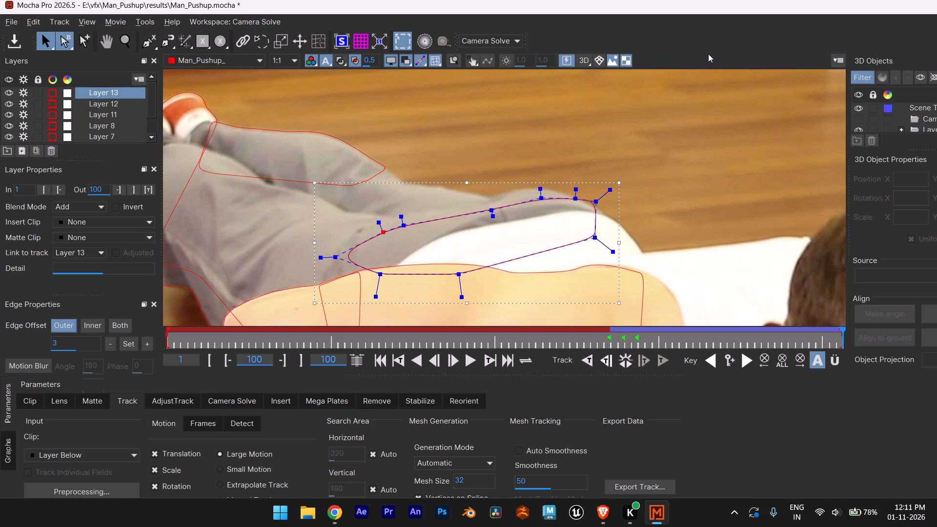
scroll(720, 174, "down", 3)
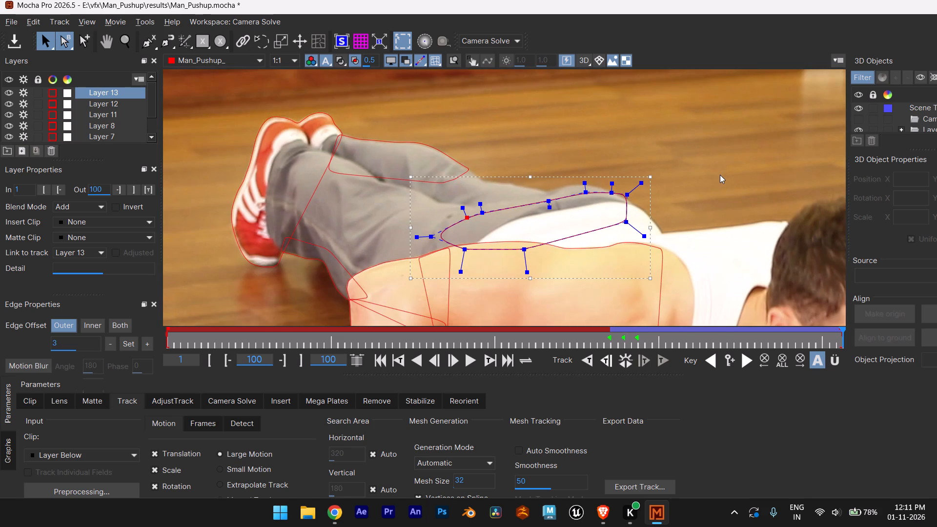
scroll(720, 175, "up", 1)
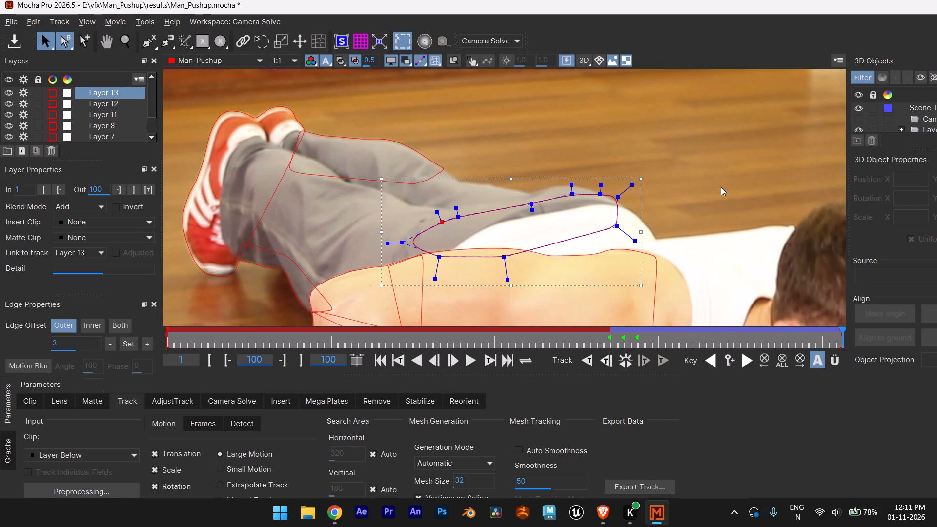
middle_click_drag(721, 187, 689, 118)
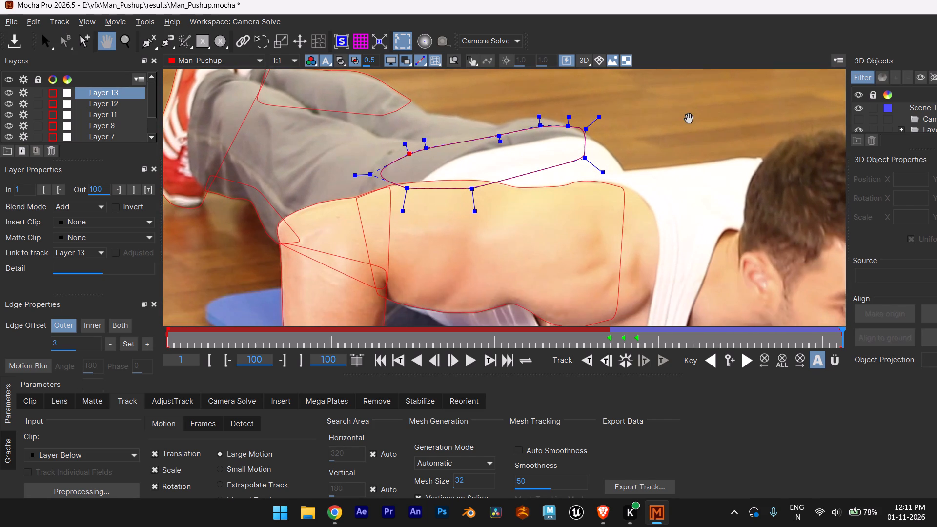
middle_click_drag(689, 118, 694, 127)
scroll(694, 127, "down", 5)
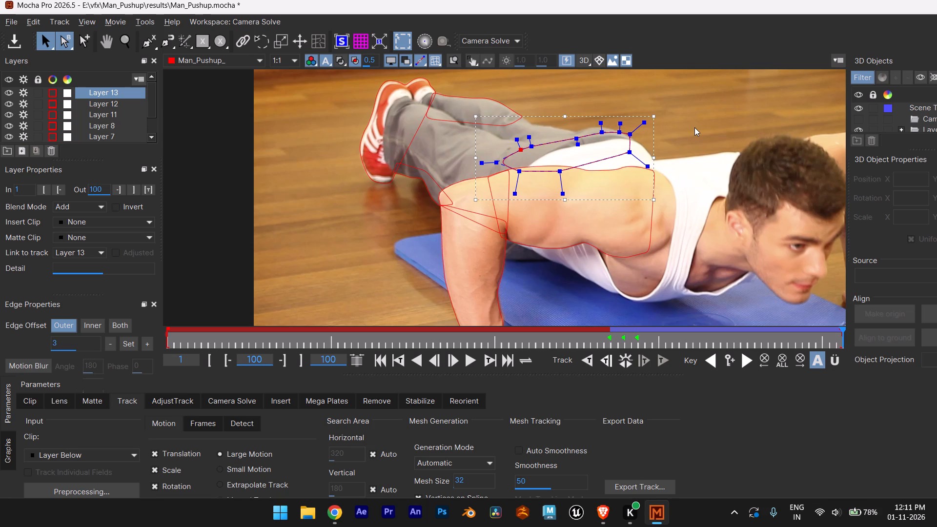
scroll(694, 127, "down", 3)
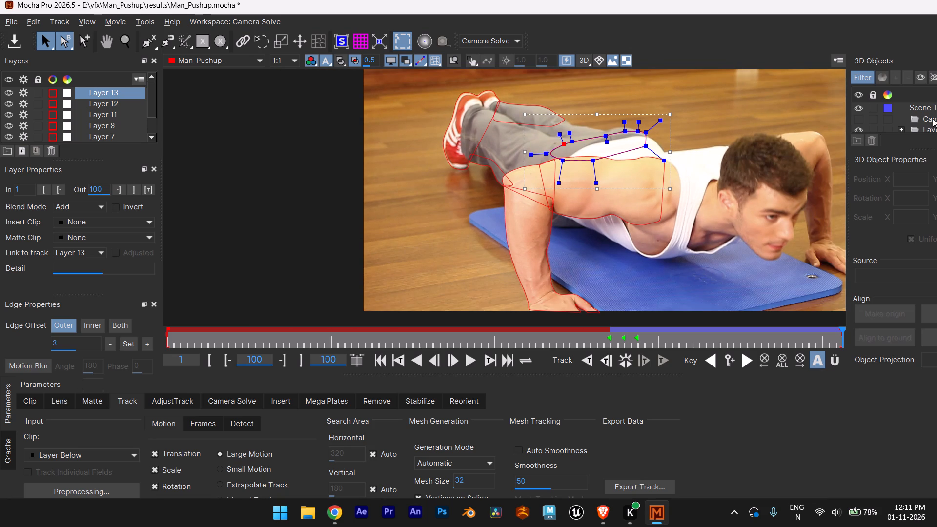
Bring the off-screen part of the program window back into view and maximize the window.
left_click_drag(905, 12, 830, 16)
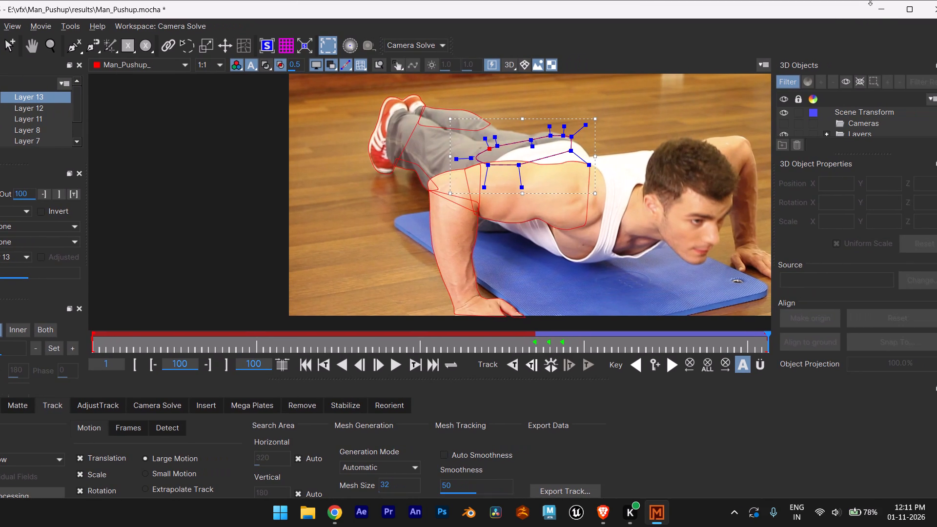
left_click(899, 2)
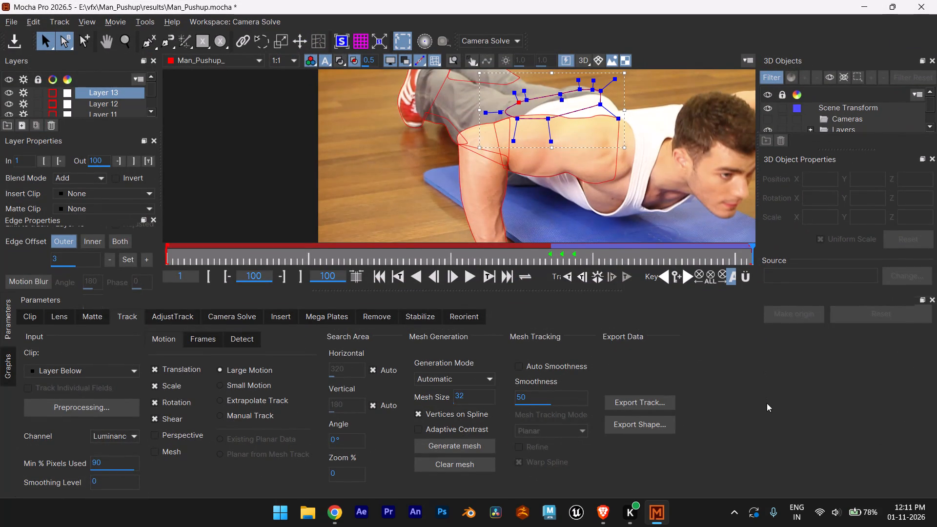
Examine Layer 13's upper edge along the trouser waist curve and the neighbouring layer outlines at frame 100.
scroll(714, 195, "up", 3)
middle_click_drag(696, 165, 669, 186)
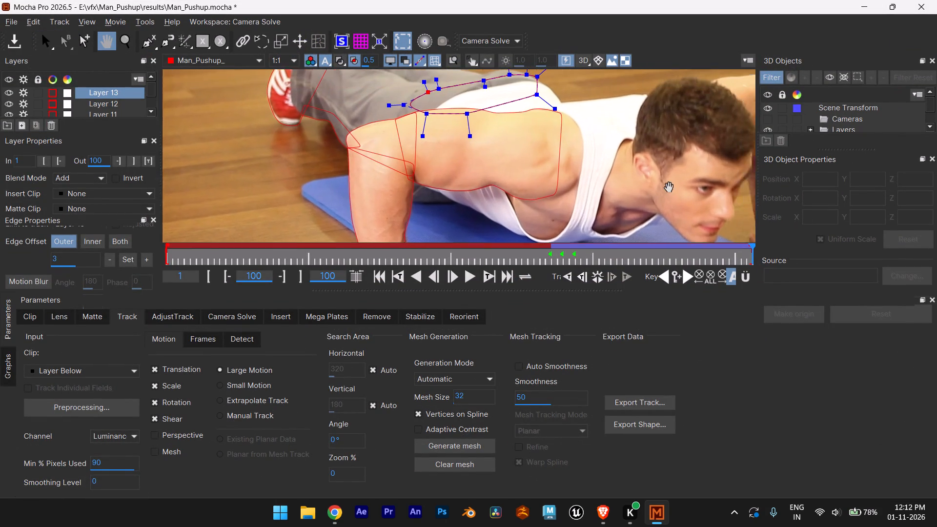
middle_click_drag(669, 186, 599, 220)
scroll(489, 125, "up", 4)
scroll(489, 124, "down", 5)
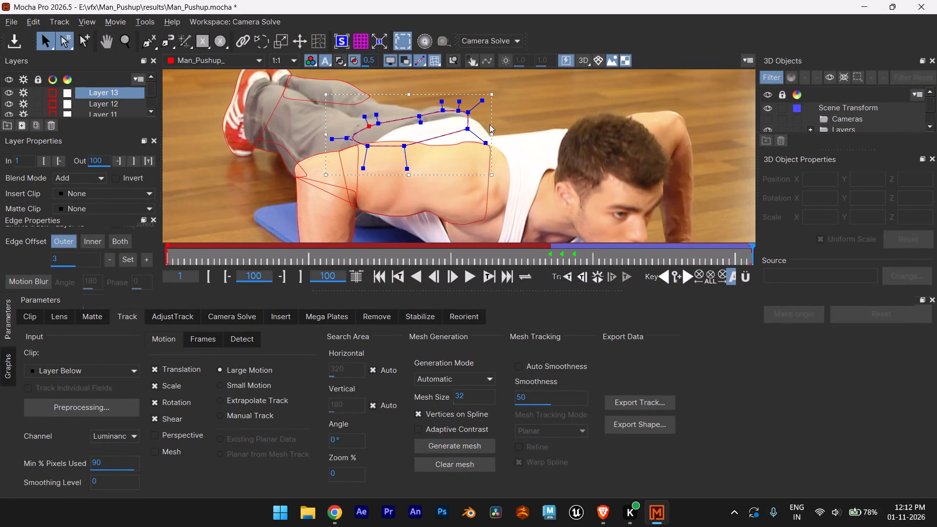
scroll(489, 124, "down", 4)
middle_click_drag(516, 111, 563, 136)
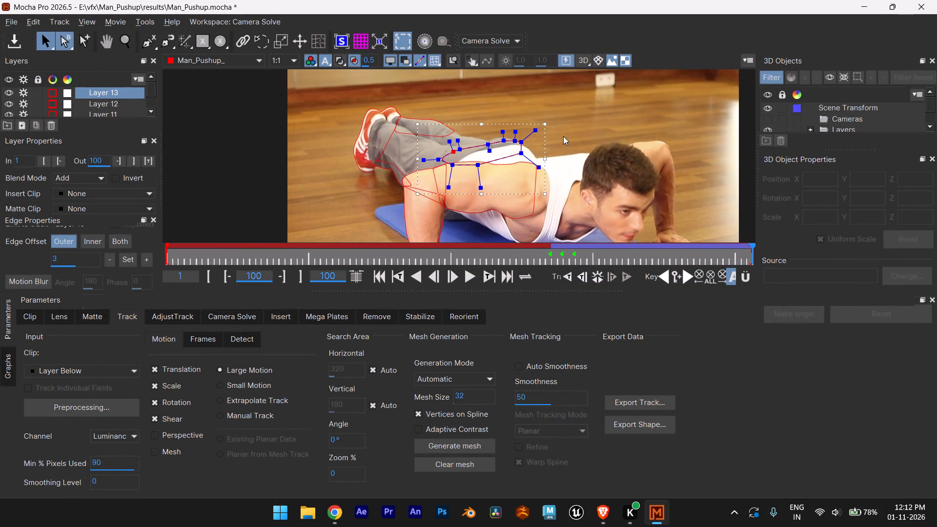
scroll(552, 135, "up", 4)
scroll(497, 130, "up", 5)
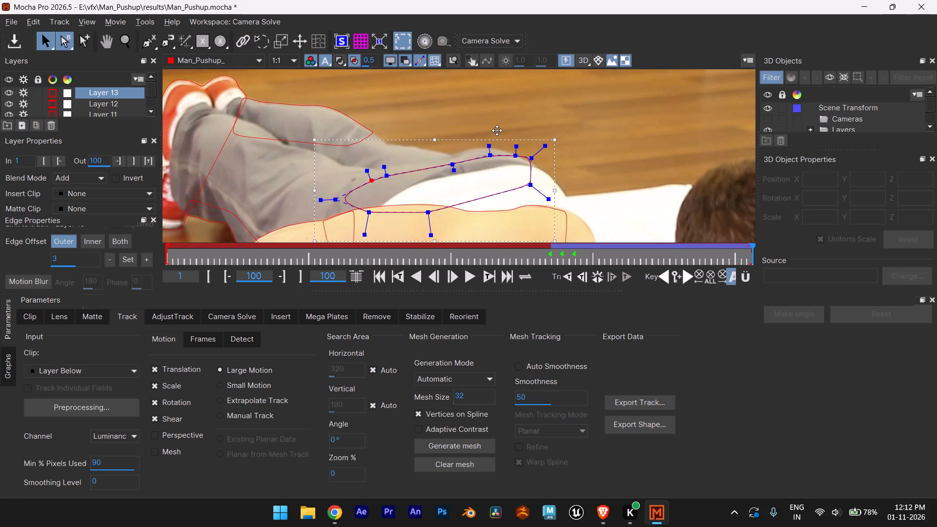
scroll(530, 131, "down", 4)
scroll(584, 157, "down", 3)
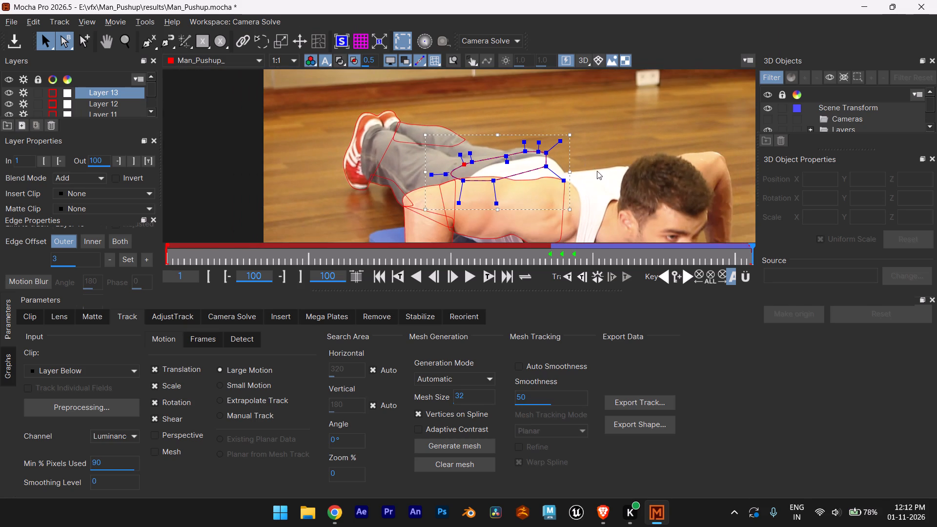
middle_click_drag(599, 165, 590, 131)
scroll(590, 132, "down", 4)
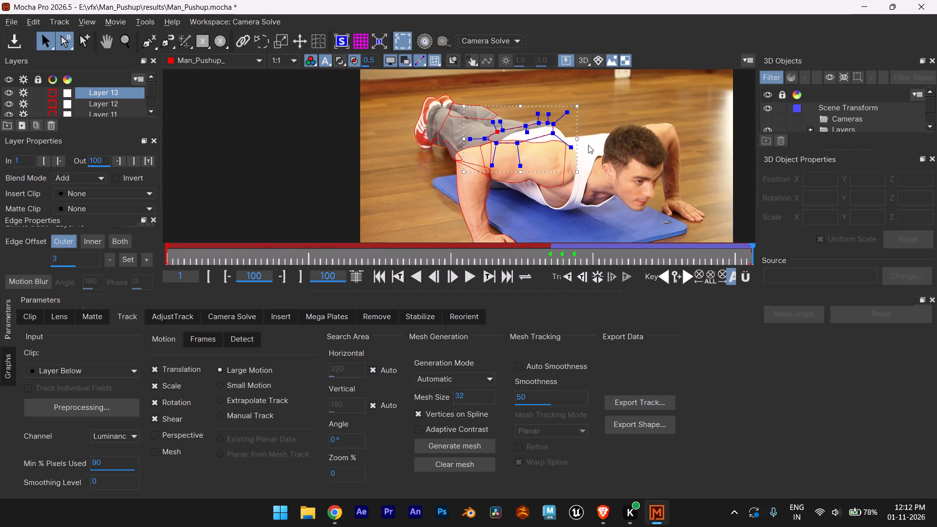
middle_click_drag(599, 165, 576, 137)
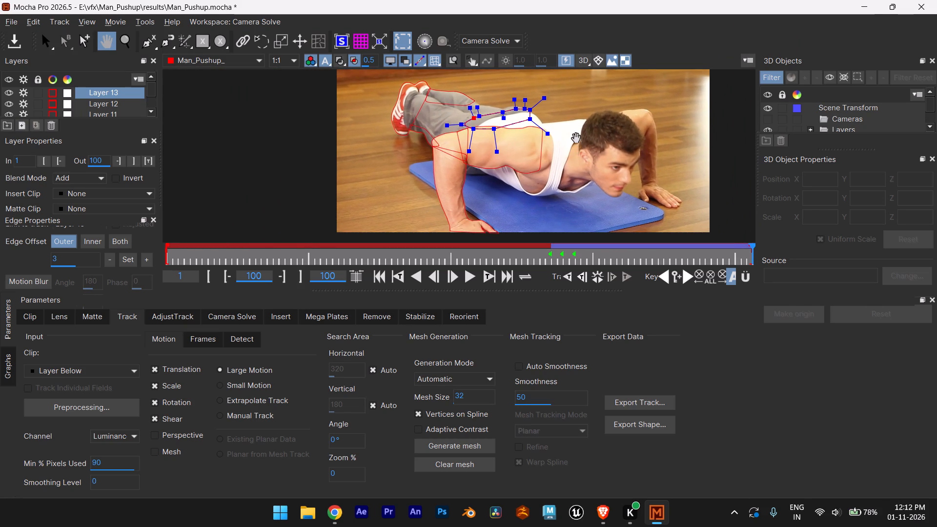
middle_click_drag(576, 137, 577, 135)
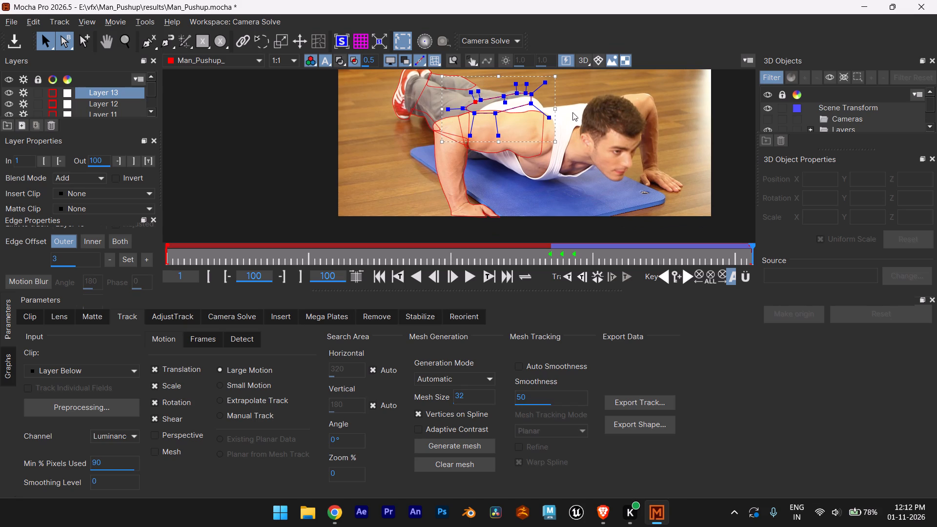
middle_click_drag(572, 109, 572, 127)
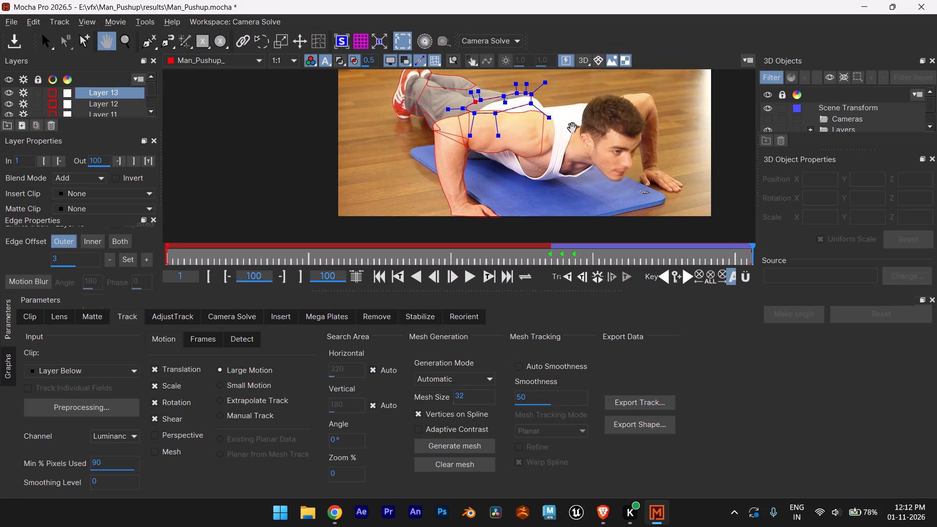
middle_click_drag(572, 127, 572, 135)
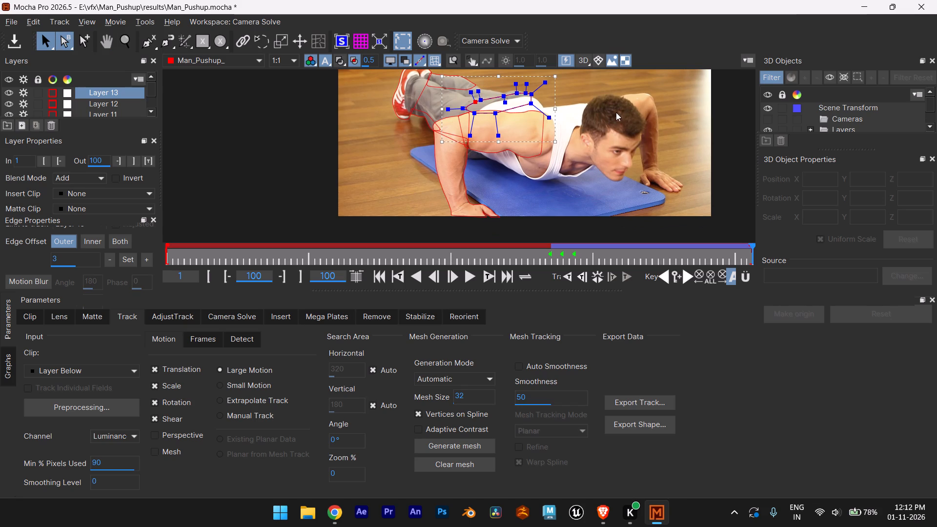
middle_click_drag(627, 102, 625, 145)
scroll(542, 149, "up", 2)
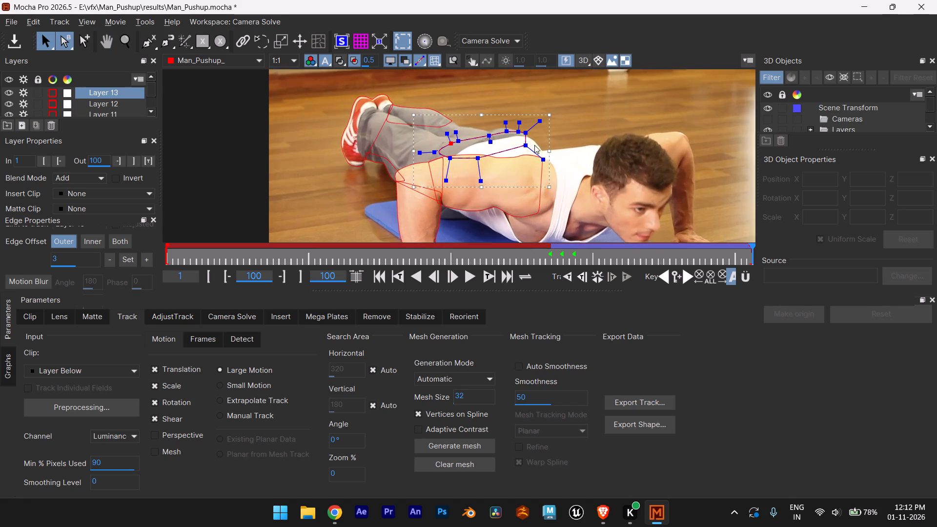
scroll(534, 145, "up", 4)
middle_click_drag(557, 113, 570, 163)
scroll(505, 161, "up", 6)
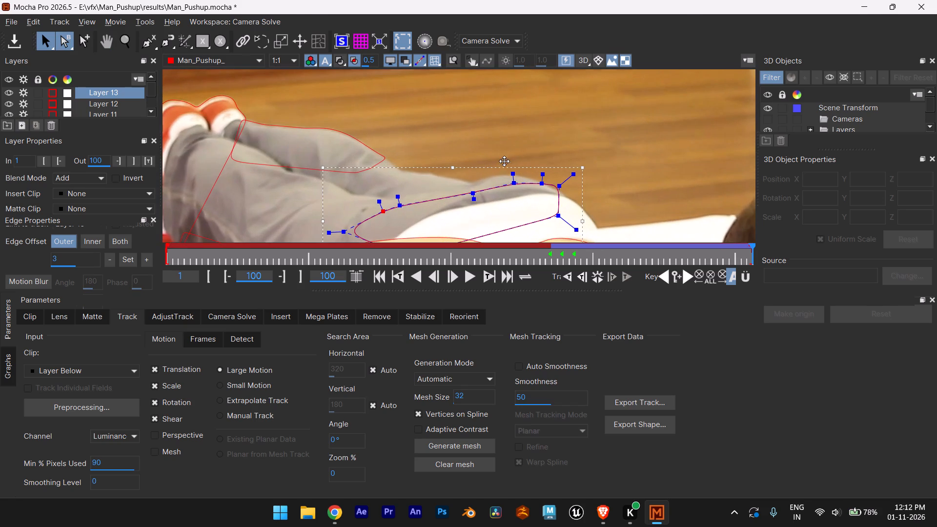
scroll(499, 164, "up", 6)
scroll(499, 163, "down", 7)
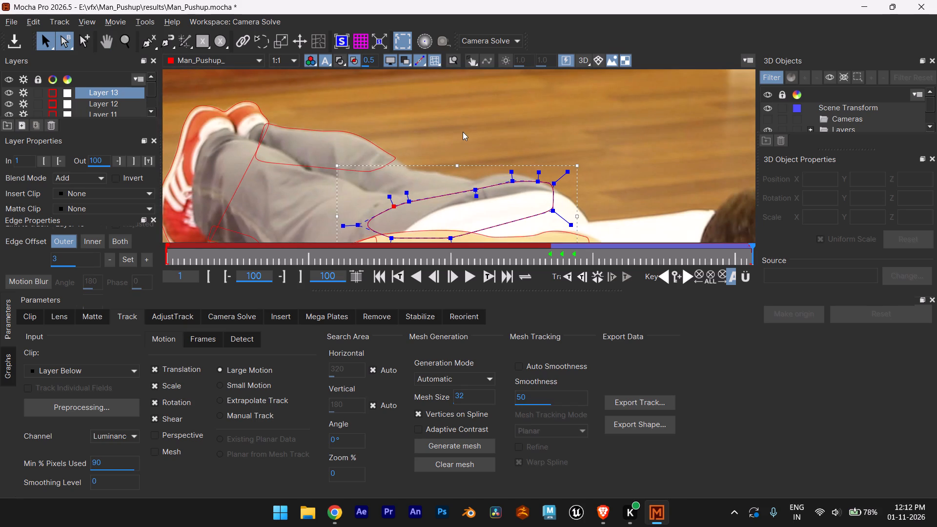
middle_click_drag(463, 132, 509, 139)
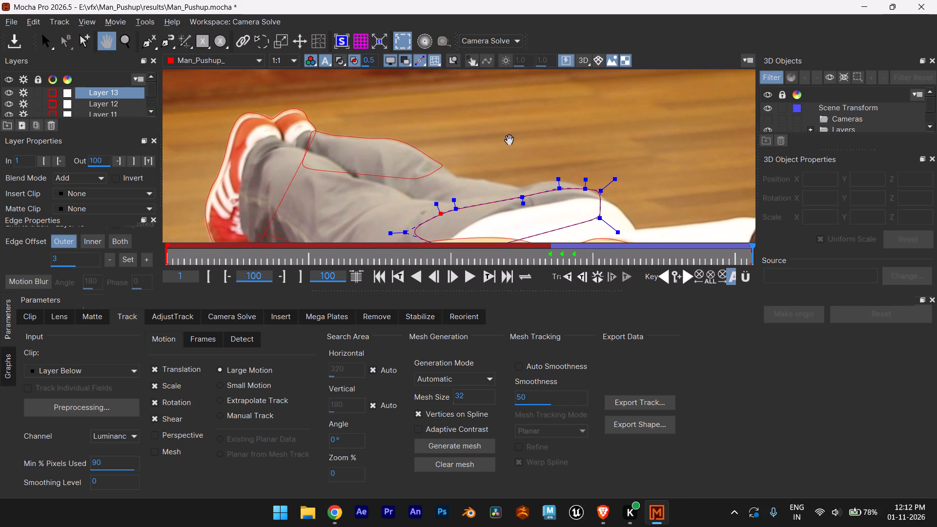
middle_click_drag(509, 139, 459, 139)
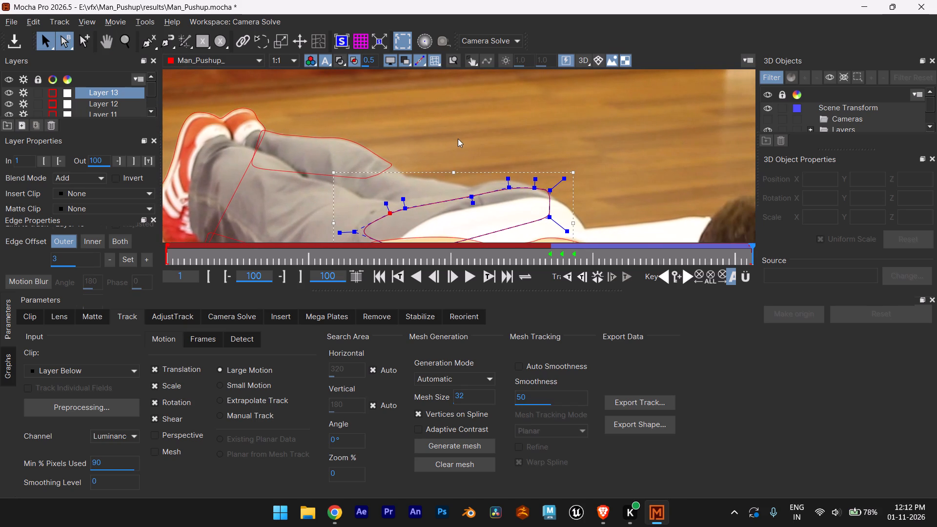
scroll(561, 161, "up", 6)
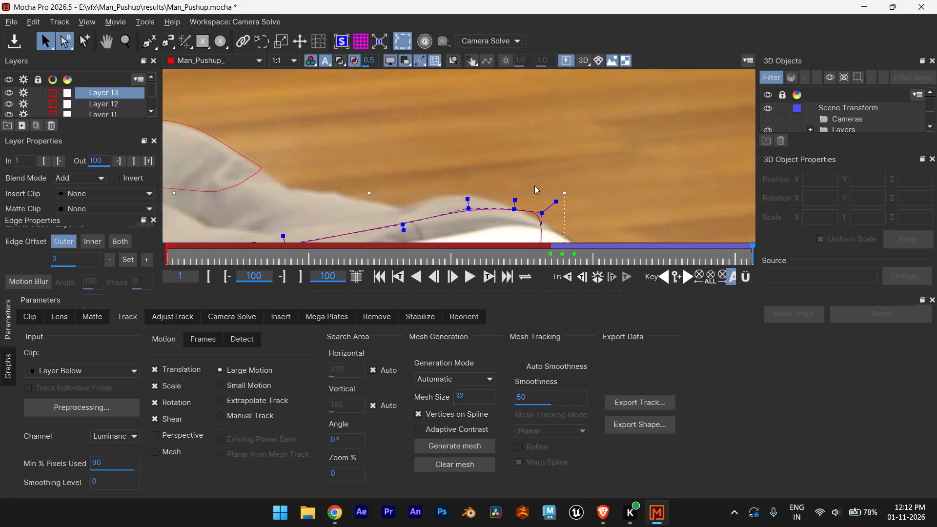
scroll(533, 186, "down", 5)
middle_click_drag(518, 147, 483, 122)
scroll(554, 133, "down", 5)
middle_click_drag(581, 148, 581, 140)
scroll(585, 139, "down", 3)
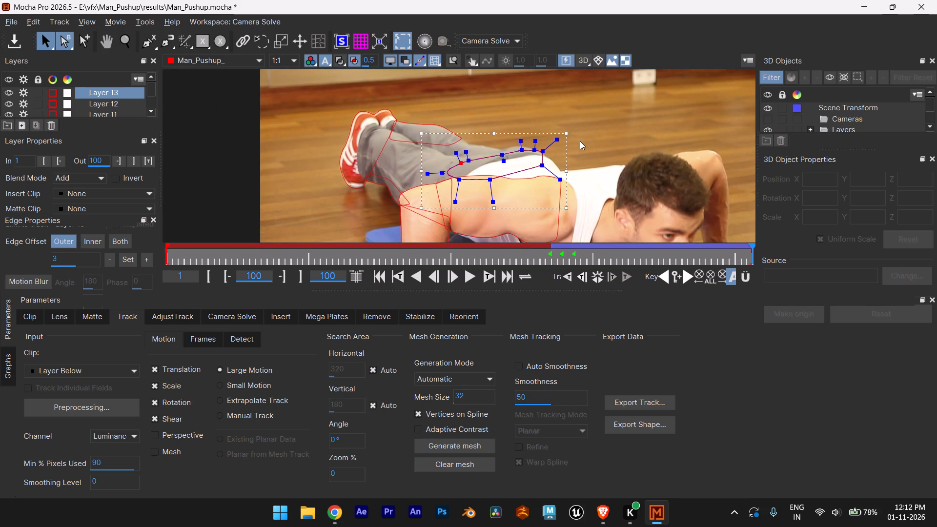
scroll(580, 141, "down", 2)
At frame 100, raise Layer 13's three upper-edge points nearest the waist-end corner to fit the trouser's top edge.
scroll(595, 139, "up", 7)
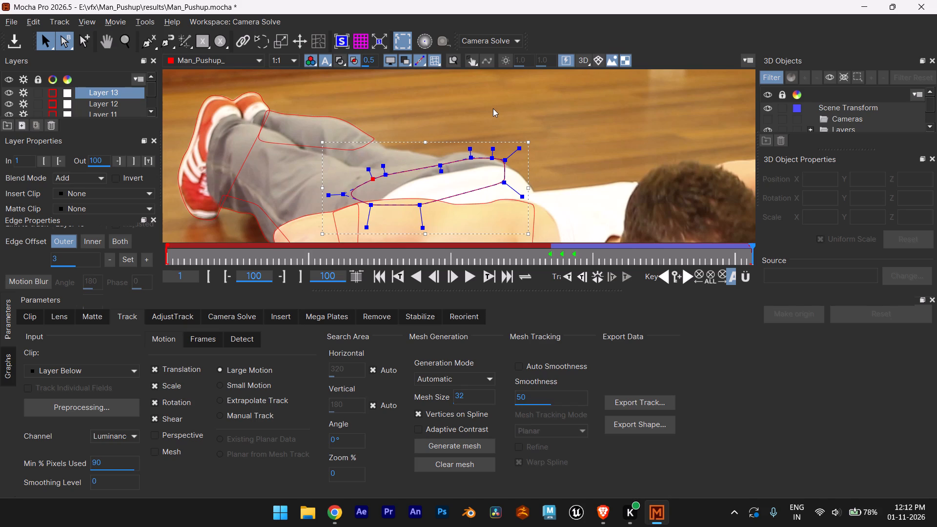
middle_click_drag(493, 108, 522, 122)
scroll(522, 122, "up", 4)
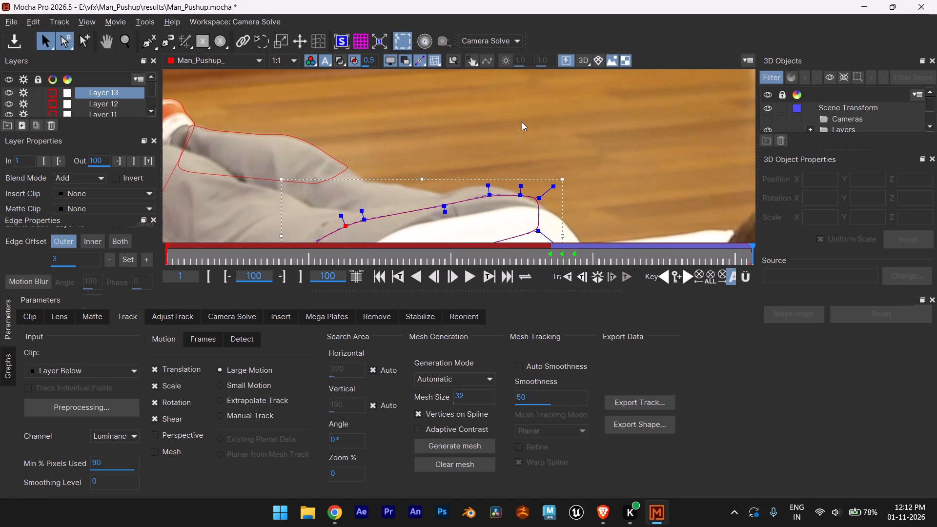
scroll(619, 152, "down", 2)
scroll(599, 181, "up", 6)
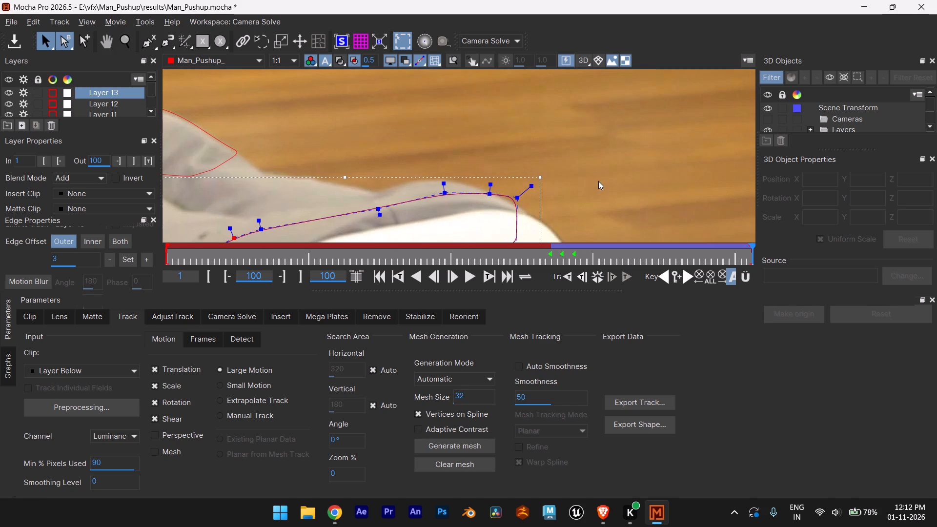
left_click_drag(493, 198, 482, 186)
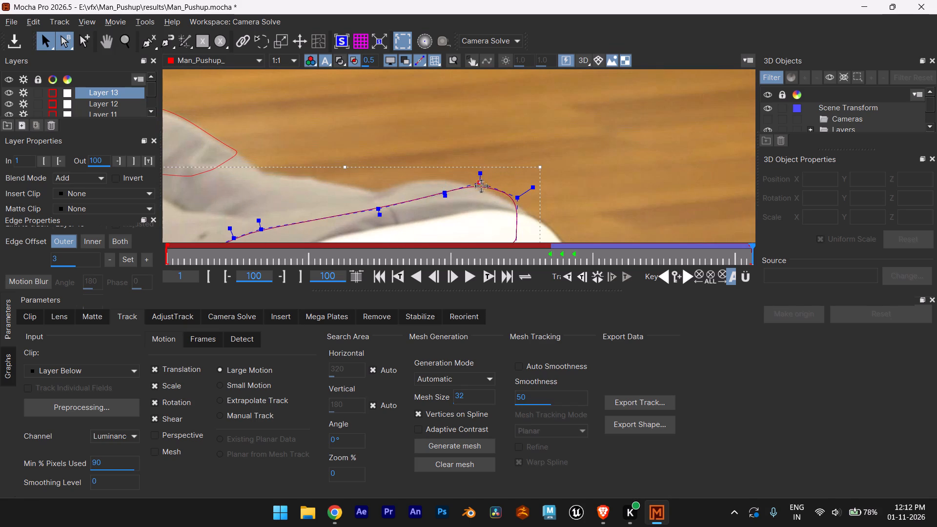
left_click_drag(482, 186, 481, 186)
left_click_drag(442, 190, 428, 178)
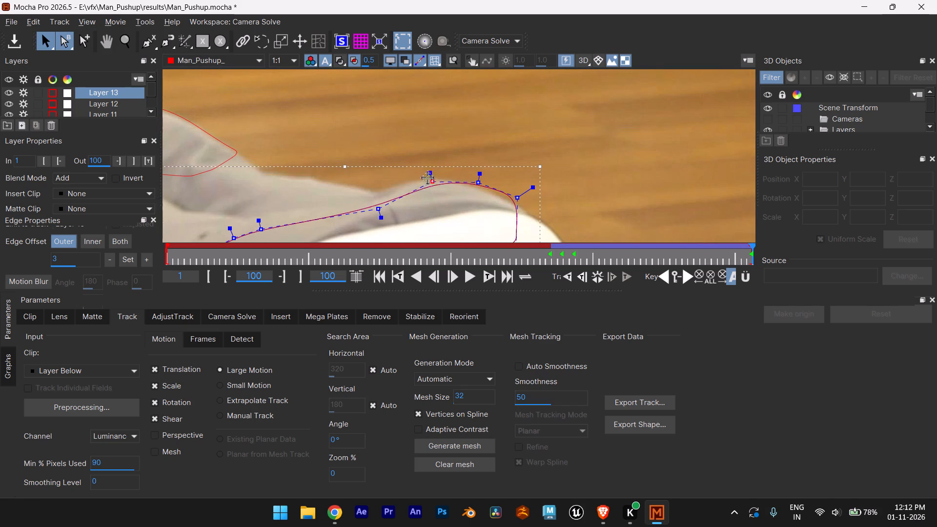
left_click_drag(428, 178, 419, 171)
left_click_drag(369, 206, 374, 189)
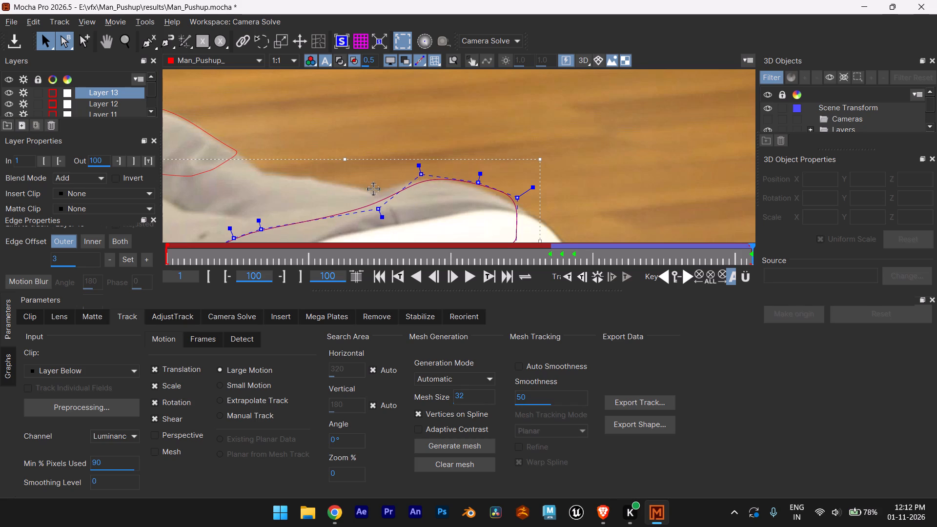
left_click_drag(374, 189, 374, 187)
left_click_drag(377, 206, 382, 187)
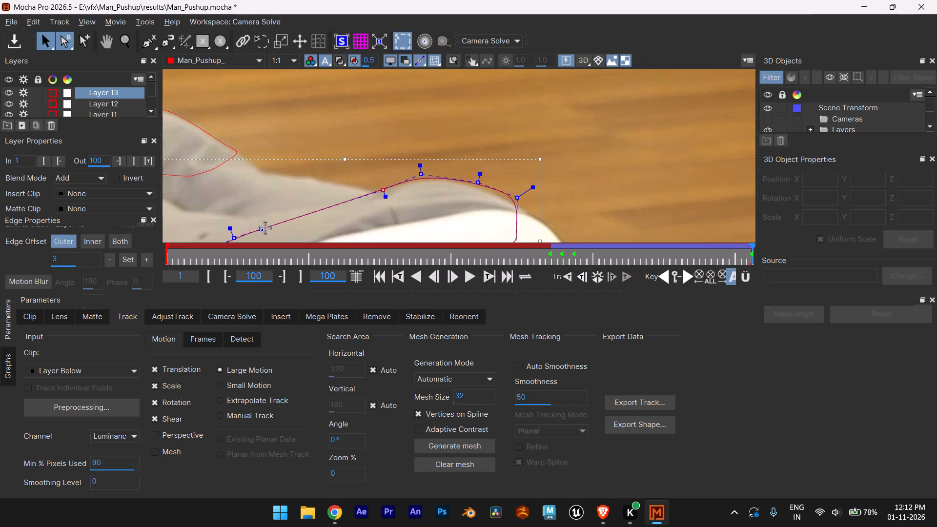
At frame 100, move Layer 13's leg-side points up along the trouser's top edge until the outline overlaps the neighbouring leg layer.
left_click_drag(265, 228, 347, 183)
scroll(636, 206, "down", 2)
middle_click_drag(623, 211, 692, 190)
scroll(623, 211, "down", 1)
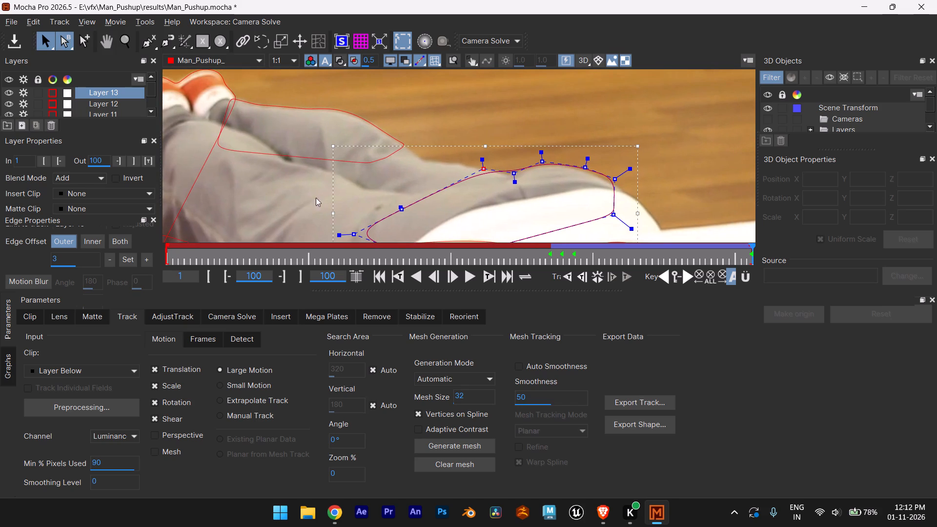
left_click_drag(398, 210, 424, 158)
left_click_drag(349, 230, 350, 223)
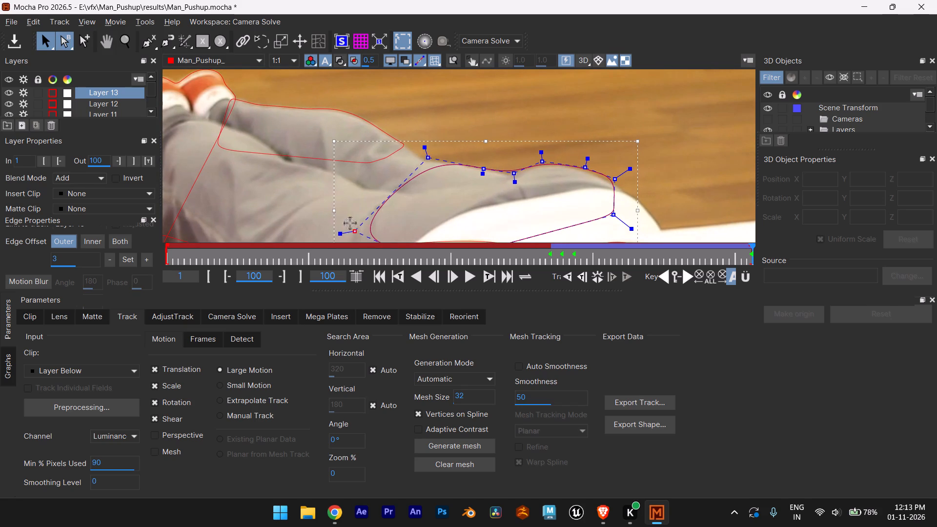
left_click_drag(350, 223, 379, 115)
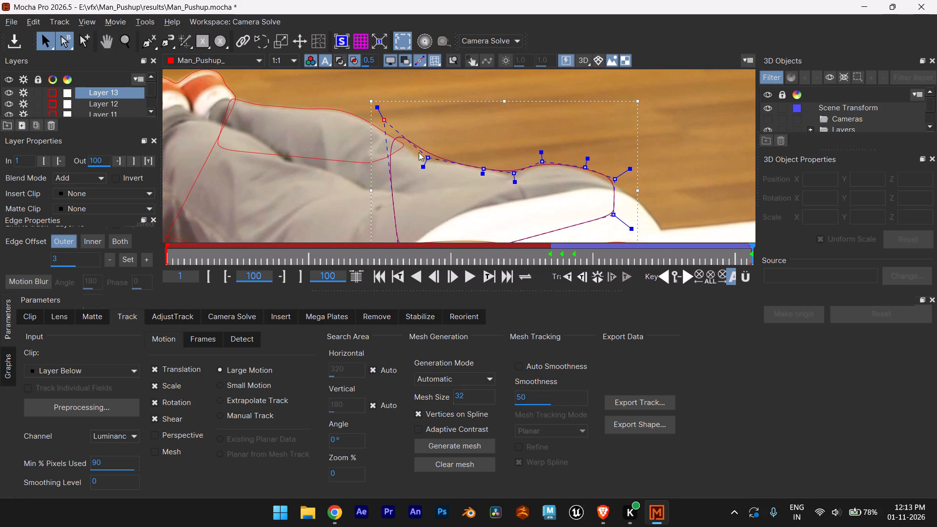
Refine the two Layer 13 upper-edge points beside the leg-layer overlap to follow the trouser's top edge at frame 100.
scroll(428, 158, "up", 5)
scroll(319, 134, "up", 1)
middle_click_drag(319, 134, 355, 141)
left_click_drag(479, 161, 451, 171)
left_click_drag(575, 186, 550, 176)
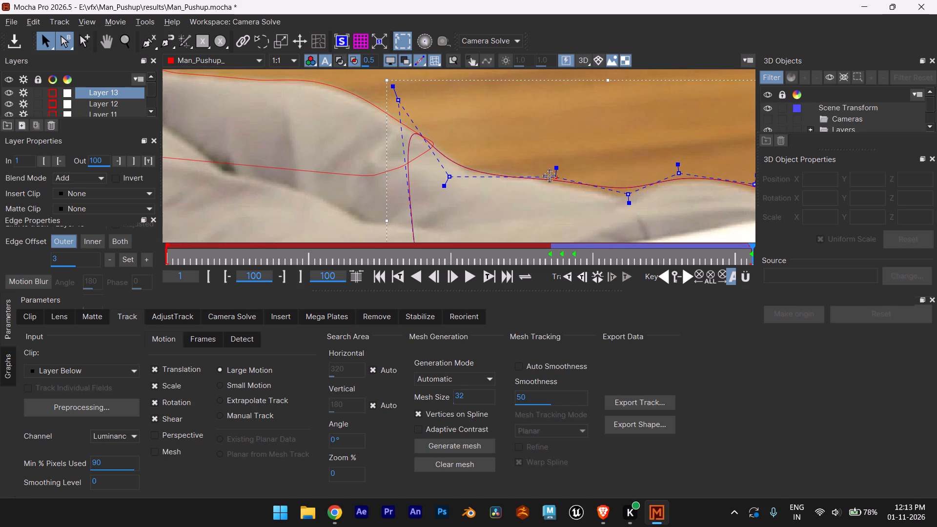
left_click_drag(550, 176, 545, 177)
scroll(596, 160, "down", 5)
scroll(668, 143, "down", 2)
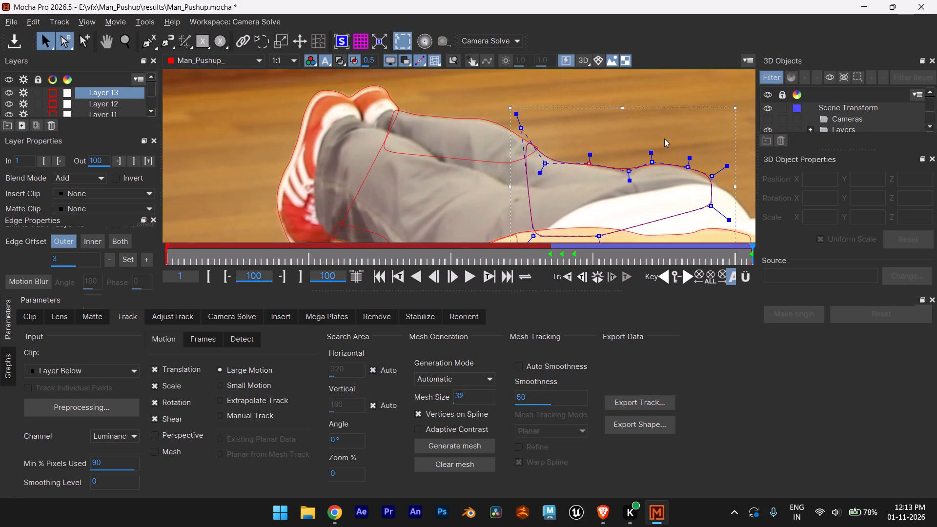
Reshape Layer 13's lower edge at frame 100, lowering the waist-end corner slightly and raising the middle and leg-side points clear of the arm.
scroll(664, 139, "down", 2)
middle_click_drag(710, 74, 475, 60)
scroll(659, 154, "up", 3)
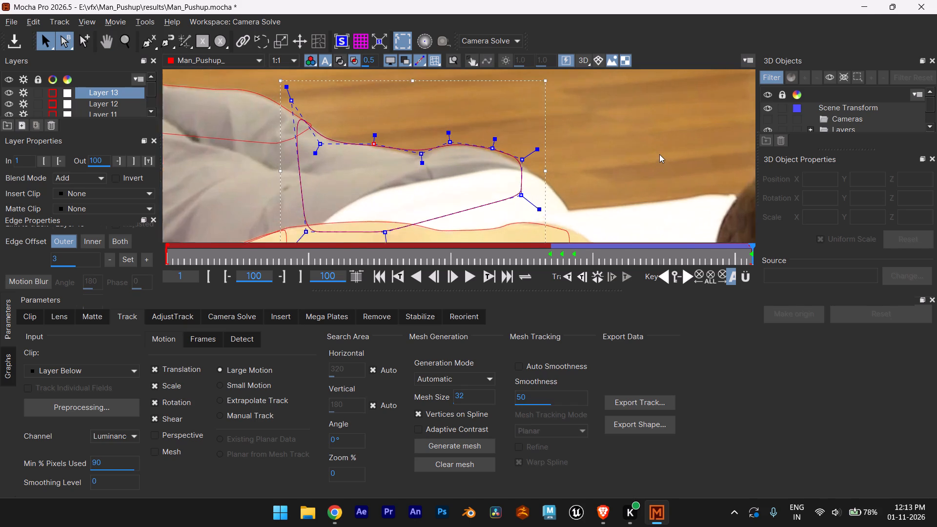
scroll(659, 154, "up", 2)
middle_click_drag(603, 157, 674, 134)
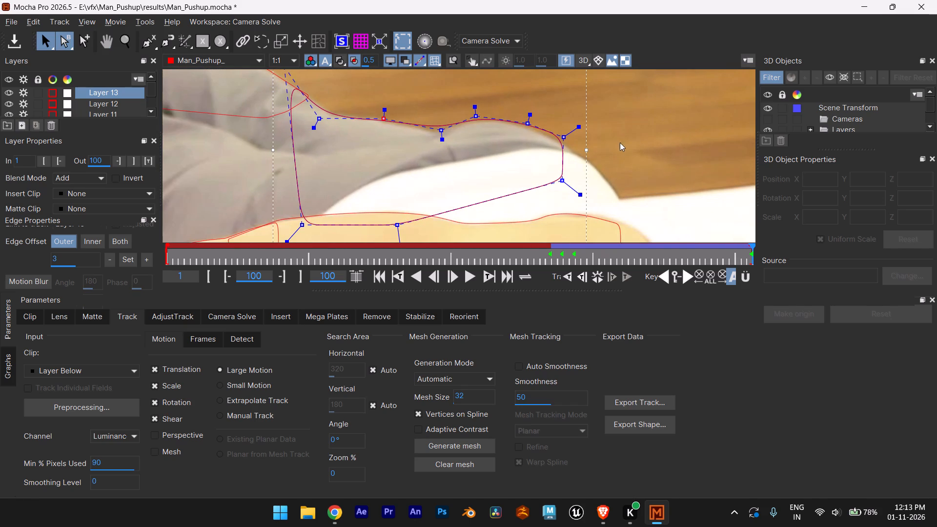
left_click_drag(563, 182, 563, 186)
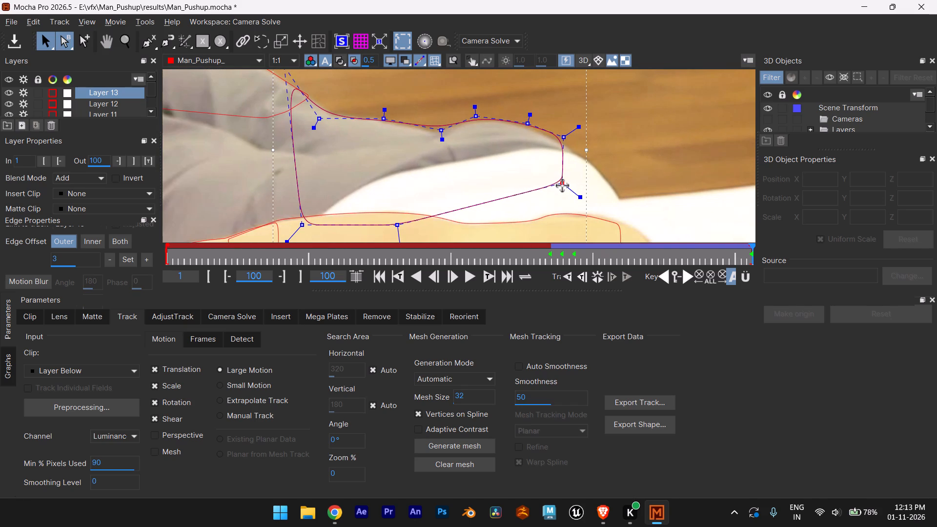
left_click_drag(563, 186, 564, 191)
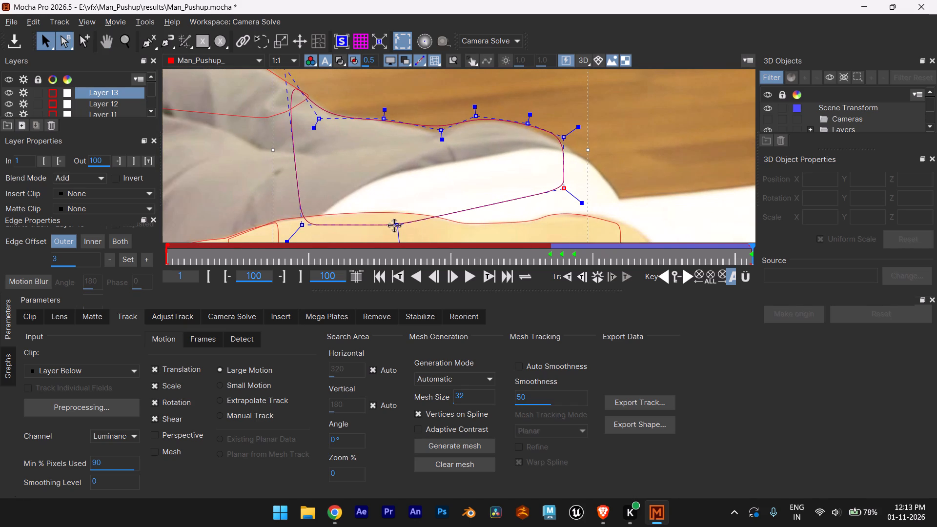
left_click_drag(395, 226, 427, 198)
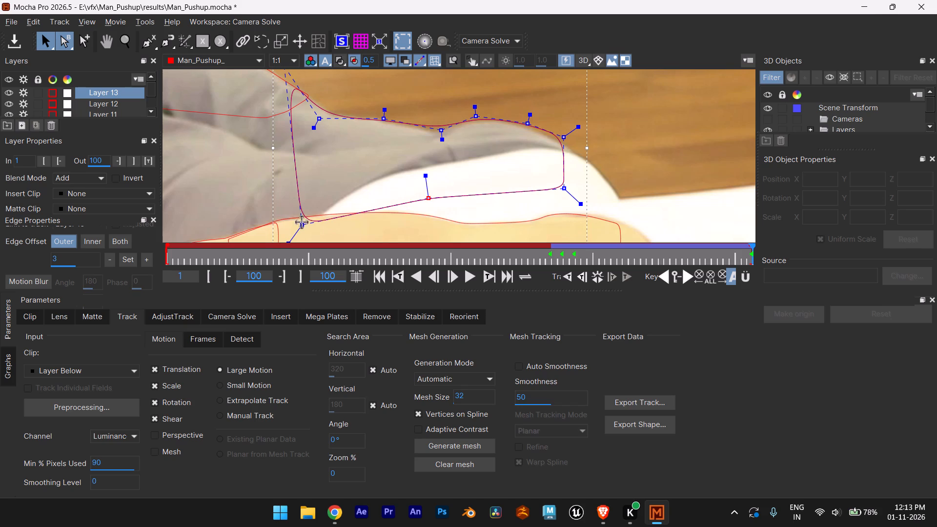
left_click_drag(302, 223, 283, 170)
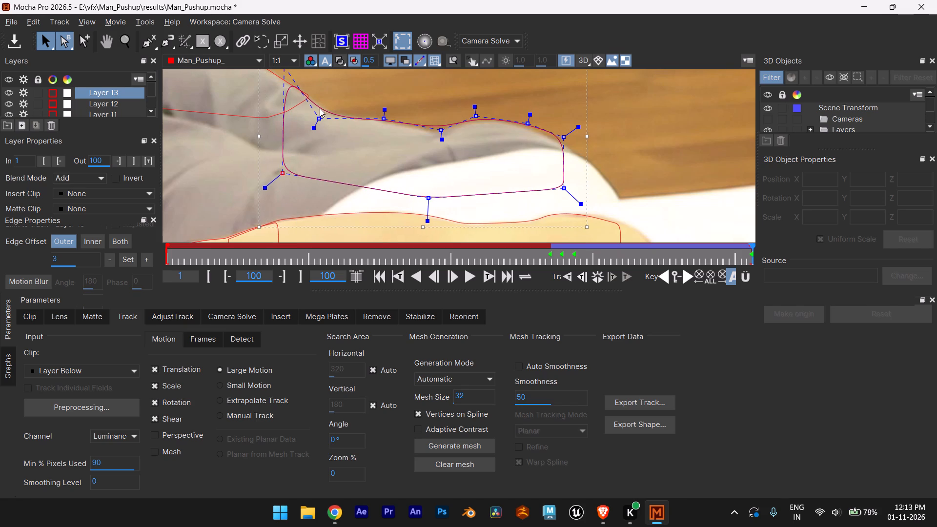
Nudge Layer 13's three upper-edge points from the leg-layer overlap to the dip onto the trouser edge at frame 100.
left_click(321, 120)
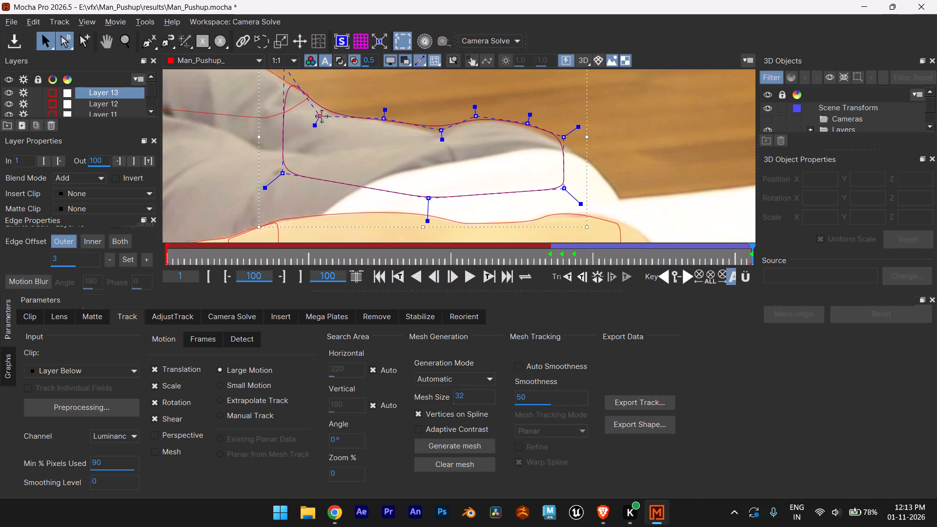
middle_click_drag(637, 136, 640, 162)
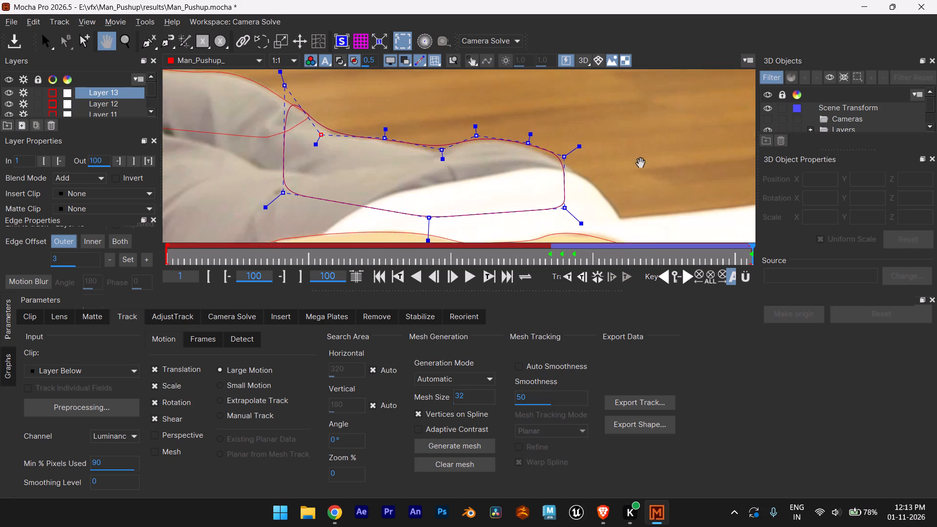
middle_click_drag(640, 162, 690, 172)
scroll(502, 155, "up", 6)
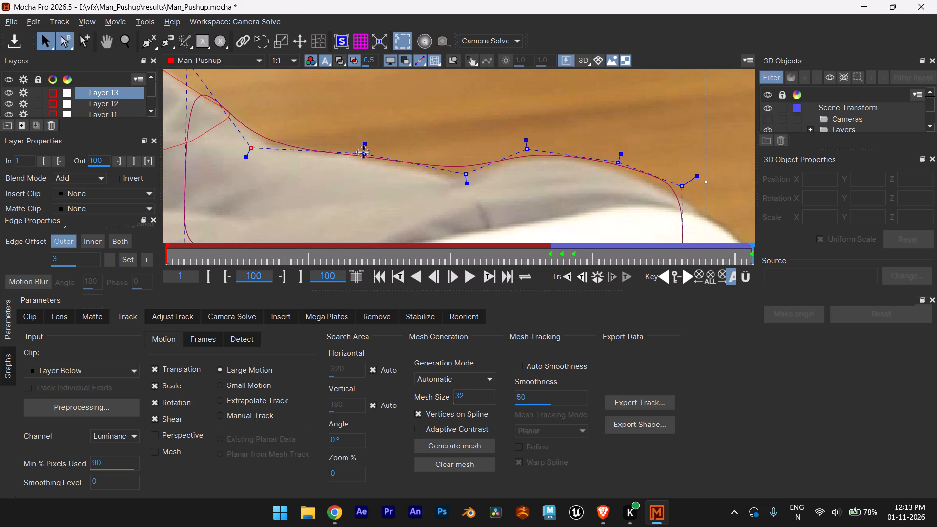
left_click(364, 152)
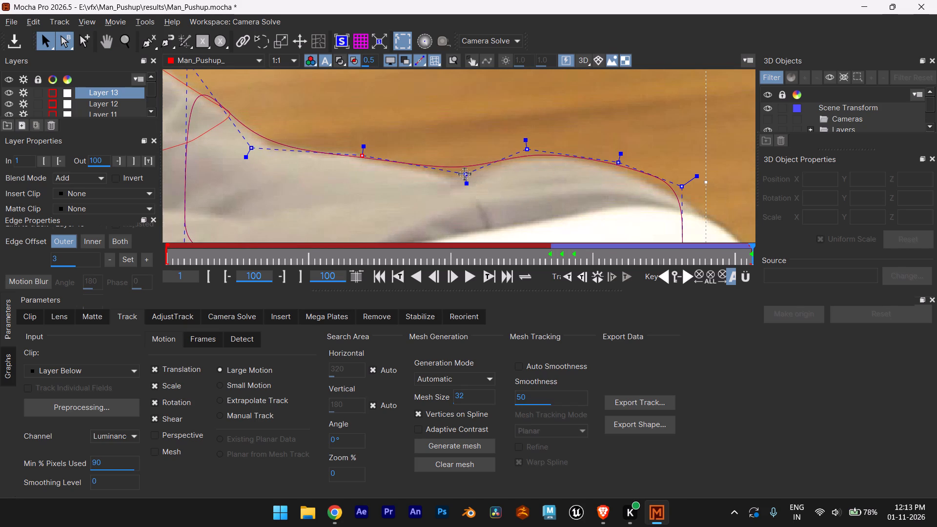
left_click_drag(465, 175, 460, 180)
Fit Layer 13's last two upper-edge points at the waist end to the trouser curve at frame 100, lowering the corner point.
scroll(638, 149, "down", 2)
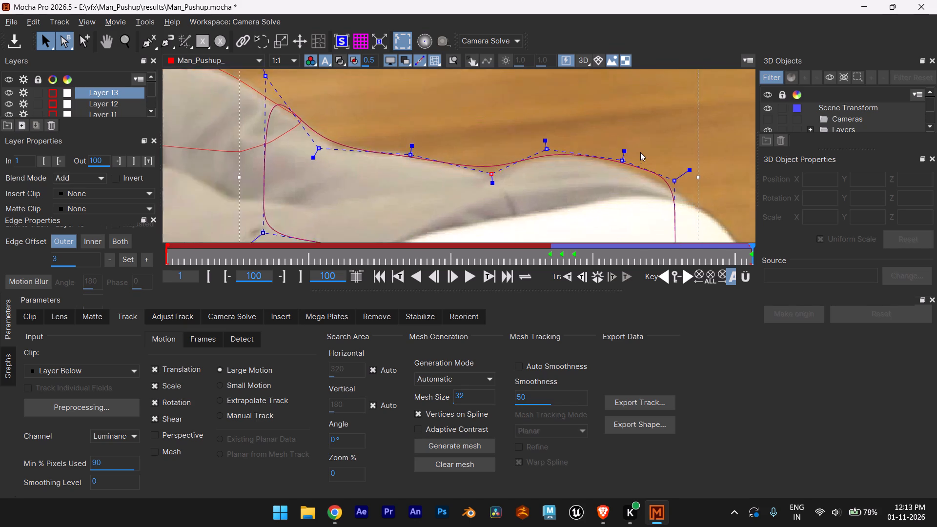
scroll(640, 152, "down", 4)
middle_click_drag(699, 167, 635, 169)
scroll(619, 170, "up", 11)
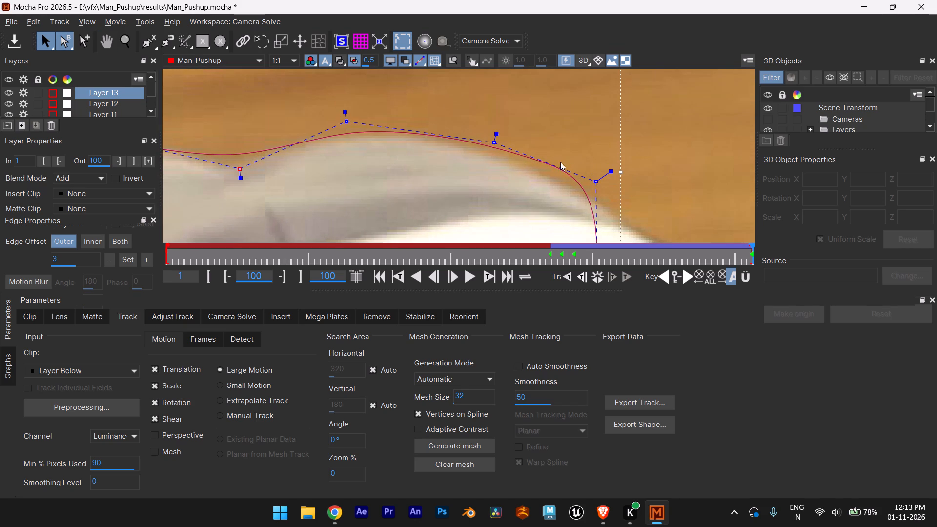
left_click(497, 145)
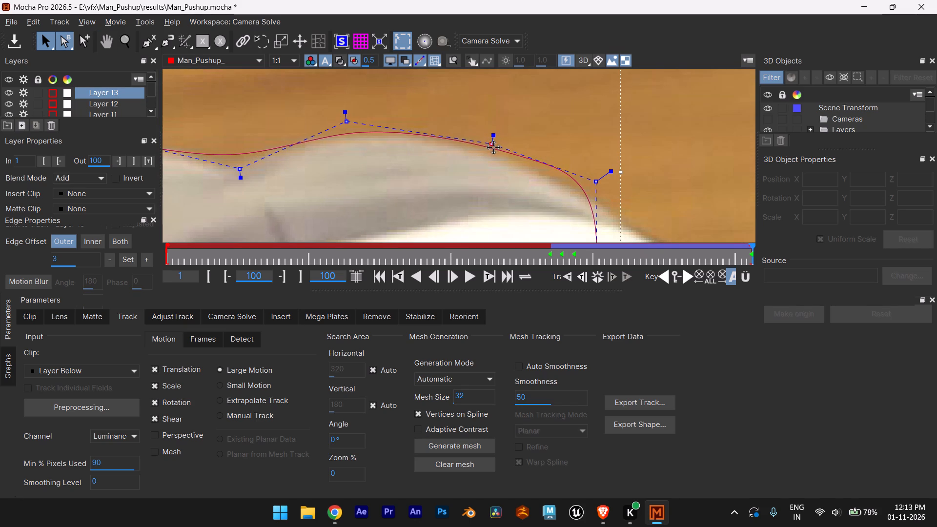
left_click_drag(598, 182, 596, 194)
scroll(612, 192, "down", 8)
scroll(652, 190, "down", 1)
middle_click_drag(652, 190, 712, 159)
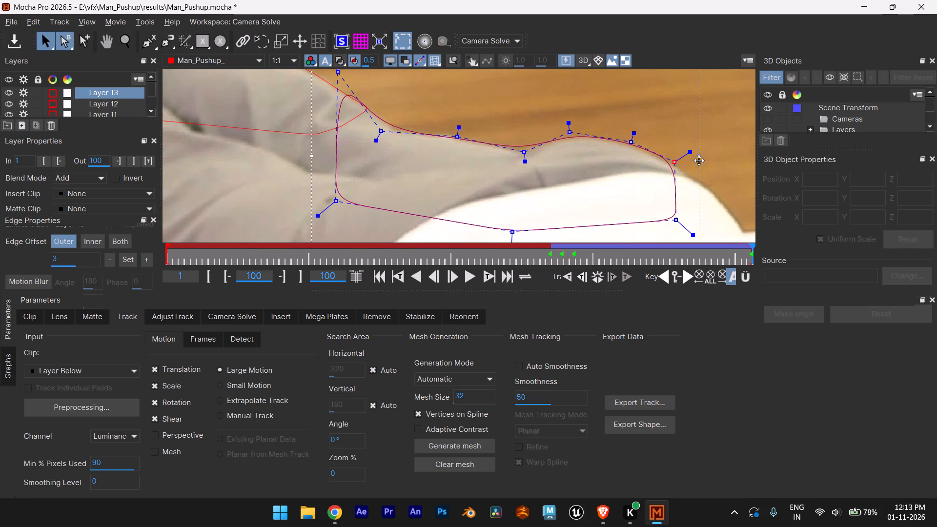
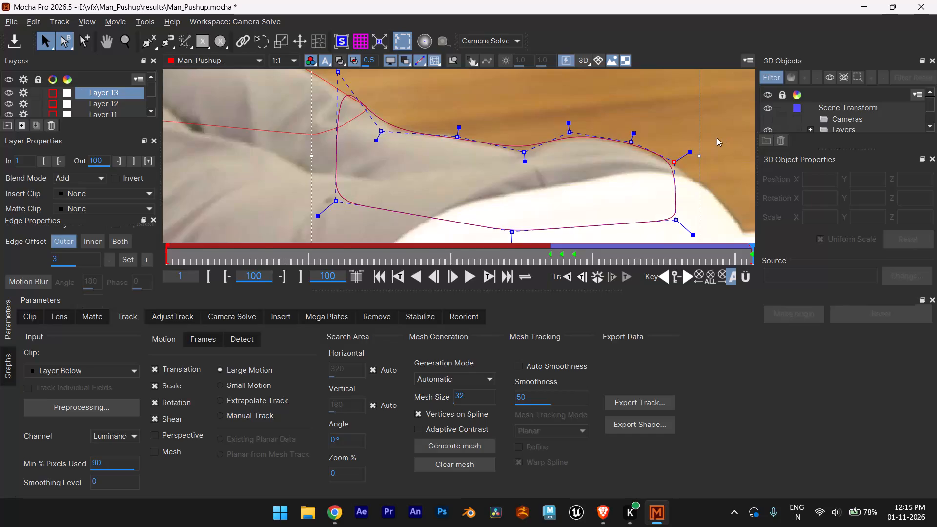
Examine Layer 13's outline against the trouser edge and the neighbouring leg layers at frame 100, both close up and from farther out.
scroll(717, 138, "down", 3)
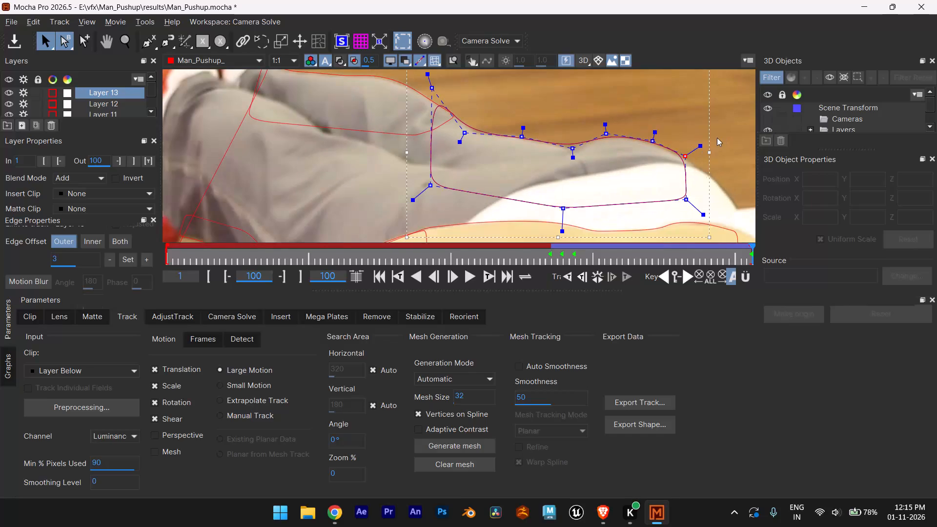
middle_click_drag(720, 149, 627, 181, "alt")
scroll(627, 181, "up", 5)
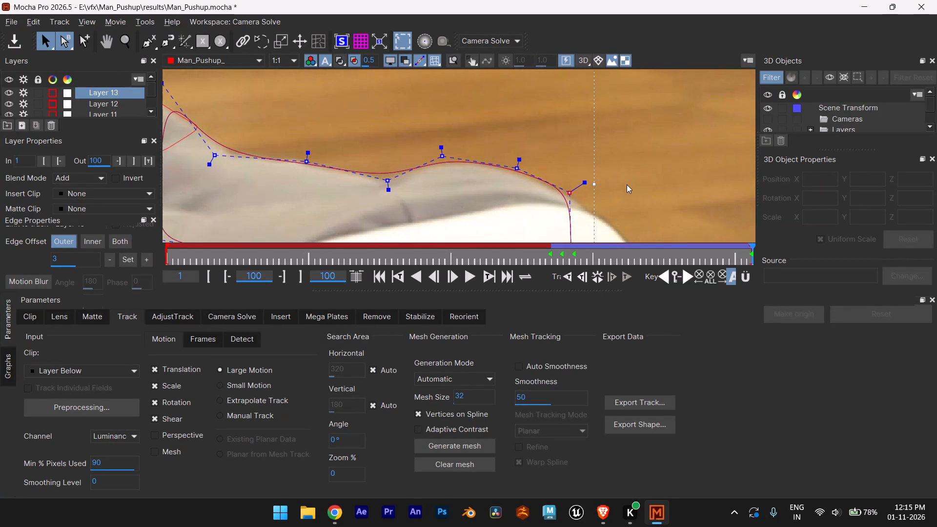
scroll(627, 190, "down", 1)
middle_click_drag(628, 192, 661, 185, "alt")
scroll(661, 185, "down", 1)
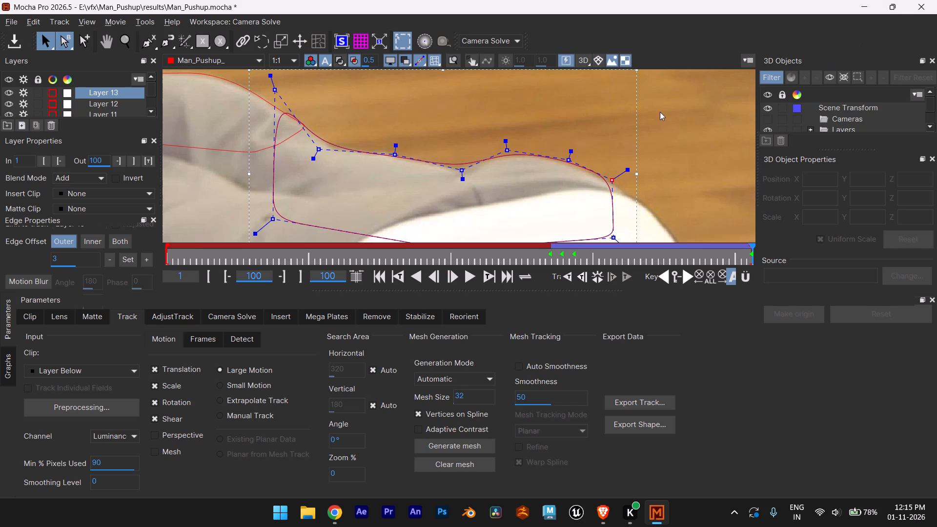
scroll(621, 165, "down", 4)
scroll(657, 206, "down", 3)
middle_click_drag(689, 184, 646, 161, "alt")
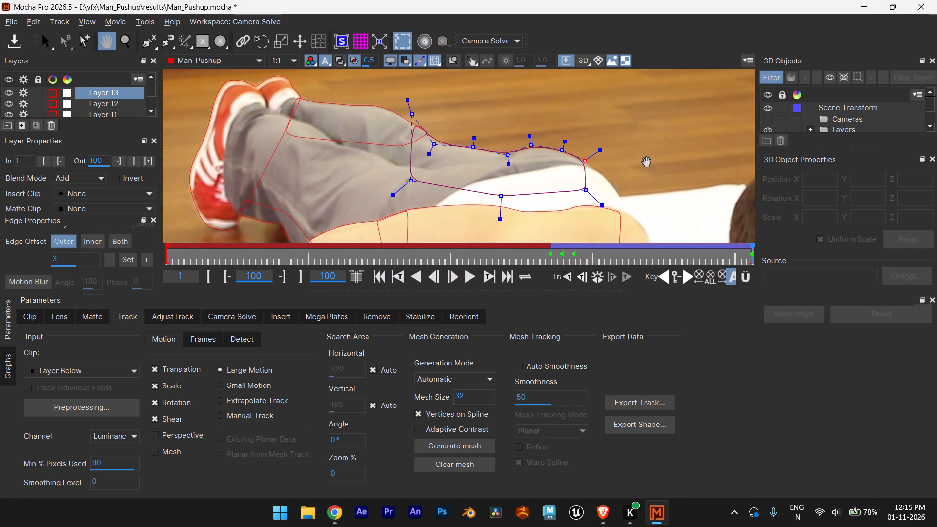
middle_click_drag(646, 161, 646, 162, "alt")
scroll(646, 161, "down", 1, "alt")
scroll(646, 163, "up", 5)
scroll(646, 163, "down", 5)
middle_click_drag(646, 163, 643, 190, "alt")
scroll(644, 186, "up", 4)
scroll(643, 189, "down", 4)
scroll(642, 189, "up", 4)
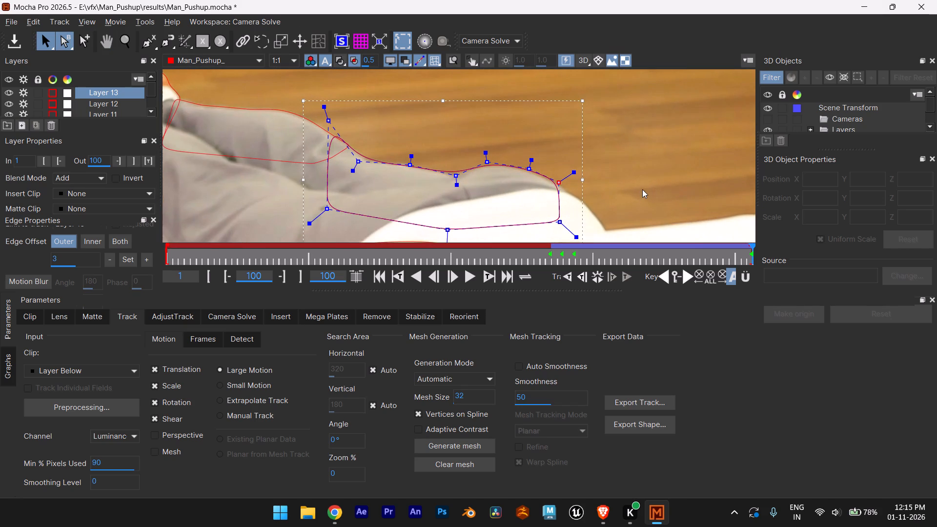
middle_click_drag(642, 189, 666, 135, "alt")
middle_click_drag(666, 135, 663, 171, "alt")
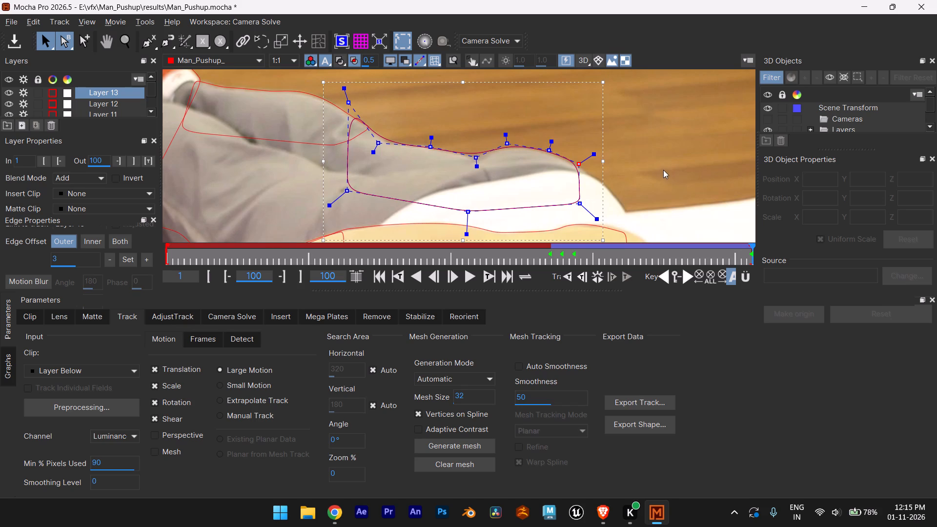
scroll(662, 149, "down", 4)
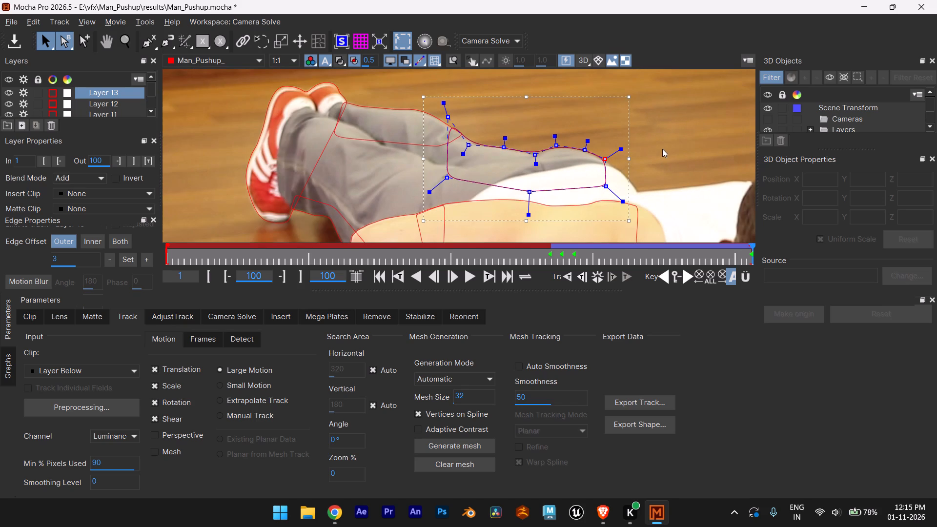
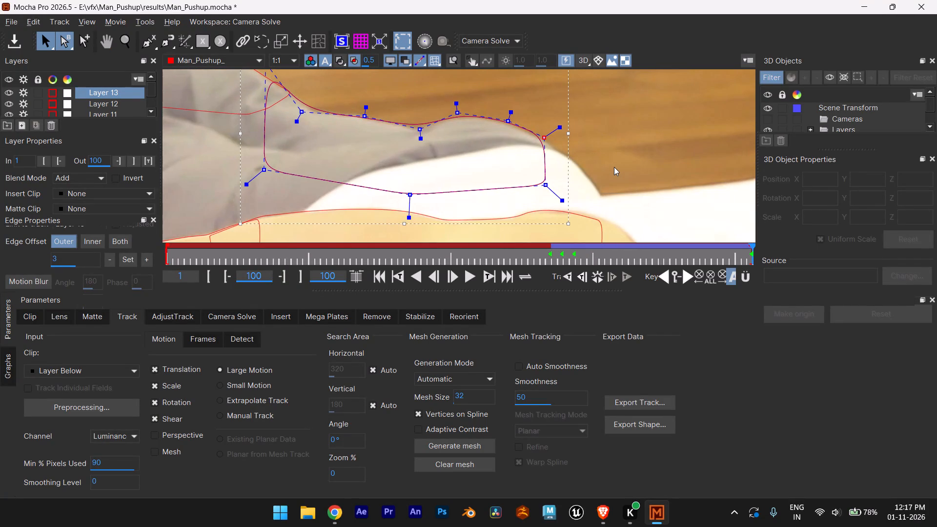
Review how Layer 13's outline follows the trouser edge and joins the leg layers at frame 100, at several magnifications.
scroll(607, 159, "down", 3)
scroll(607, 158, "up", 3)
scroll(609, 141, "down", 5)
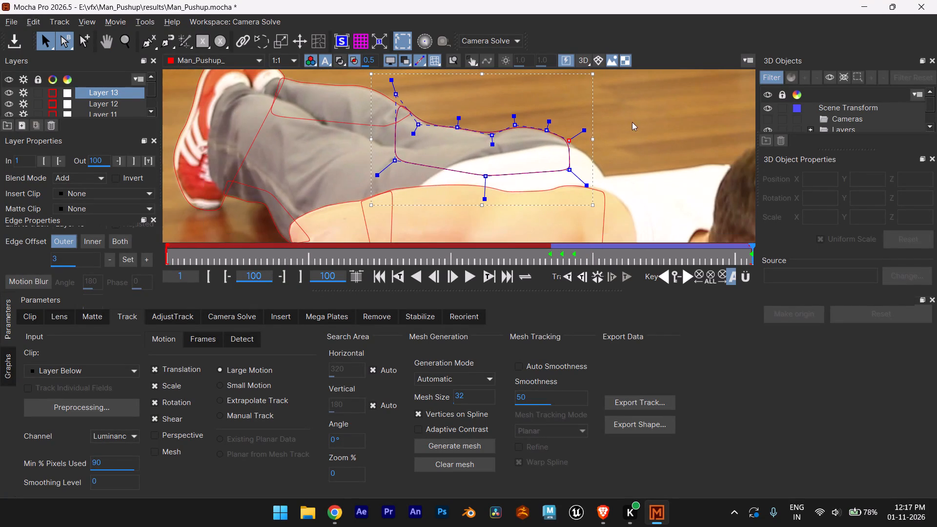
middle_click_drag(639, 114, 616, 159)
scroll(616, 155, "up", 2)
scroll(616, 155, "down", 5)
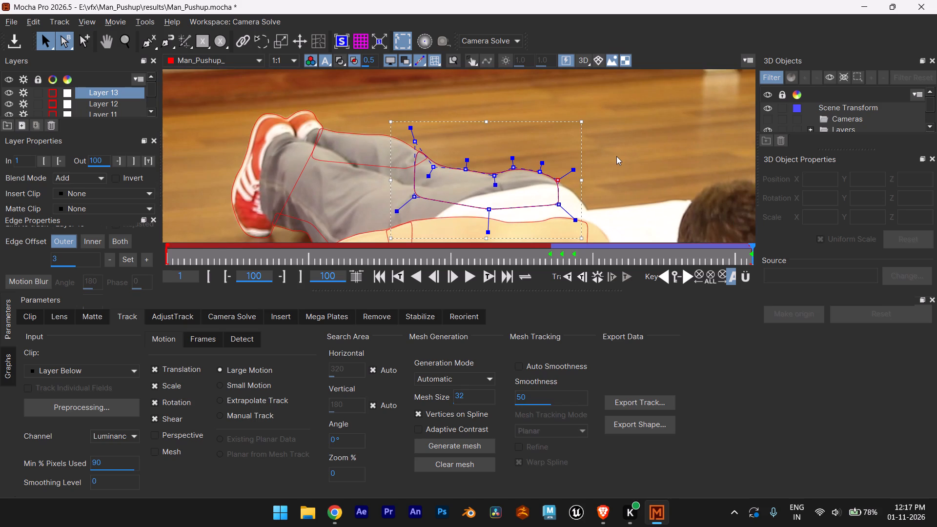
scroll(573, 172, "up", 5)
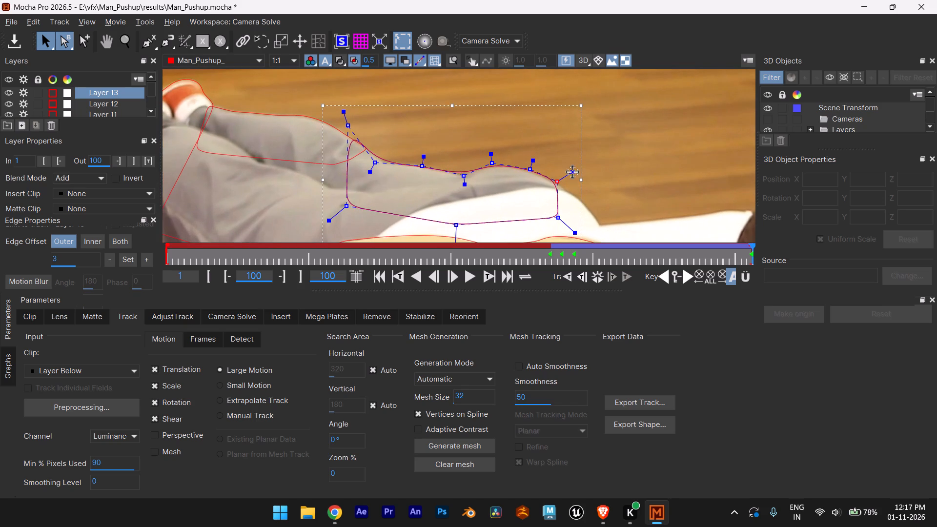
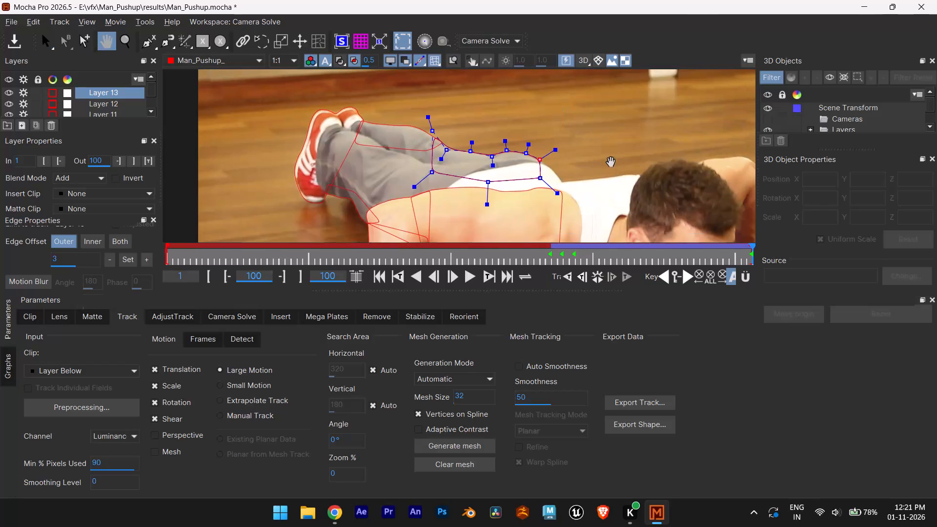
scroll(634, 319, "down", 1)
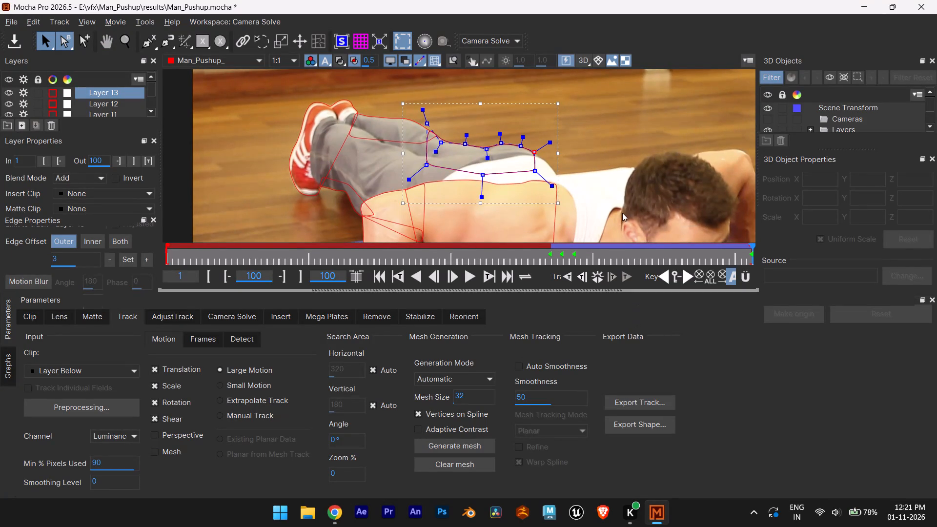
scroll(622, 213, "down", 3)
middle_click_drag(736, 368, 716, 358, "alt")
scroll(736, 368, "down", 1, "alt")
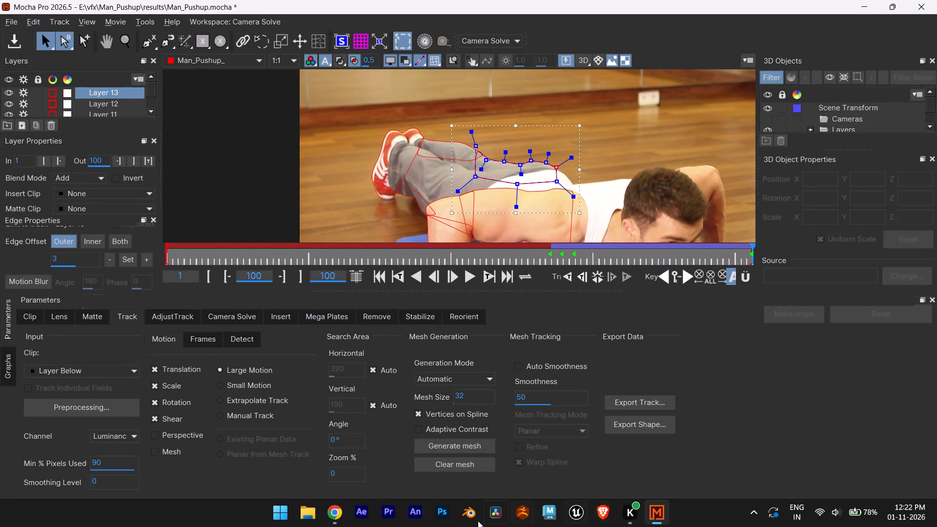
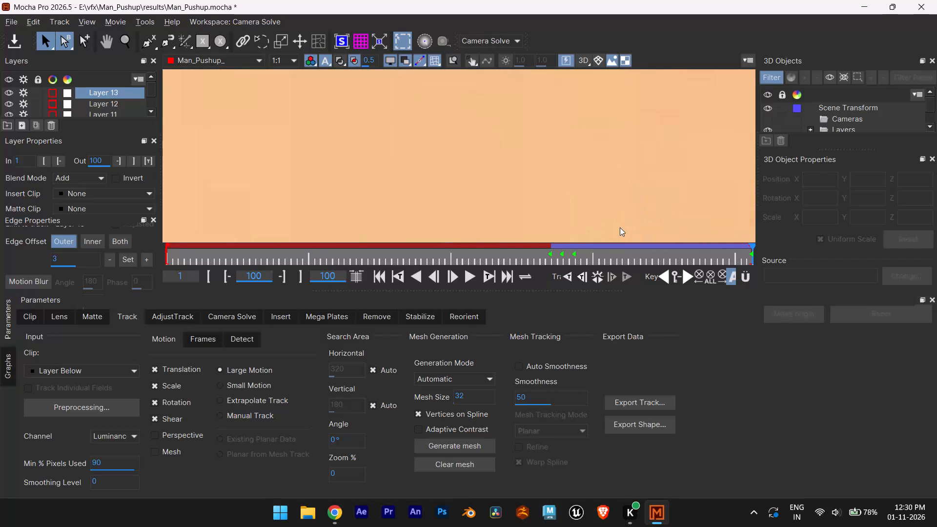
Examine Layer 13's whole waist outline against the trousers and the neighbouring back shapes at frame 100.
scroll(620, 227, "down", 18, "ctrl")
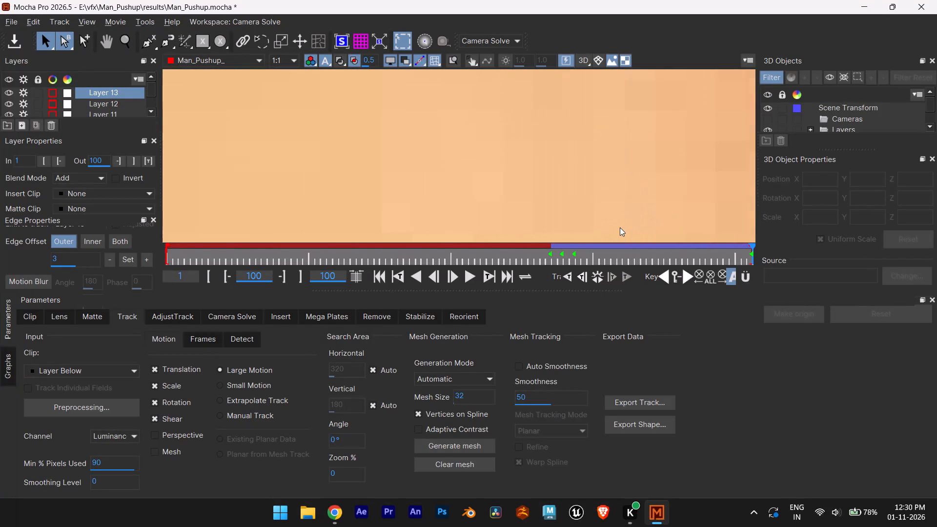
scroll(620, 227, "down", 18, "ctrl")
scroll(620, 227, "down", 6, "ctrl")
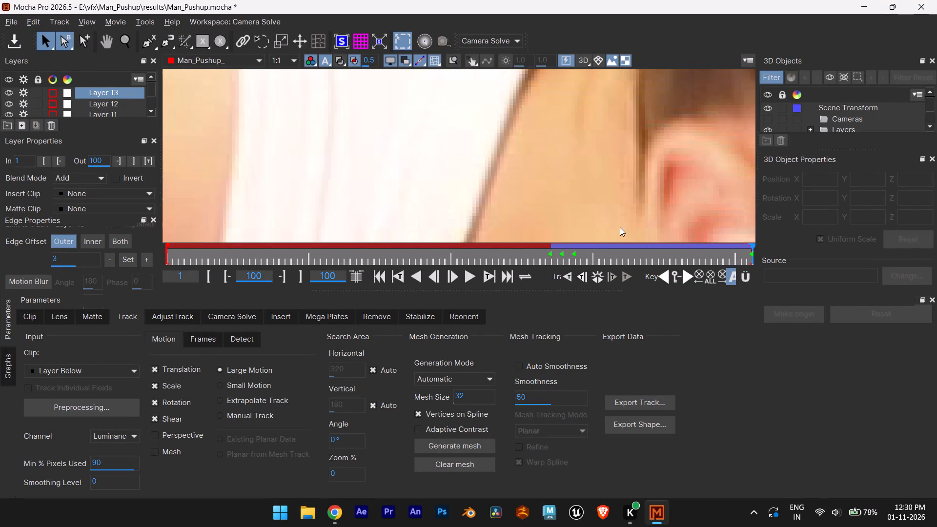
scroll(620, 227, "down", 18, "ctrl")
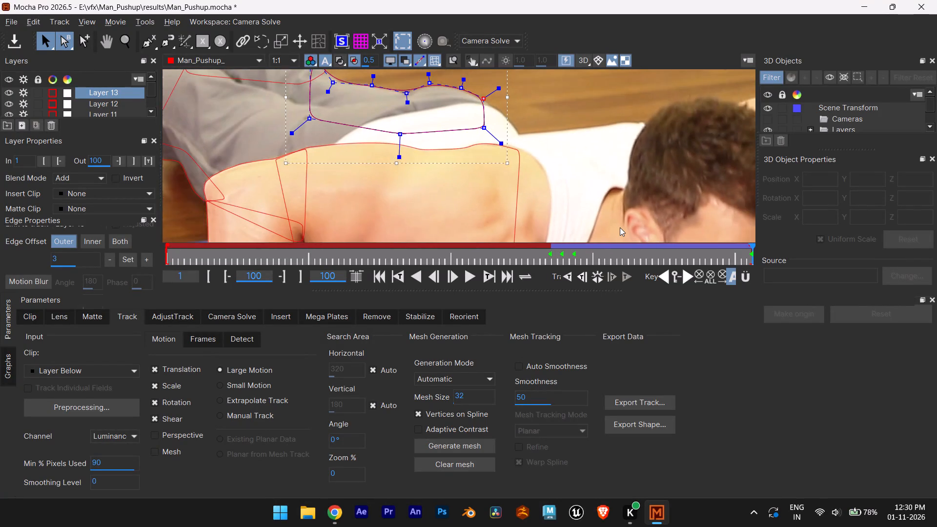
scroll(620, 227, "down", 2, "ctrl")
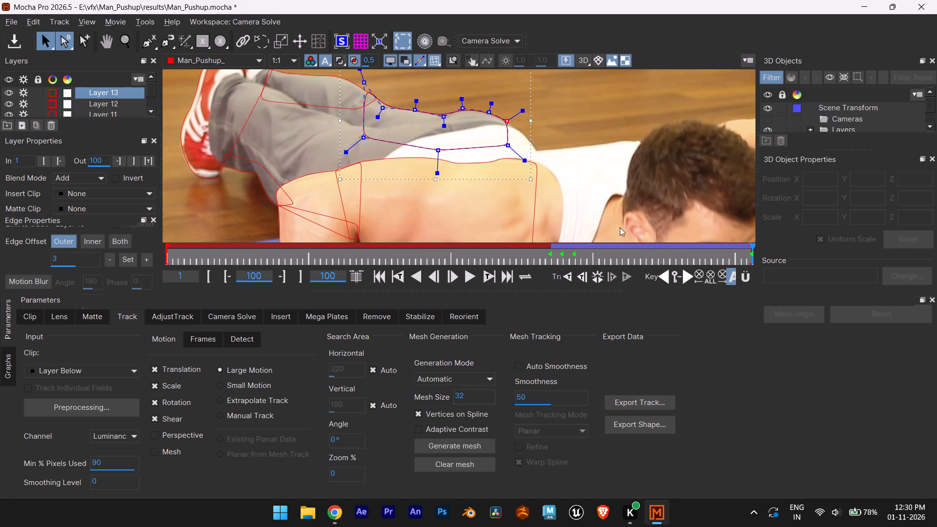
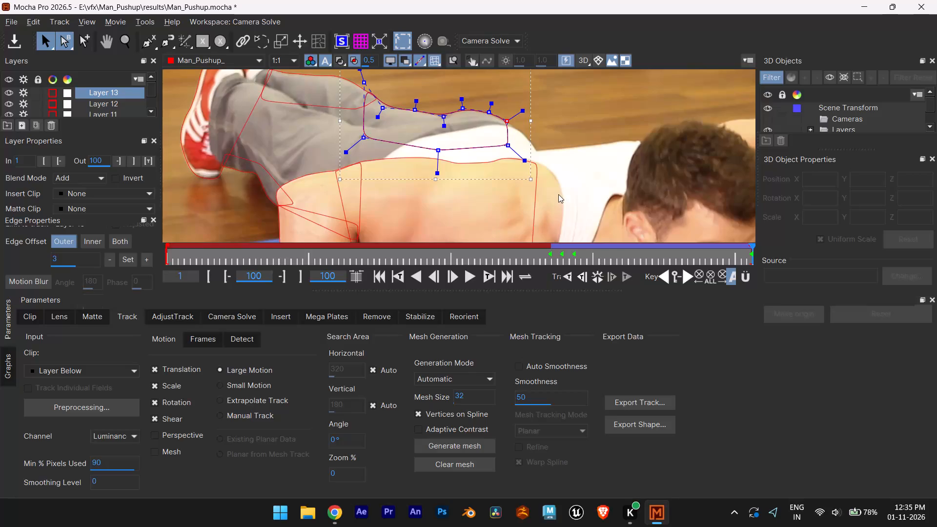
Save the Man_Pushup project with Layer 13's refitted waist outline.
scroll(558, 193, "up", 5)
scroll(558, 196, "down", 7)
middle_click_drag(567, 173, 568, 193, "alt")
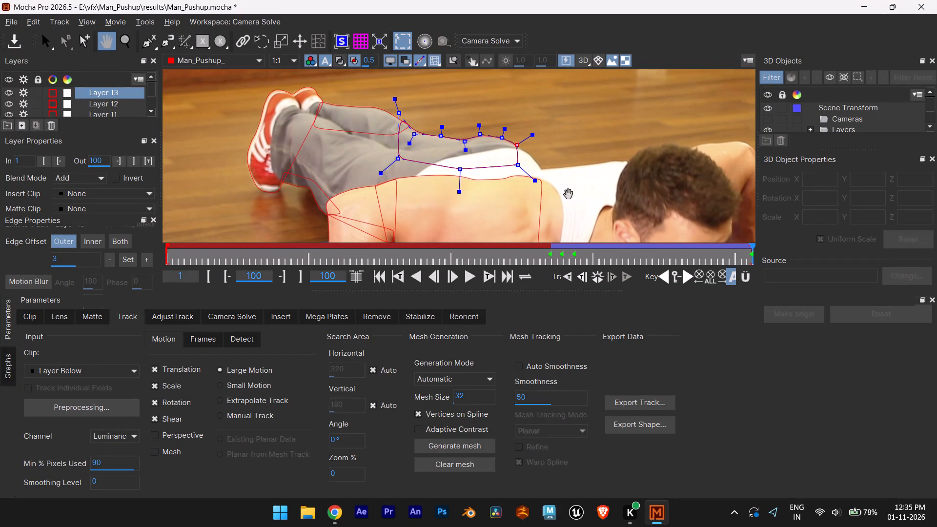
middle_click_drag(568, 193, 568, 203, "alt")
key("ctrl+s")
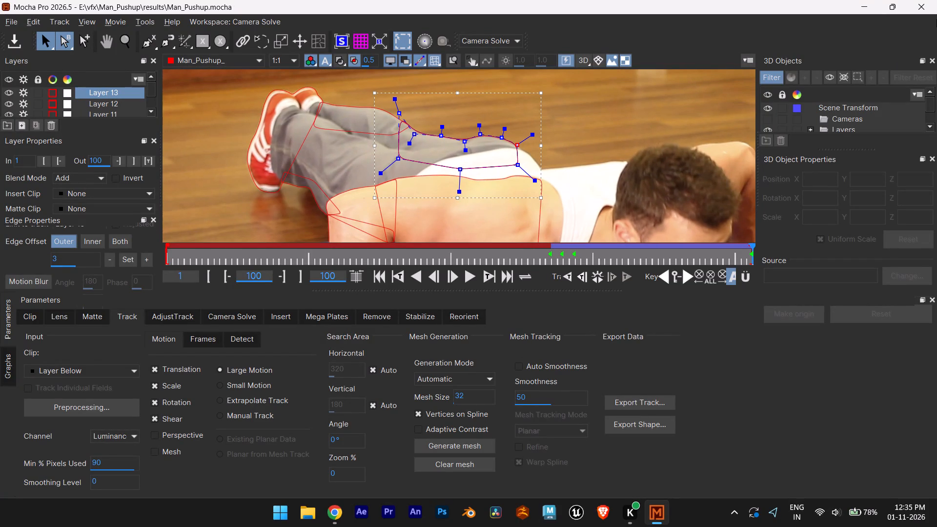